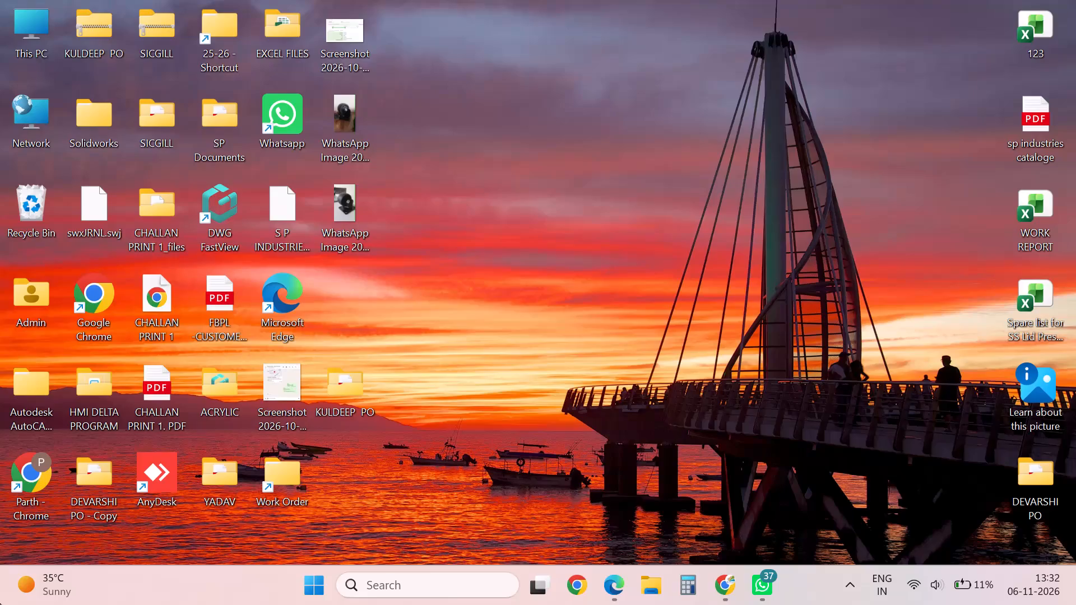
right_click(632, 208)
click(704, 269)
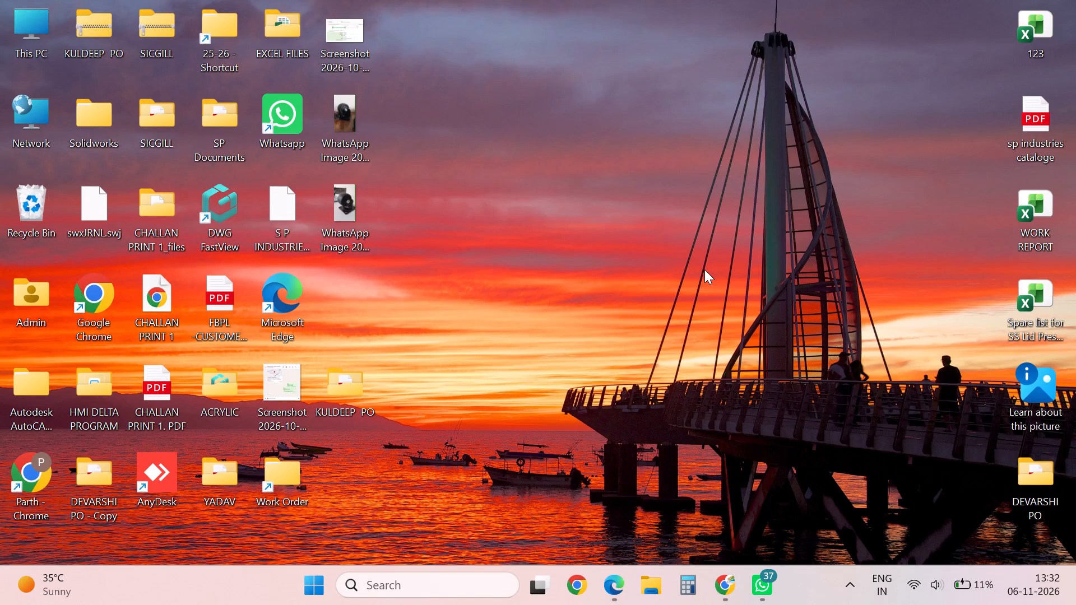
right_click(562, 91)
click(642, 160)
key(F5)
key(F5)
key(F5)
Switch to the Chrome window with the S.P. Industries purchase order list.
click(735, 584)
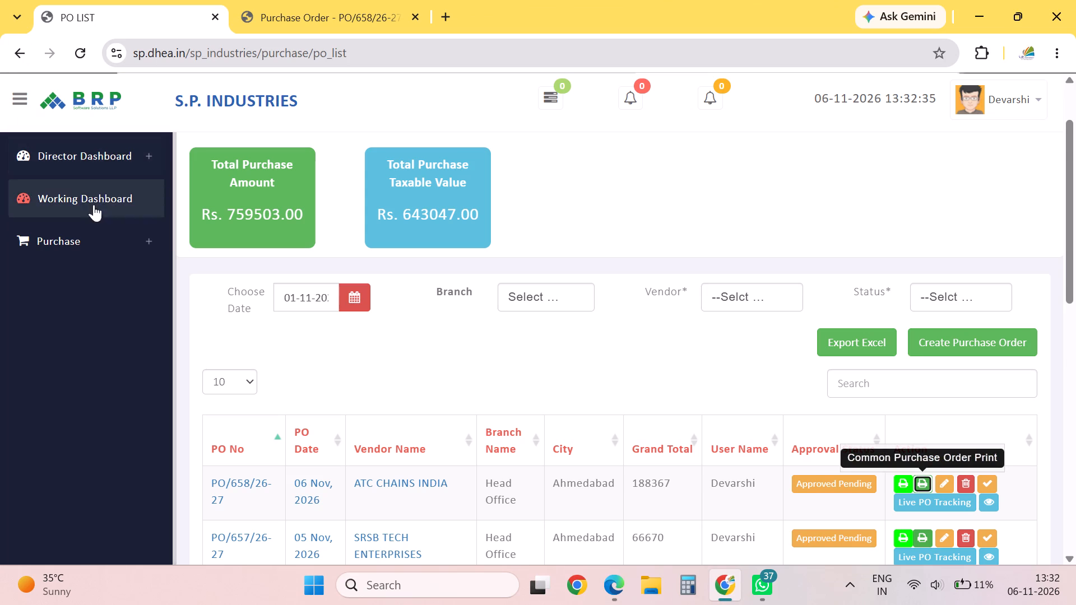
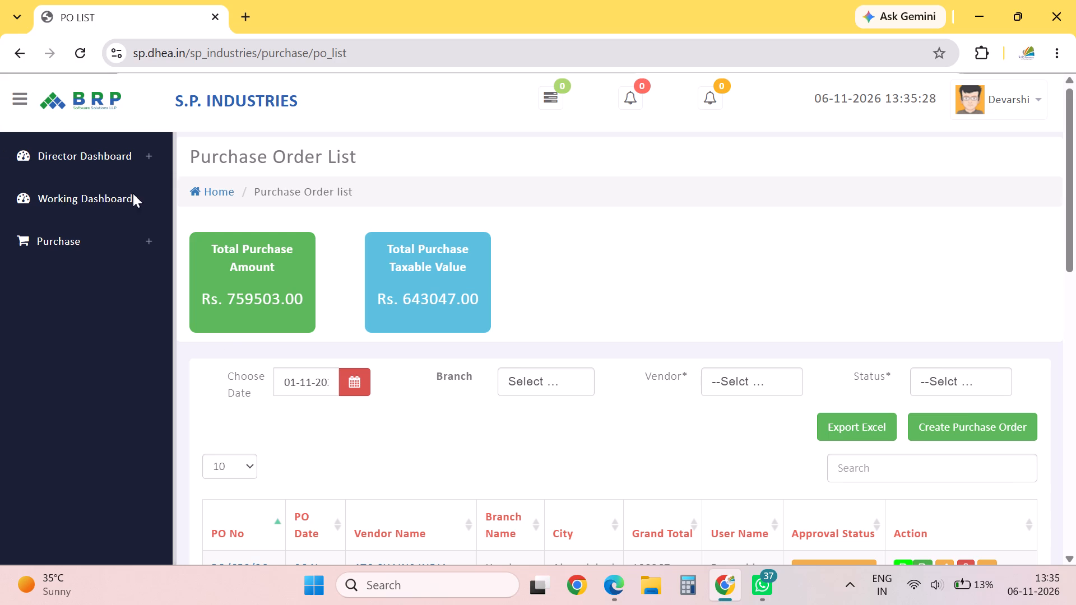
Create a new purchase order and choose SANGHVI AND SONS (Ahmedabad) as the vendor.
click(1007, 440)
click(1009, 430)
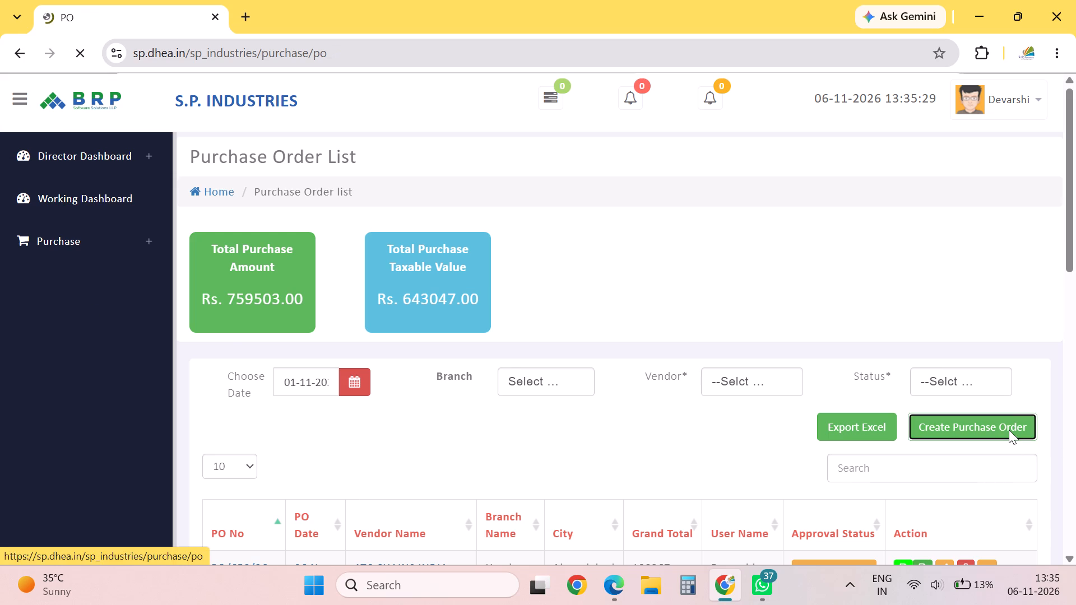
click(253, 303)
click(253, 303)
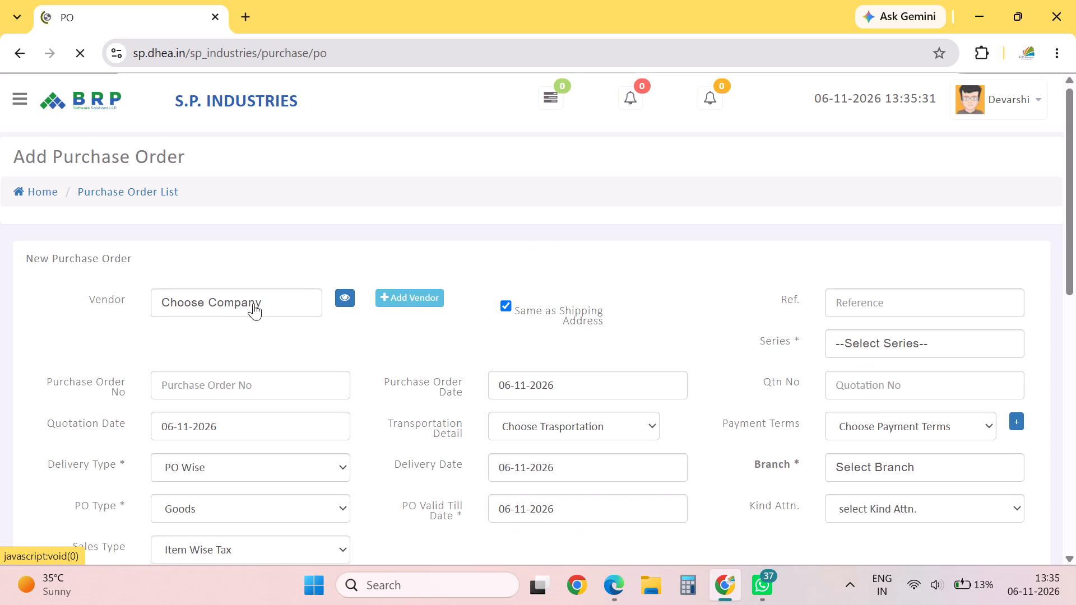
click(253, 303)
text(SAN)
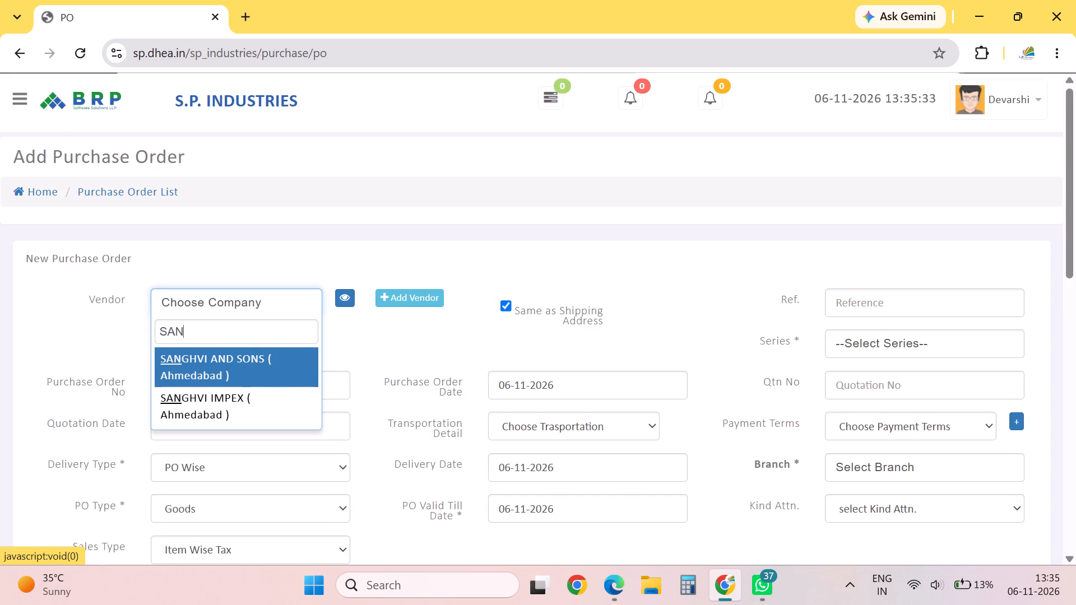
key(Return)
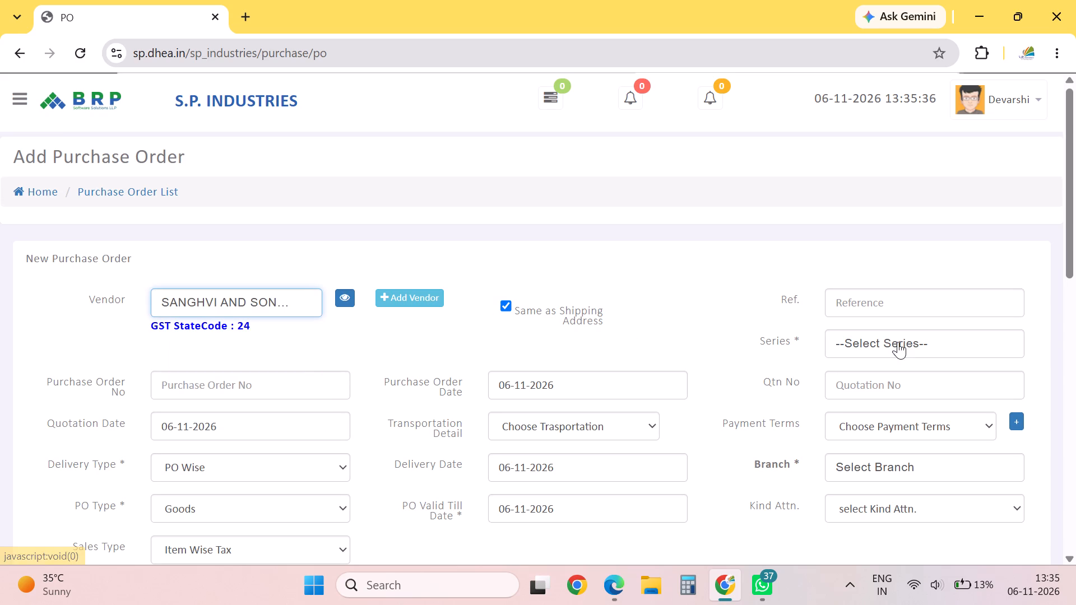
Set the purchase order's series to PO and the branch to Head Office.
click(898, 342)
click(871, 416)
click(867, 462)
click(867, 546)
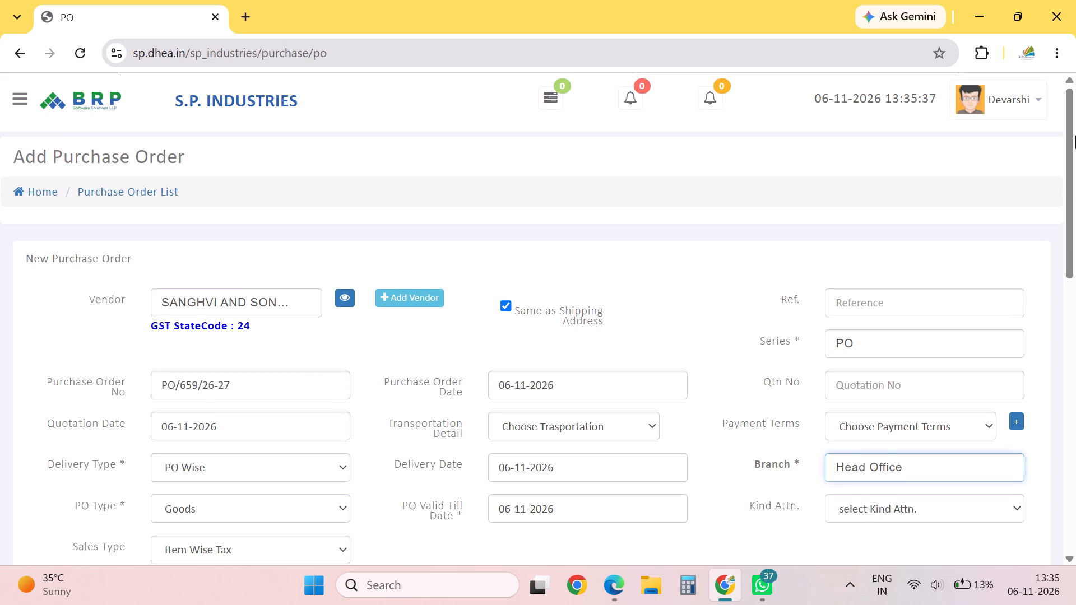
Search the order's product list for SS CH and examine the matching products.
drag(1075, 136, 1066, 377)
click(289, 138)
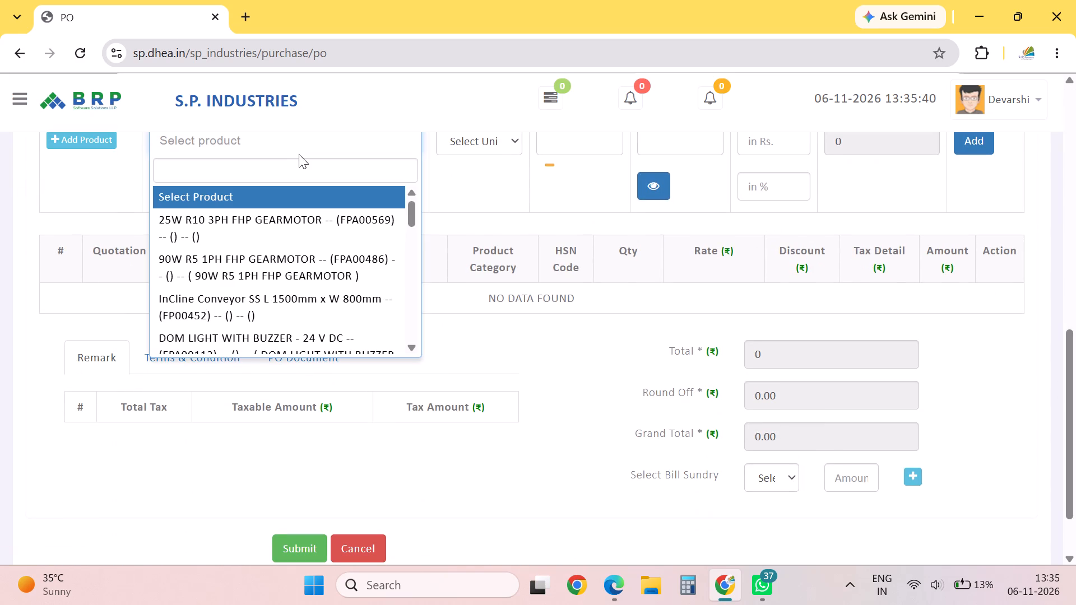
text(SS CHE)
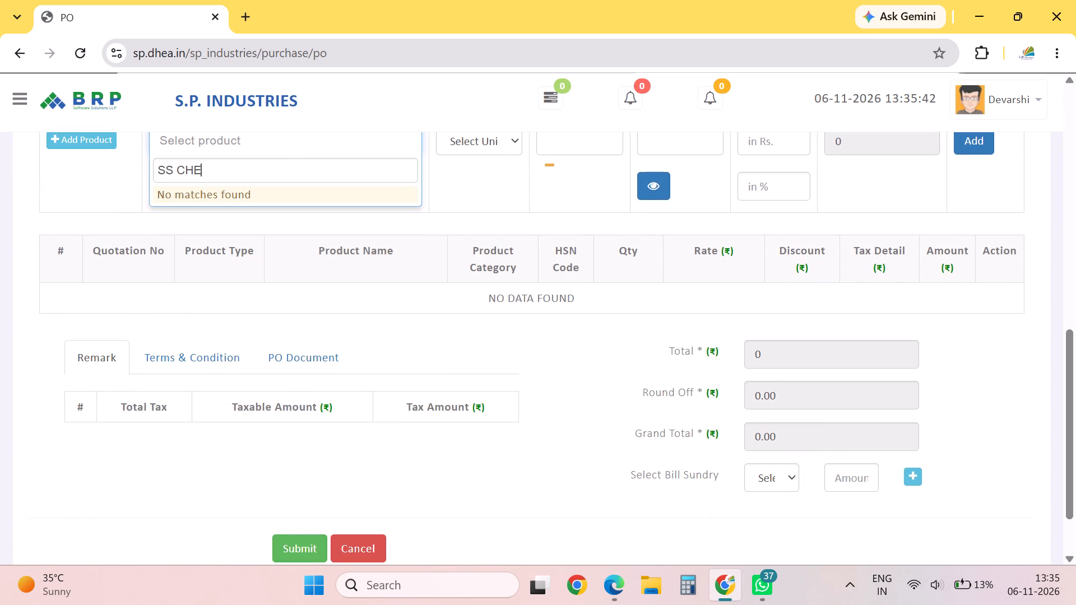
key(BackSpace)
key(Down)
key(Up)
key(Down)
key(Up)
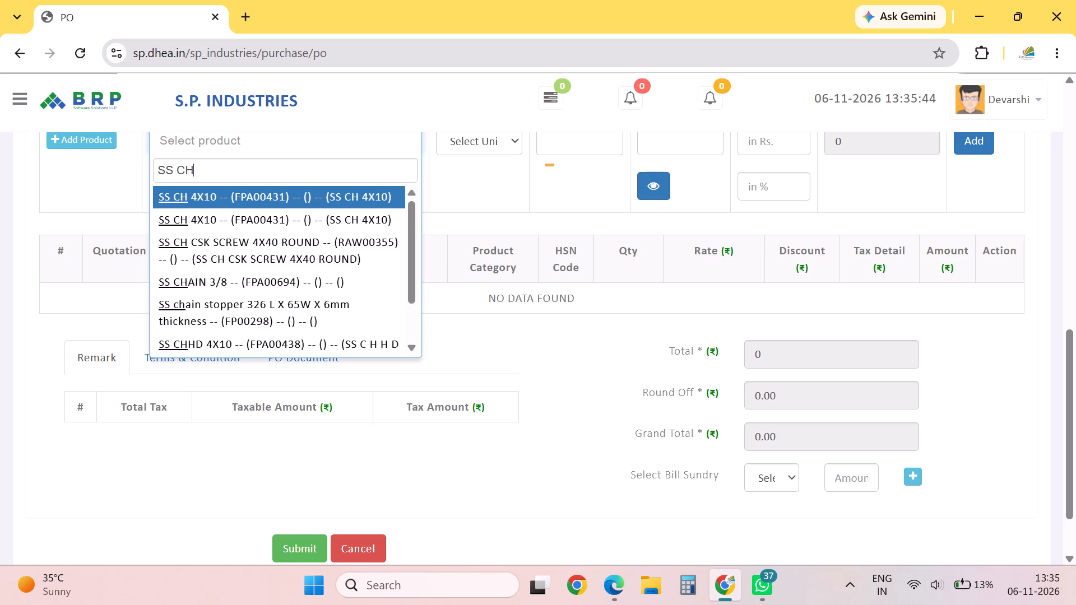
key(Down)
key(Up)
key(Down)
key(Down)
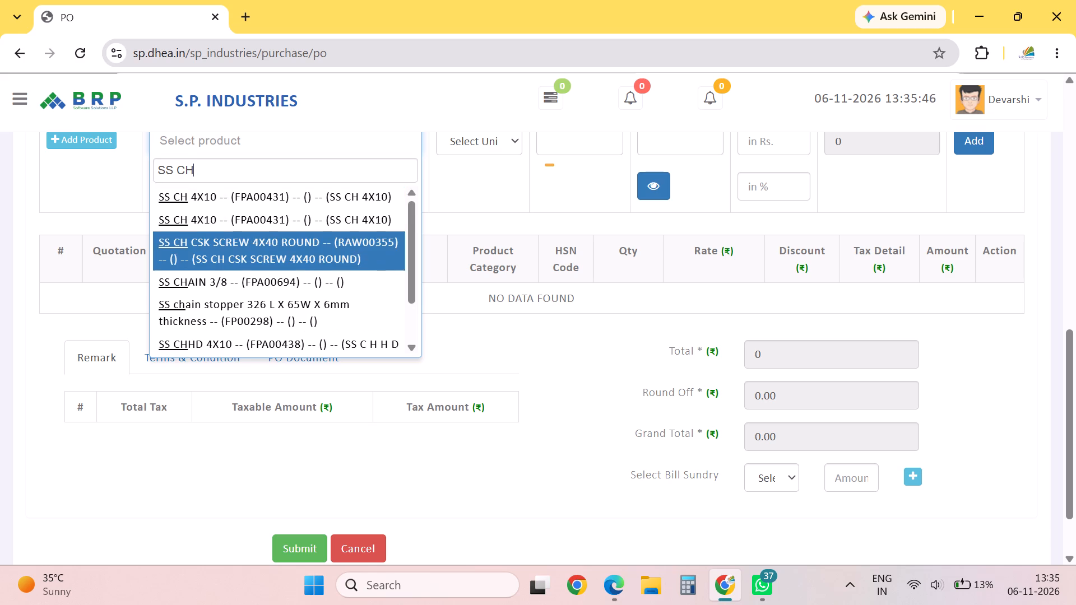
key(Down)
key(Down)
key(Down)
key(Down)
key(Down)
key(Up)
key(Up)
key(Down)
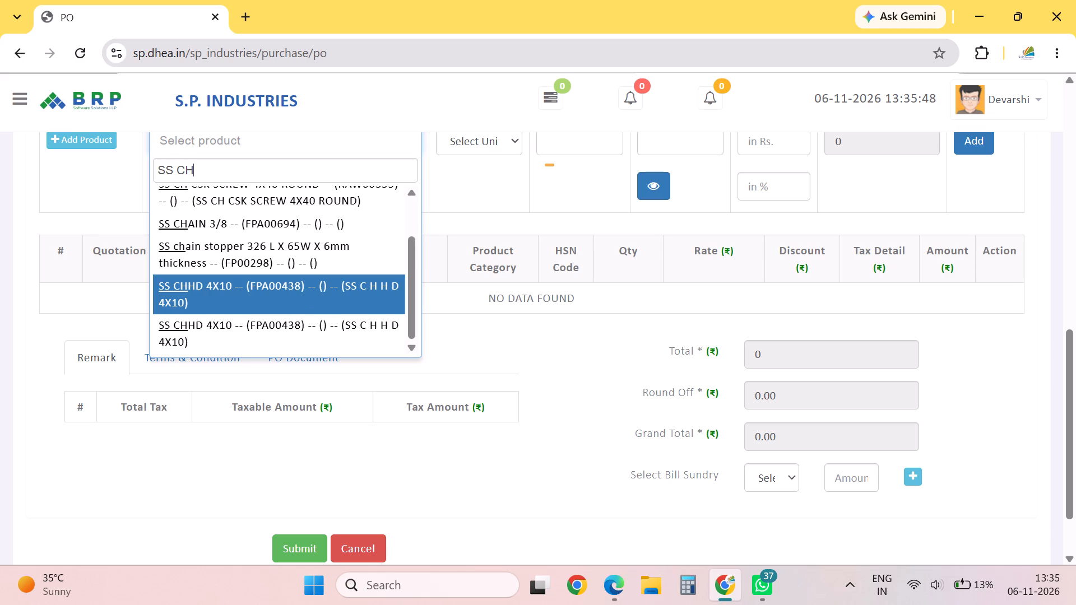
key(Down)
key(Up)
key(Down)
key(Up)
key(Down)
key(Up)
key(Down)
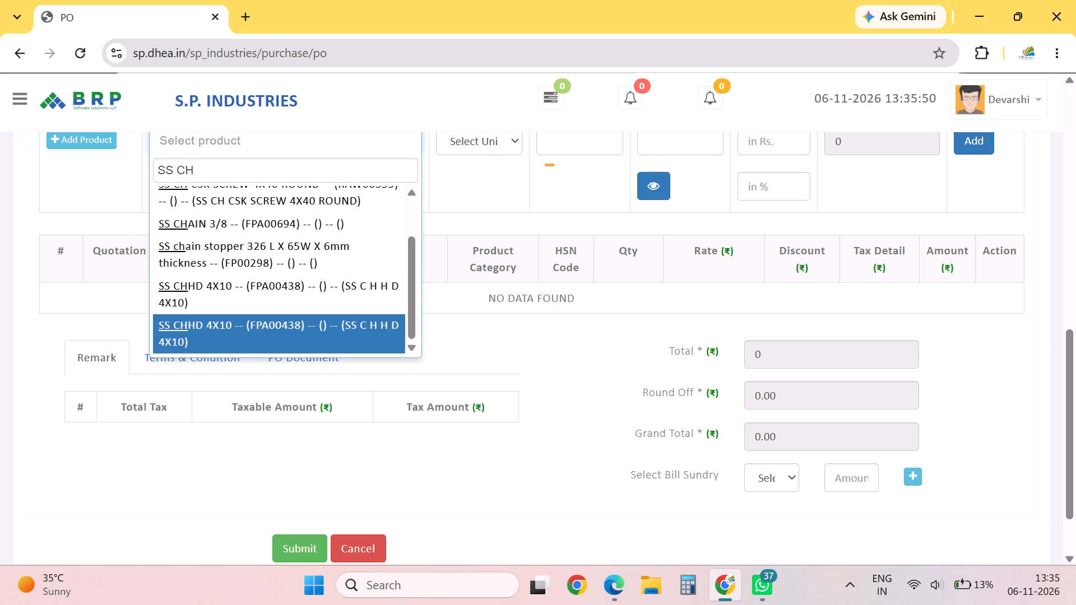
key(Down)
key(Up)
key(Up)
key(Down)
key(Down)
key(Up)
key(Down)
key(Up)
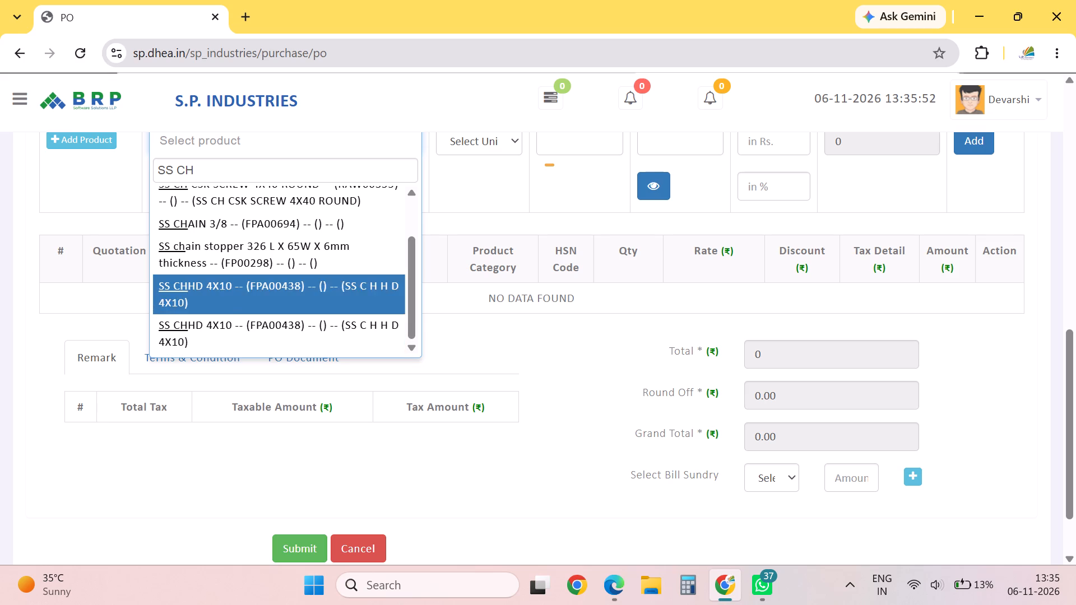
key(Up)
key(Down)
key(Up)
key(Up)
key(Up)
key(Up)
key(Up)
key(Up)
key(Up)
key(Up)
key(Up)
key(Up)
key(Up)
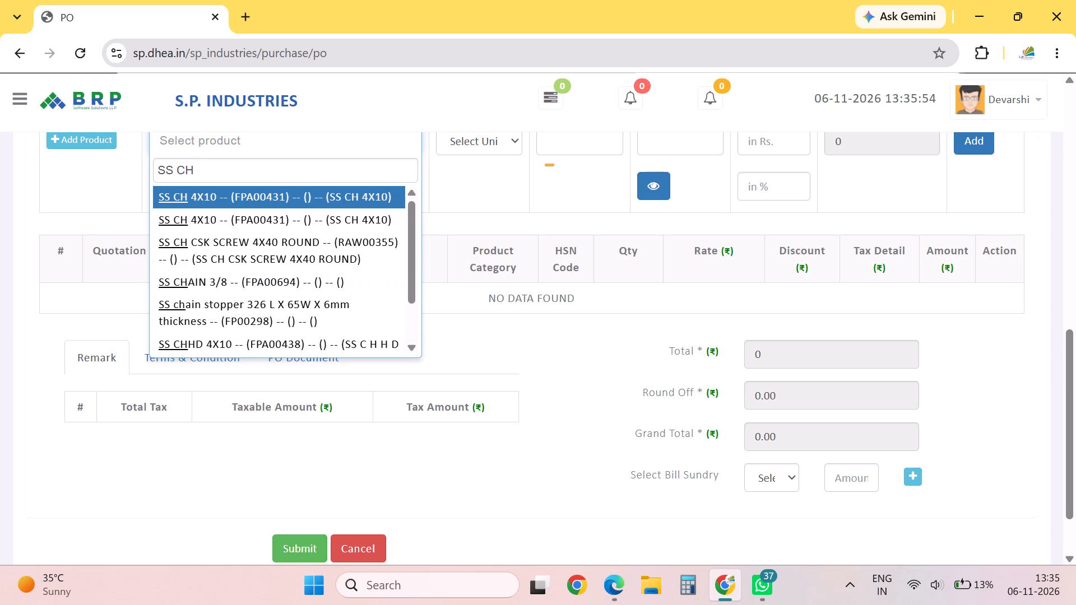
Search the product list for size 4X15, also spelled 4 X 15, and close it without choosing a product.
key(BackSpace)
key(BackSpace)
key(BackSpace)
key(BackSpace)
key(BackSpace)
key(BackSpace)
text(4)
key(space)
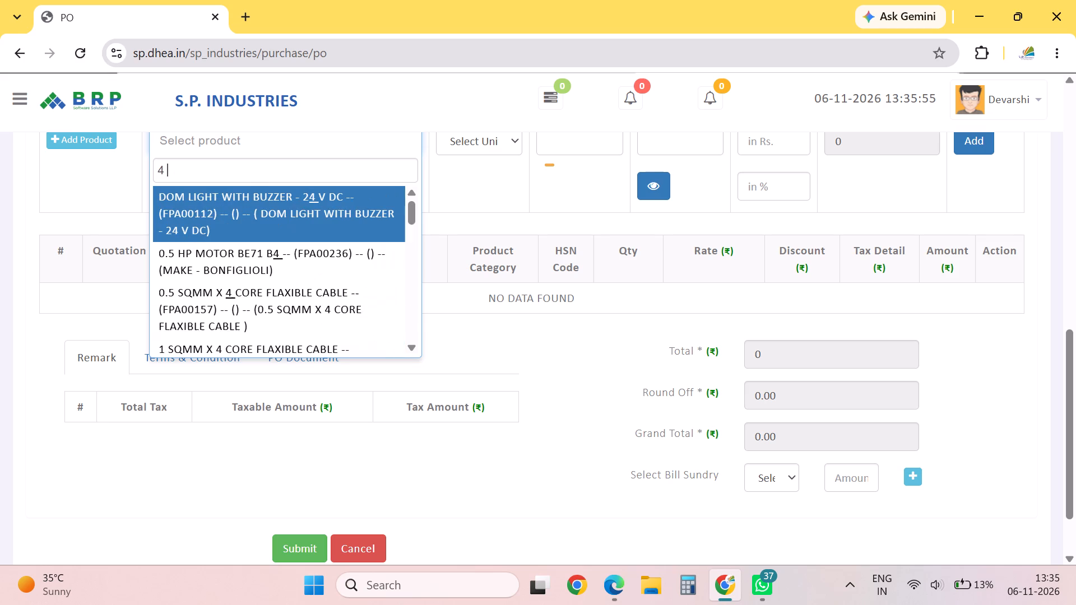
key(BackSpace)
text(X15)
key(BackSpace)
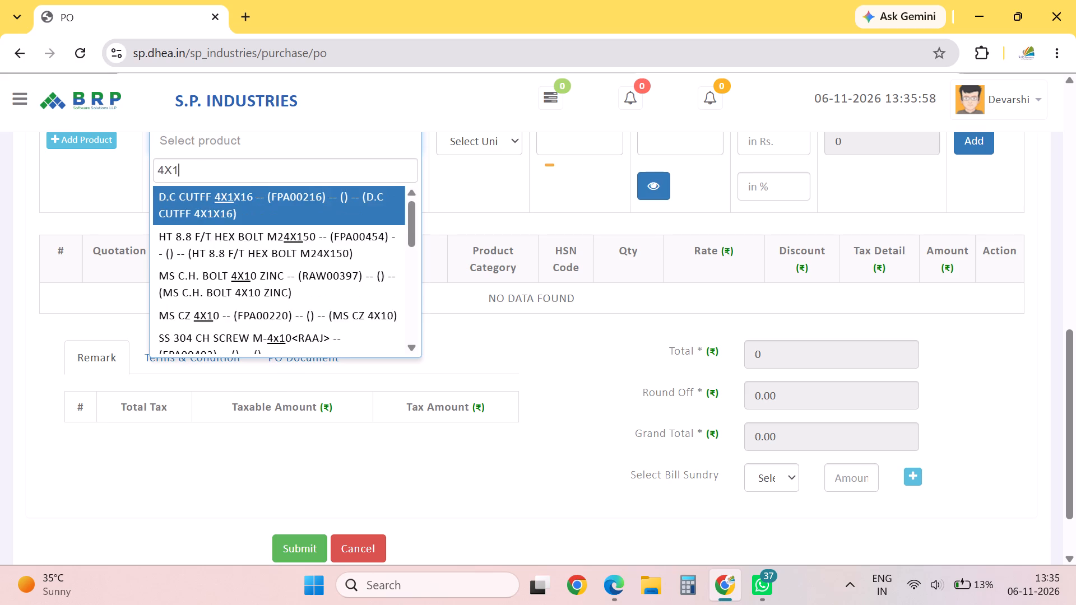
key(BackSpace)
key(BackSpace)
key(x)
key(BackSpace)
key(space)
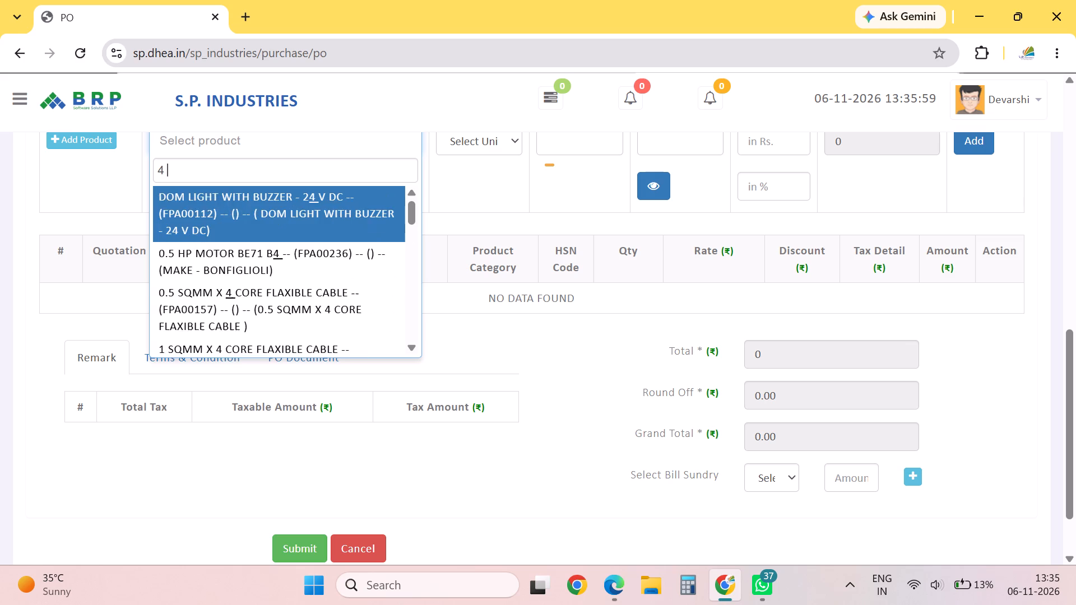
text(X 15)
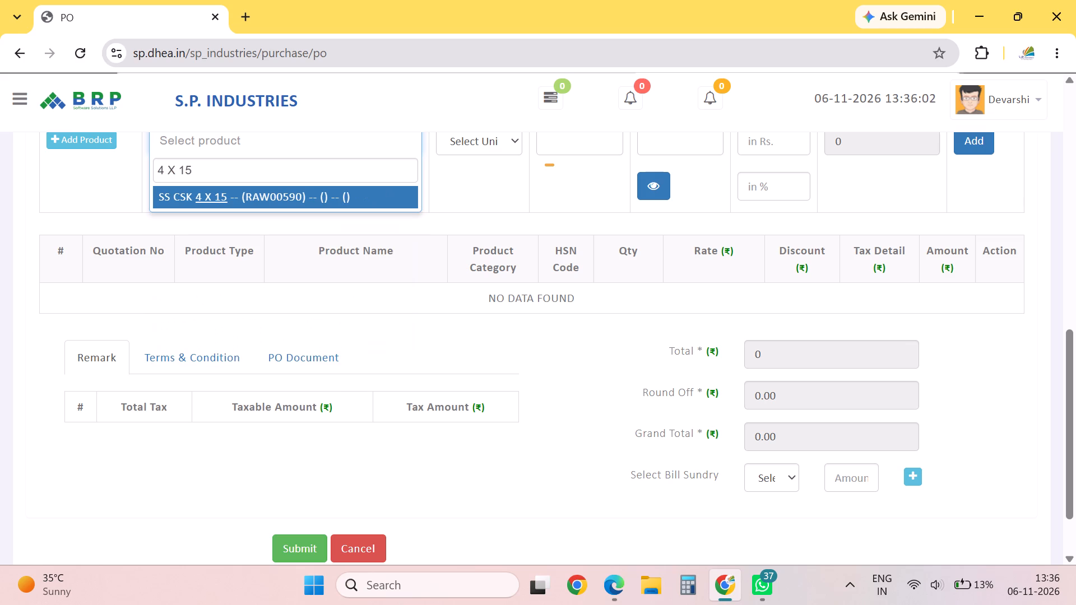
key(BackSpace)
key(BackSpace)
key(BackSpace)
key(BackSpace)
key(BackSpace)
key(BackSpace)
key(BackSpace)
key(BackSpace)
key(BackSpace)
key(BackSpace)
key(BackSpace)
key(BackSpace)
key(BackSpace)
key(BackSpace)
key(BackSpace)
key(BackSpace)
key(BackSpace)
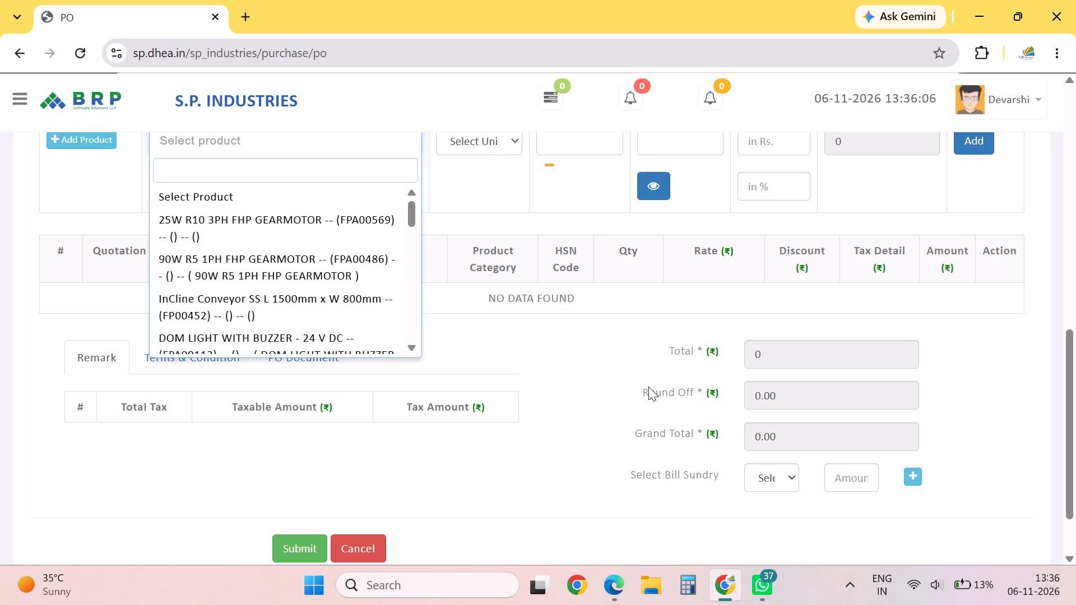
key(Escape)
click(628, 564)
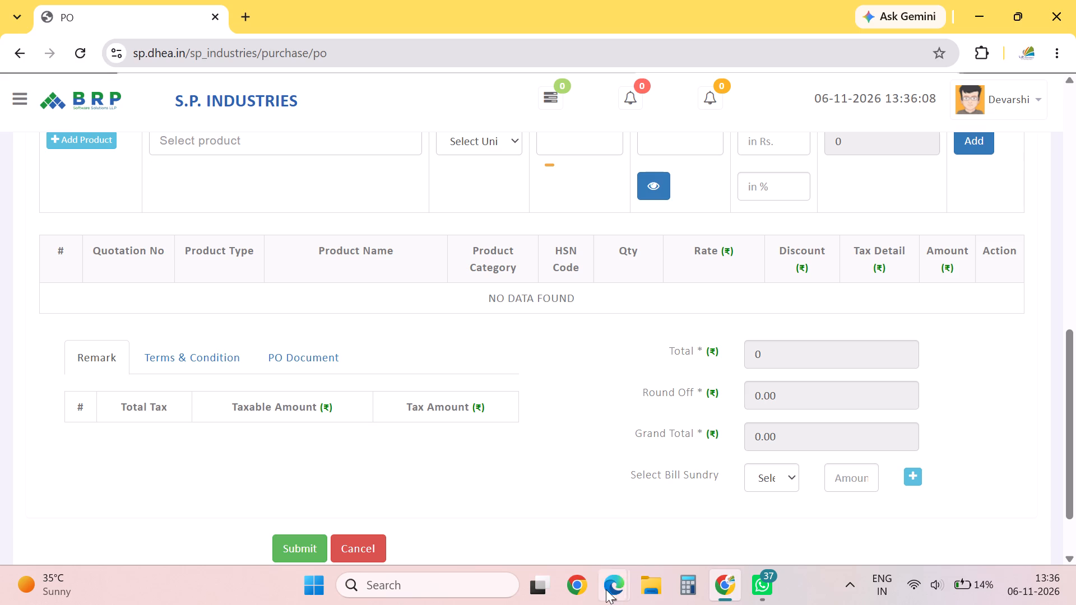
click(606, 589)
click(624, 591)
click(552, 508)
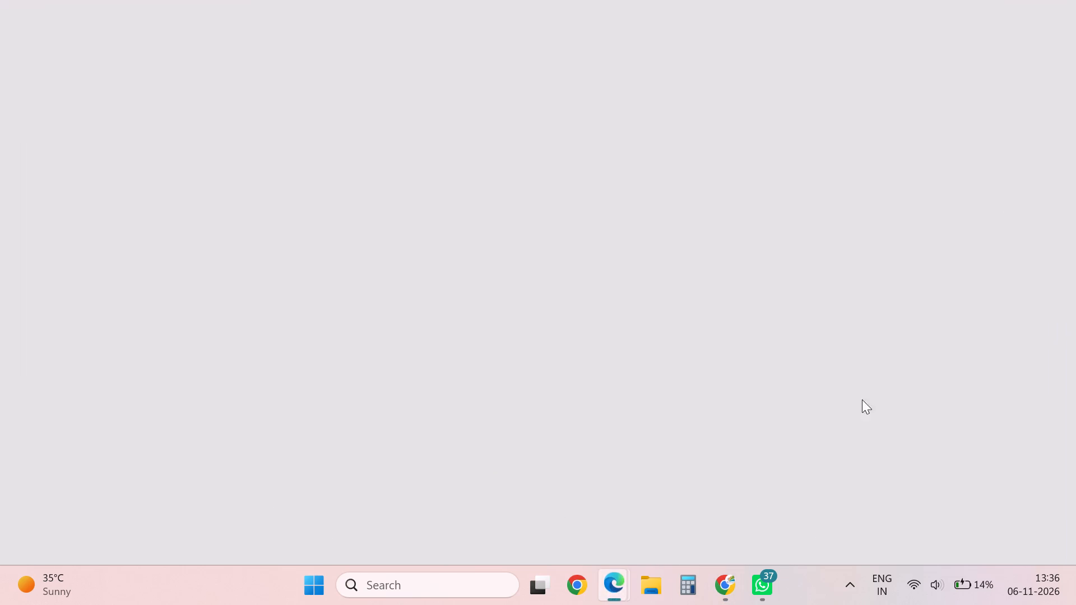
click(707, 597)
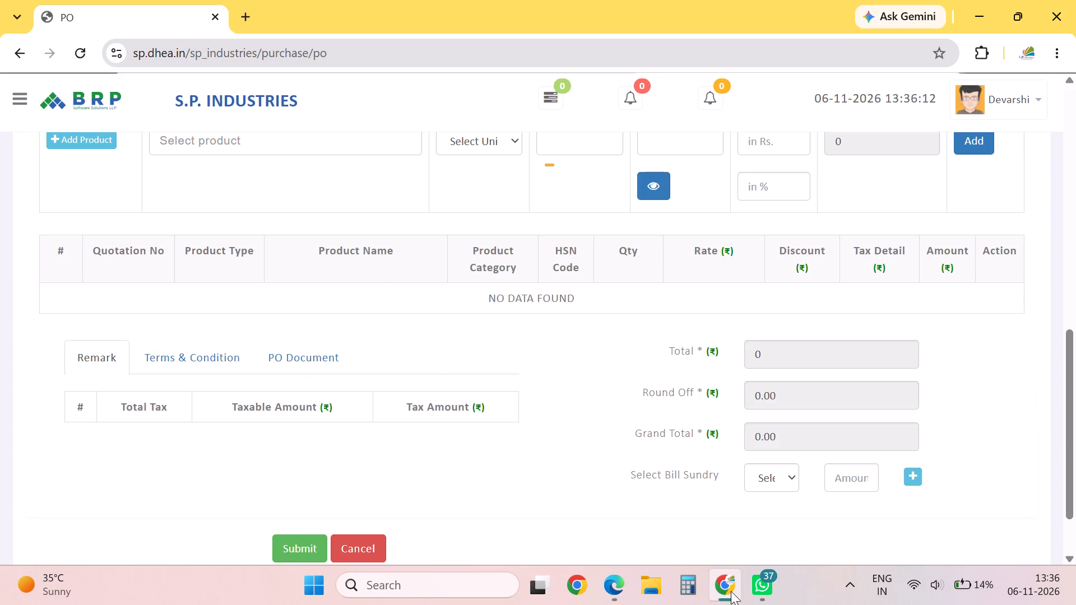
Search the order's product list for CH and examine the matching products.
drag(1068, 452, 1075, 176)
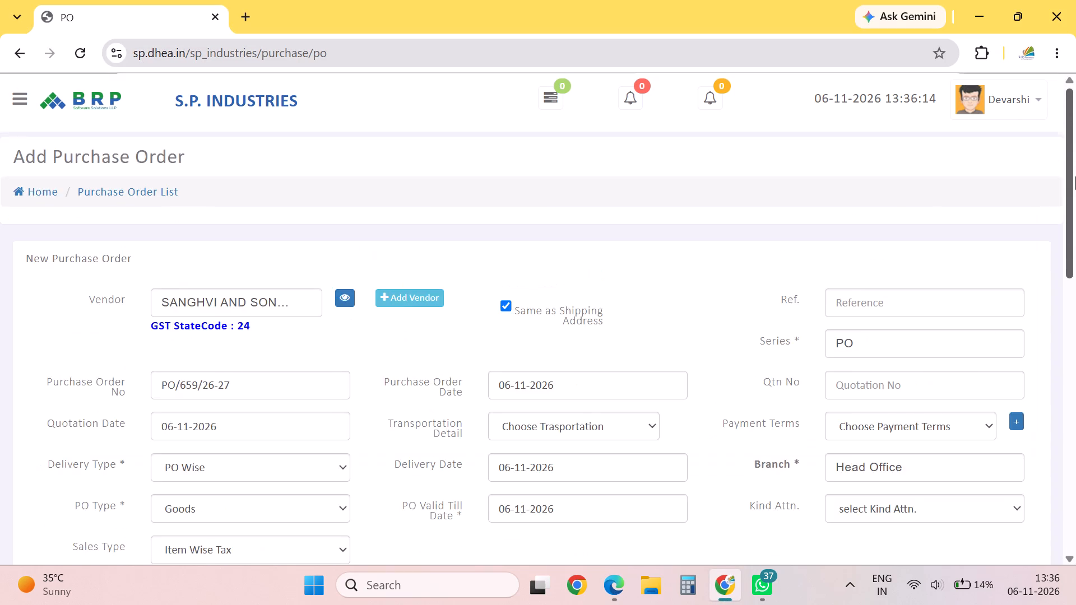
drag(1075, 176, 1061, 488)
drag(1075, 461, 1067, 336)
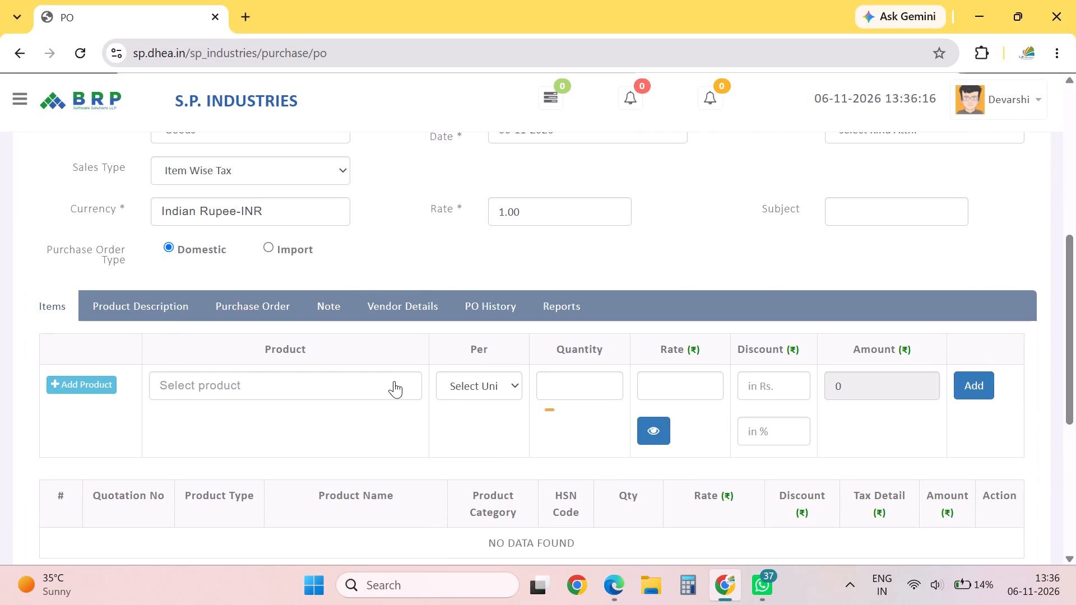
click(394, 381)
key(s)
key(s)
key(BackSpace)
key(BackSpace)
key(BackSpace)
text(CH)
key(Down)
key(Up)
key(Down)
key(Down)
key(Down)
key(Up)
key(Down)
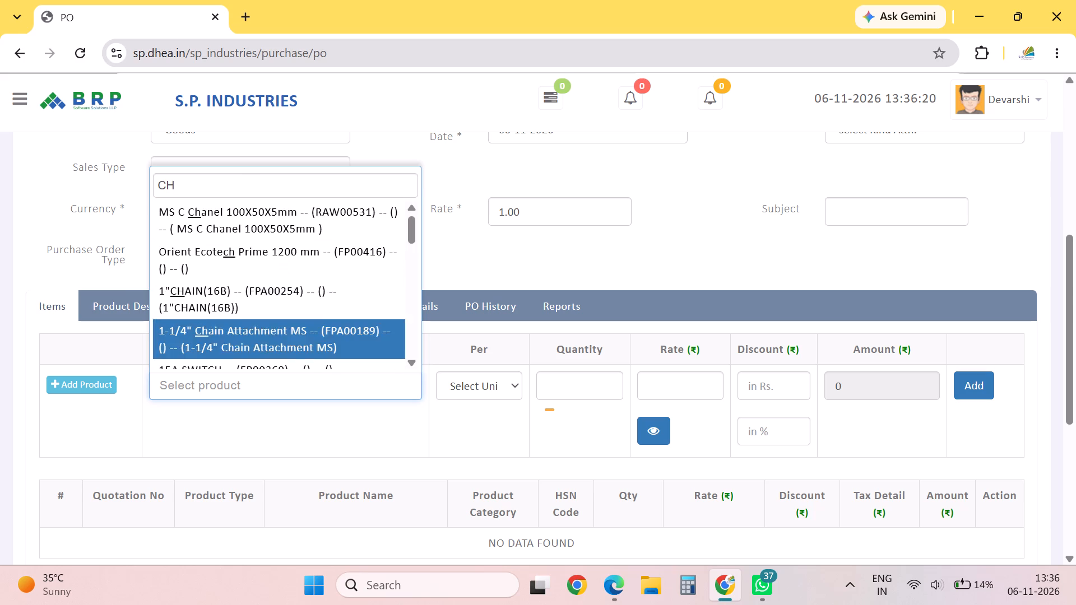
key(Down)
key(Down)
key(Down)
key(Down)
key(Up)
key(Down)
key(Down)
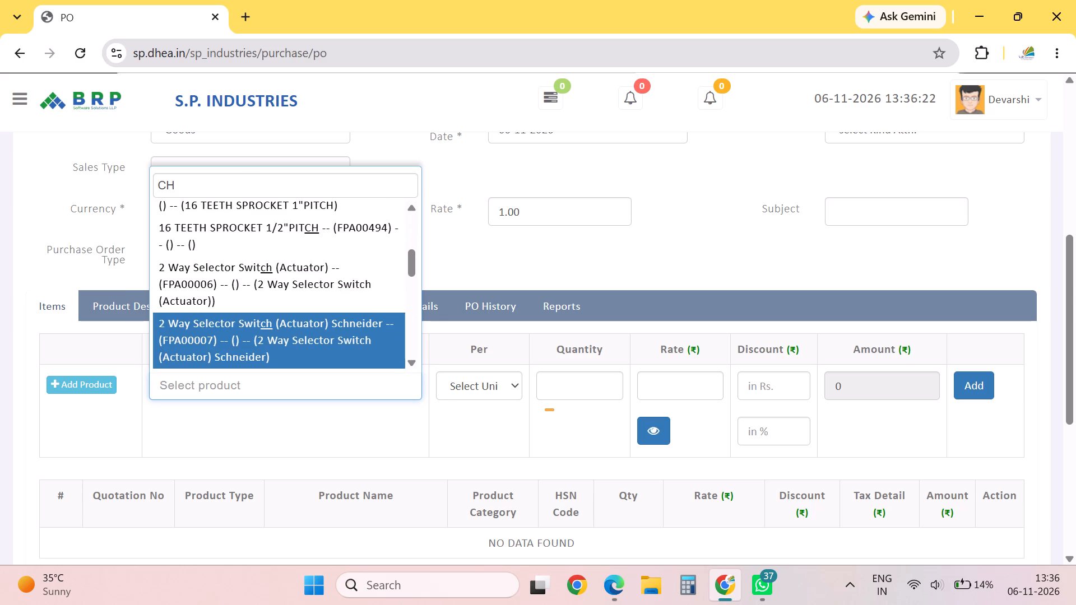
key(Up)
key(Down)
key(Down)
key(Down)
key(Down)
key(Up)
key(Down)
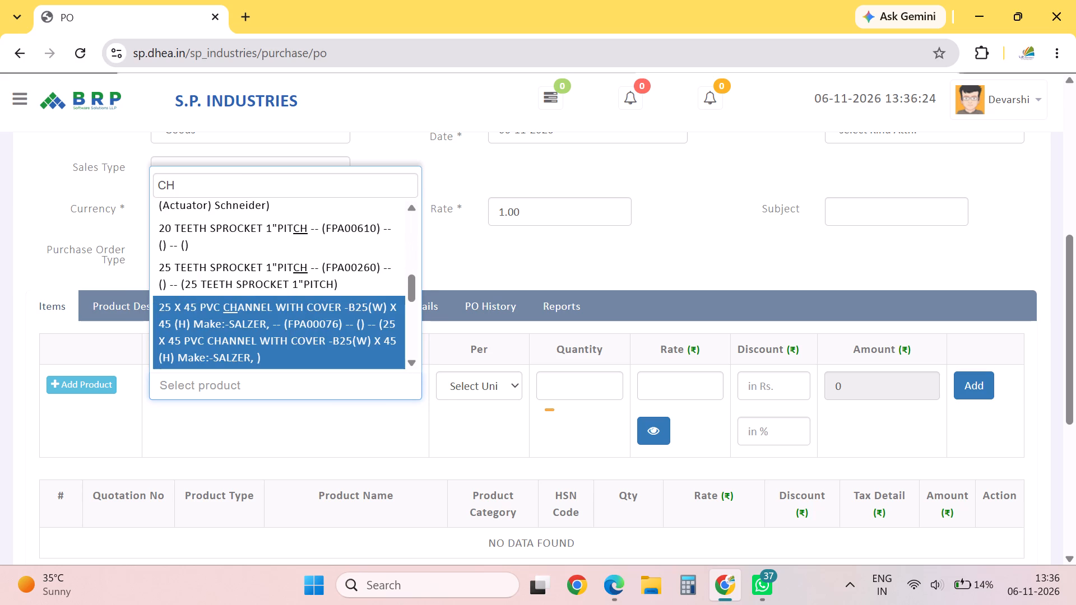
key(Down)
key(Down)
key(Down)
key(Down)
key(Down)
Search for SS CH and add product SS CH 4X10 (FPA00431) to the order items with quantity 1.
key(BackSpace)
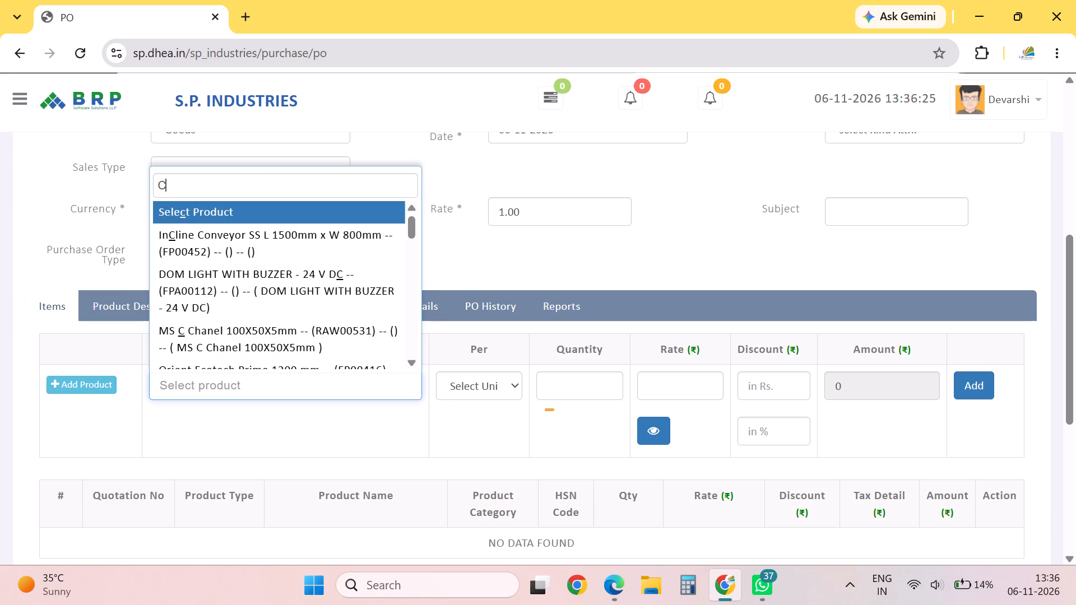
key(BackSpace)
key(BackSpace)
text(SS CH)
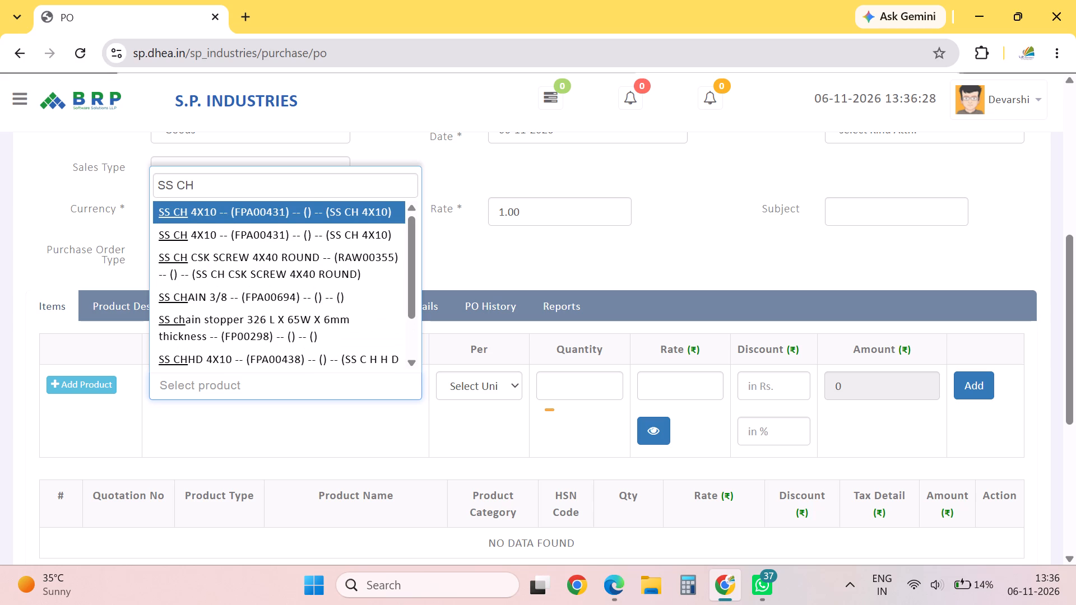
key(Down)
key(Up)
key(Down)
key(Up)
key(Return)
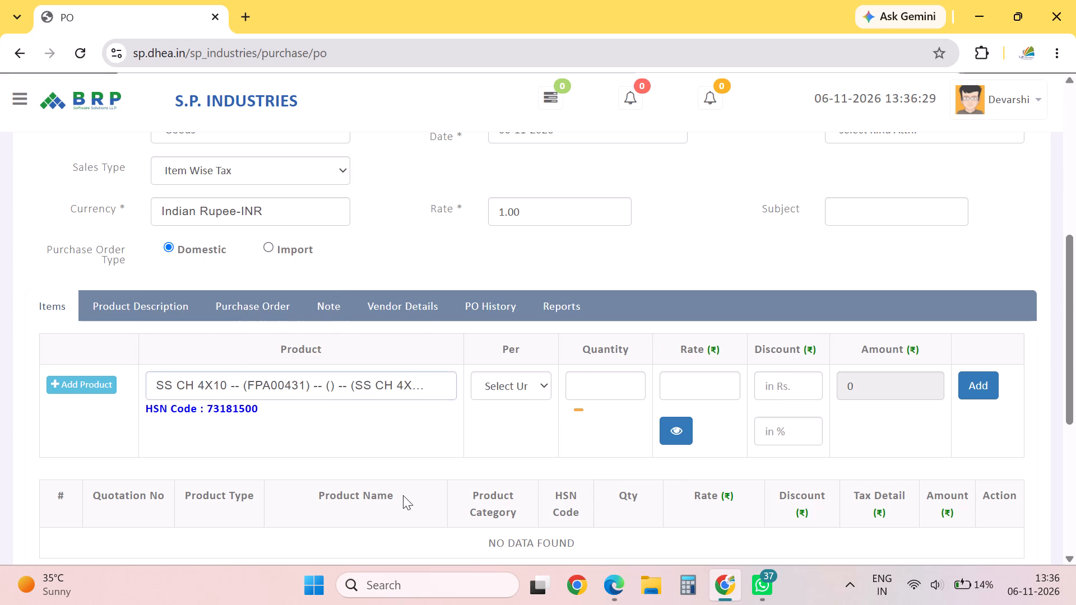
click(628, 408)
click(608, 390)
key(1)
key(Tab)
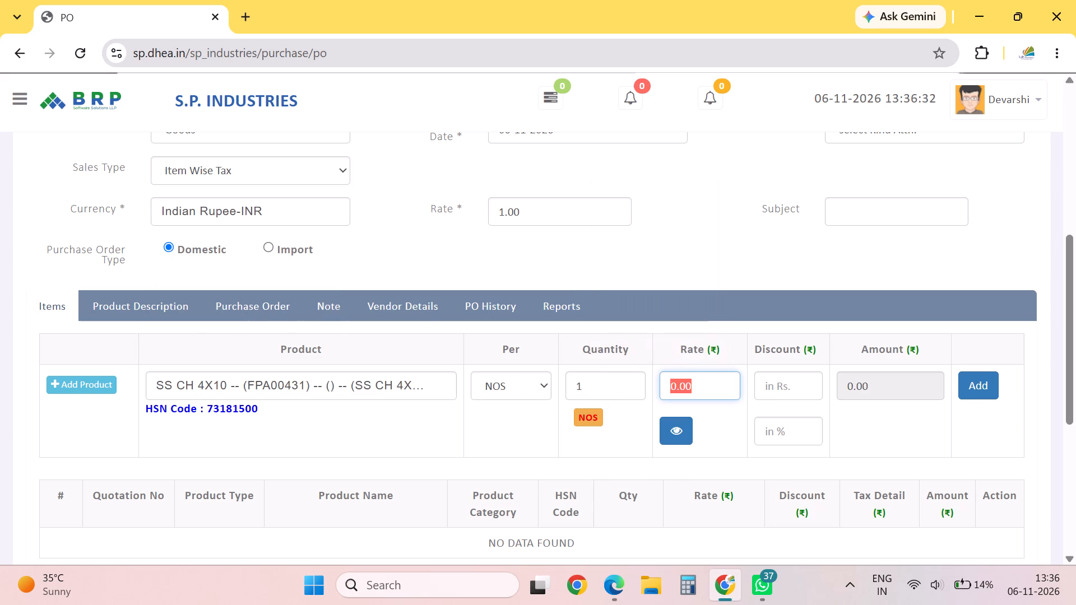
click(962, 385)
Copy the product name SS CH 4X10 from the added item row.
drag(1075, 356, 1075, 406)
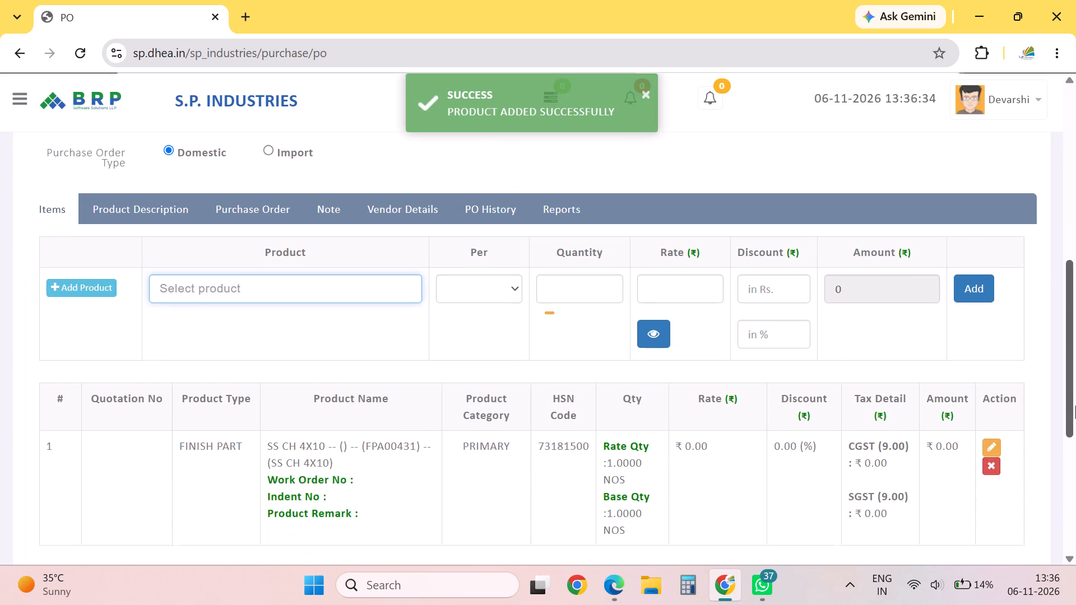
drag(1075, 406, 1072, 410)
drag(263, 393, 335, 402)
key(ctrl+c)
Switch to Microsoft Edge.
click(627, 587)
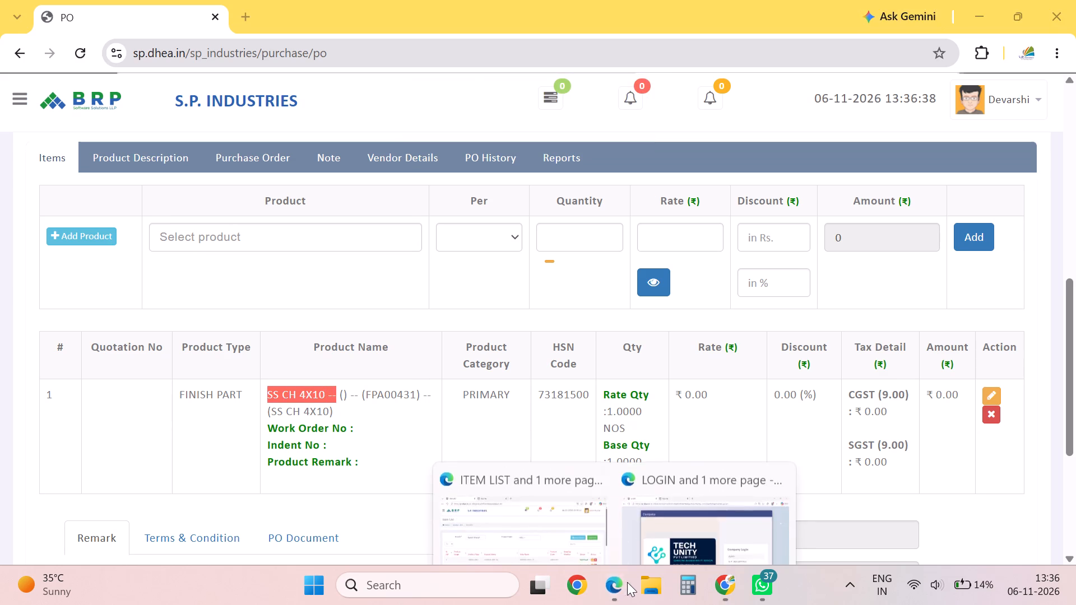
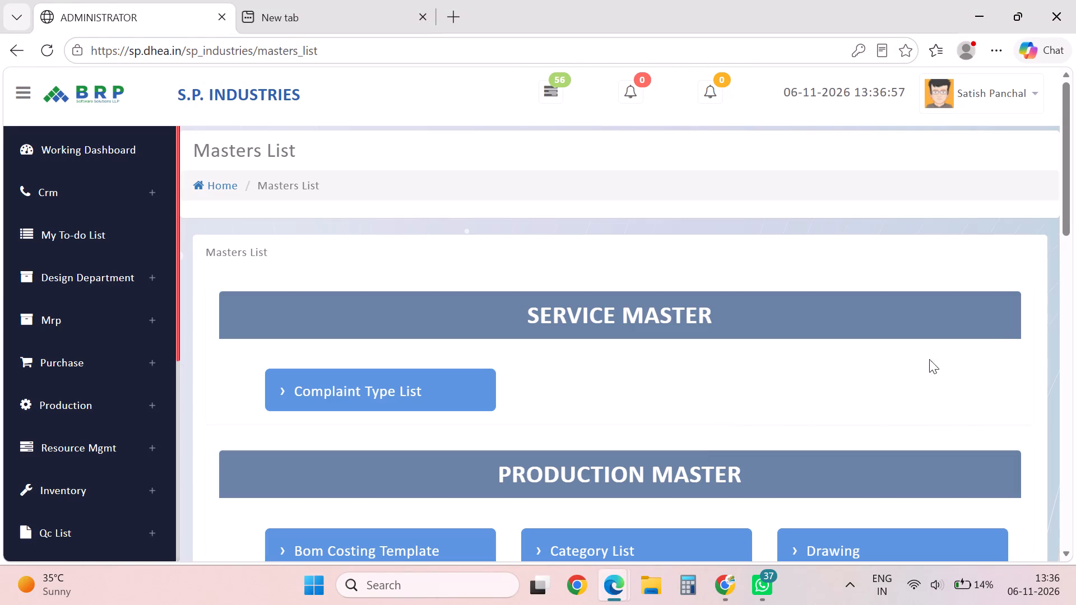
Open the Item List master and start a new item with product type RAW MATERIAL.
drag(1075, 200, 1067, 323)
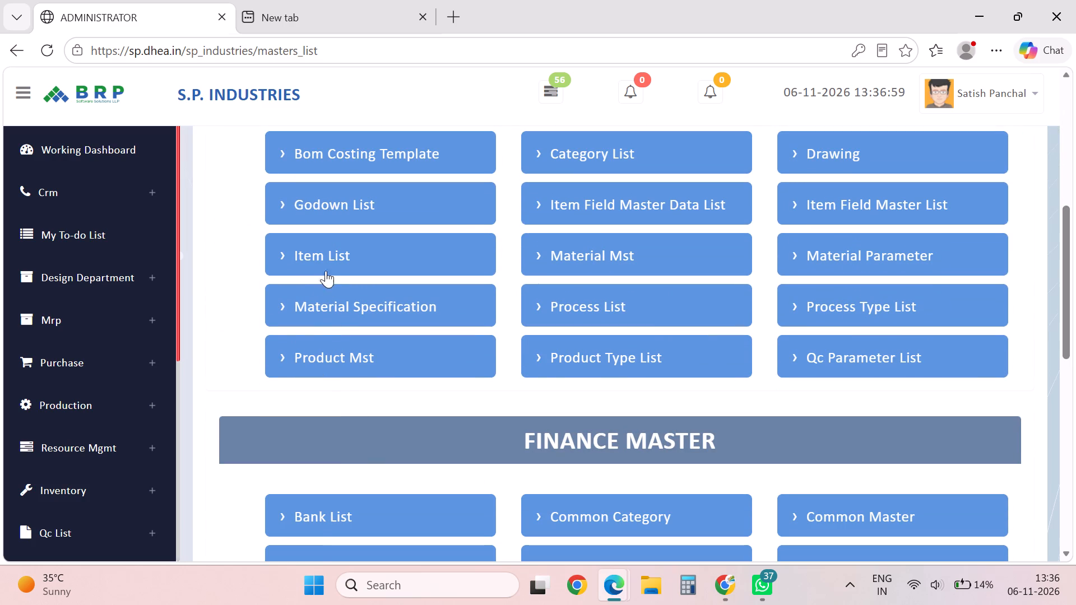
click(326, 257)
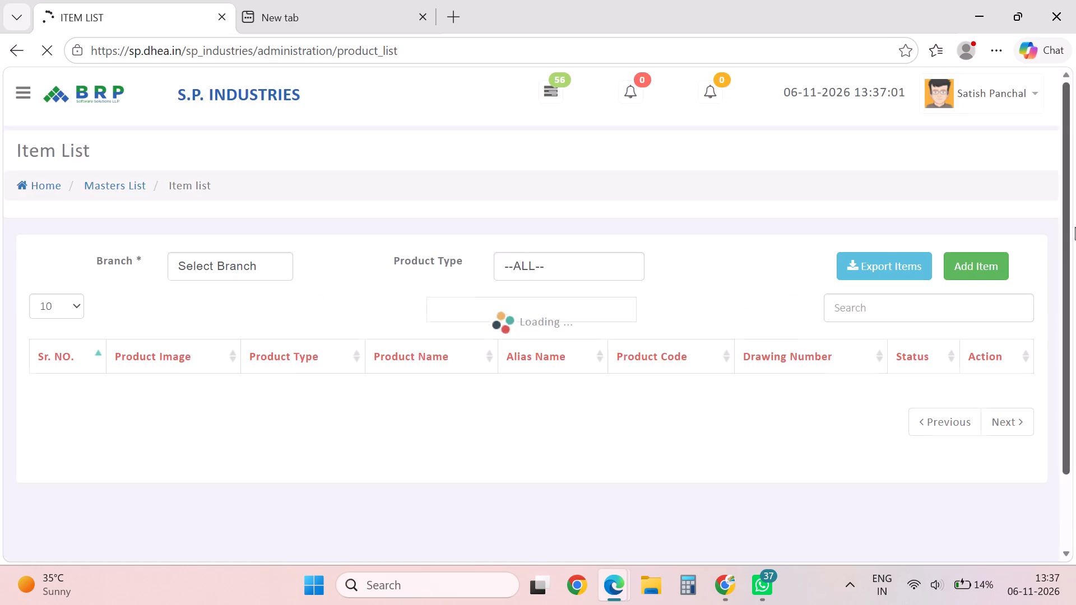
drag(1075, 227, 1075, 279)
click(995, 207)
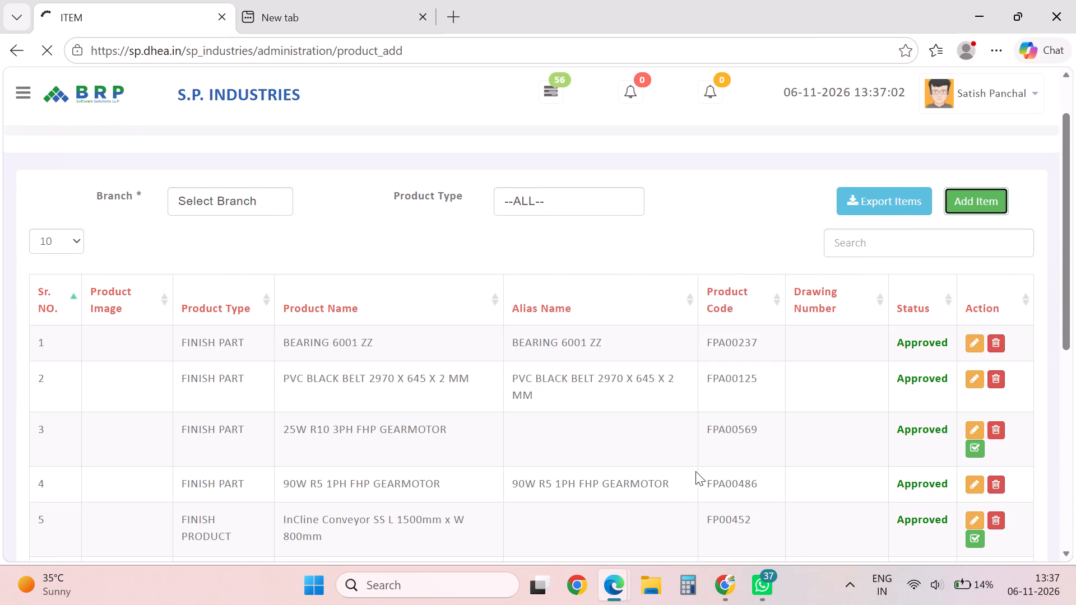
click(239, 347)
click(253, 331)
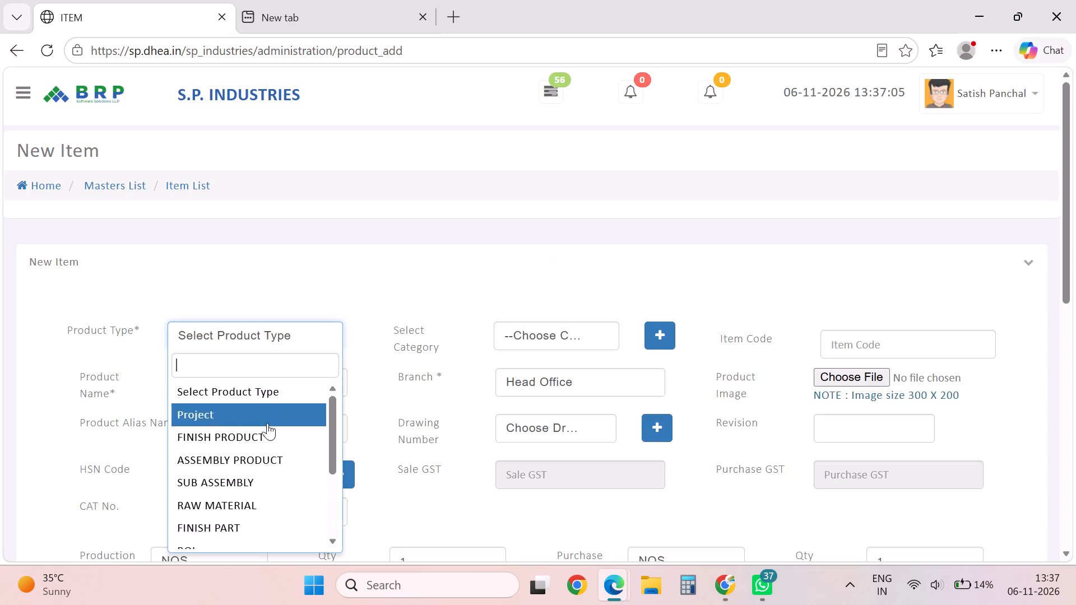
click(259, 511)
click(238, 398)
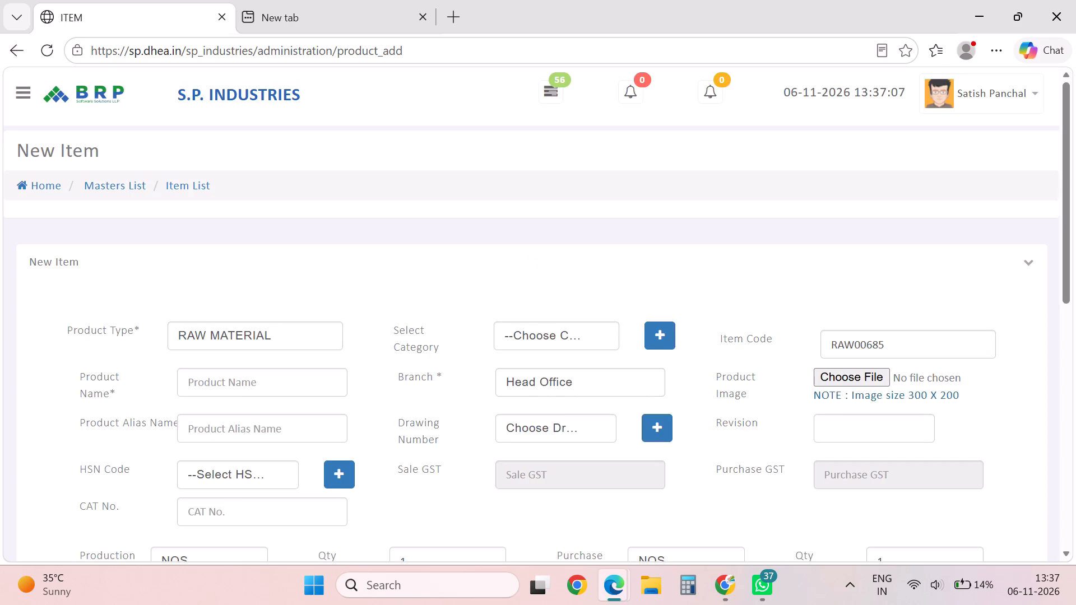
Name the new item SS CH 4X15, based on the copied product name.
ctrl+click(247, 379)
key(ctrl+v)
key(BackSpace)
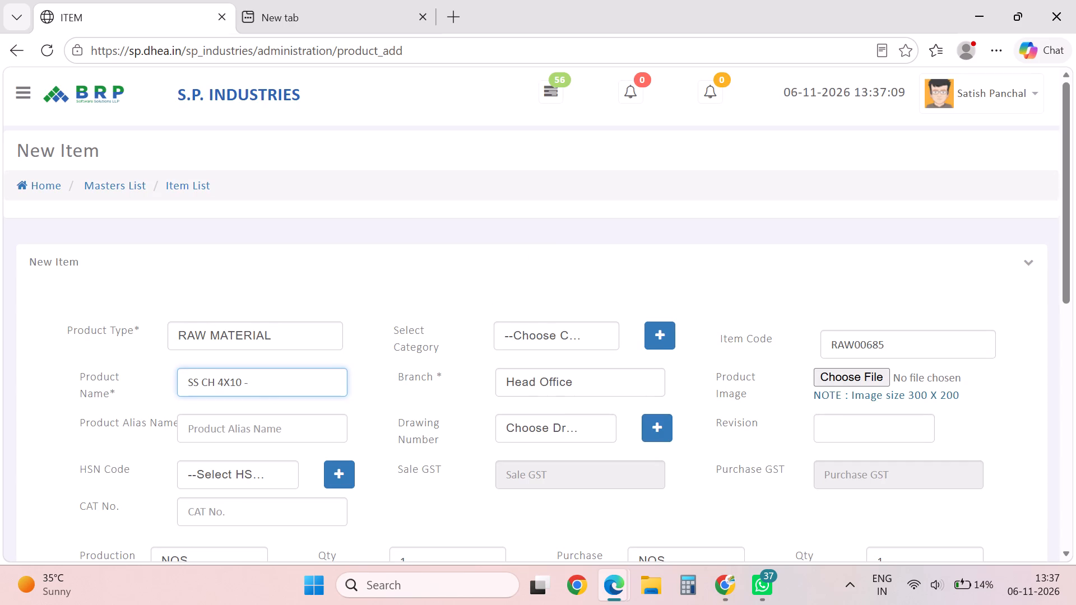
key(BackSpace)
key(BackSpace)
key(BackSpace)
key(5)
Assign HSN code 7318 - MS SCREW and category PRIMARY to SS CH 4X15, and save it ready for another item.
click(225, 482)
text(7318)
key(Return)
click(544, 351)
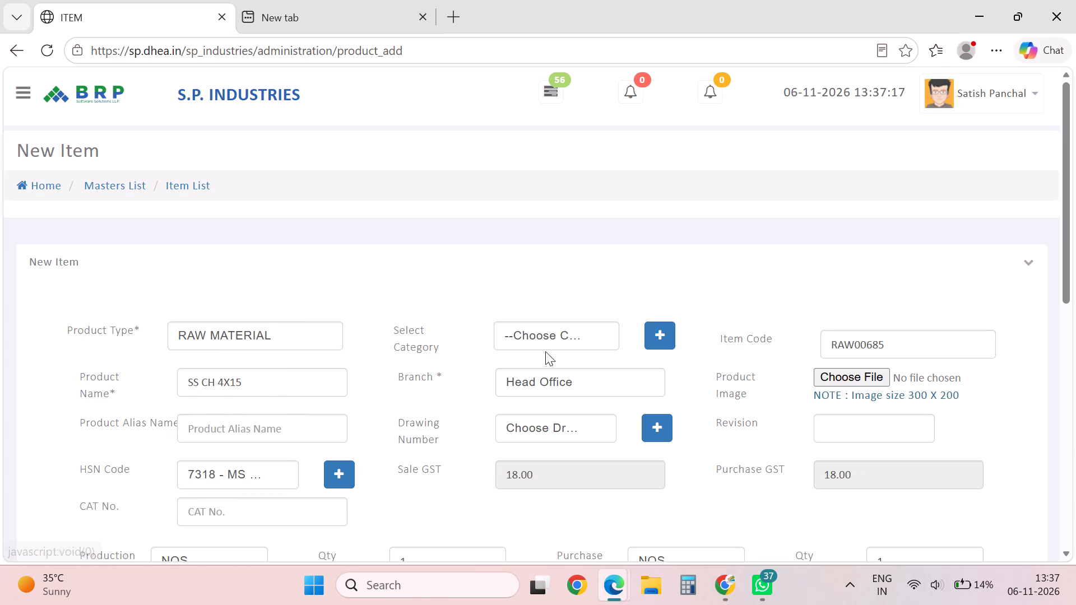
click(553, 319)
click(555, 340)
click(557, 409)
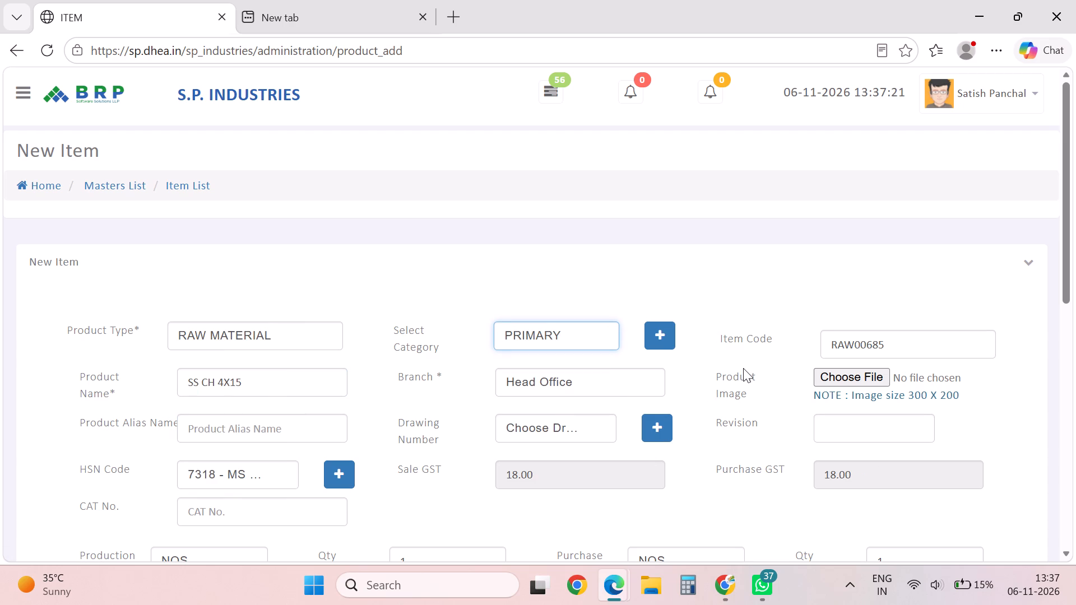
drag(1075, 207, 1064, 539)
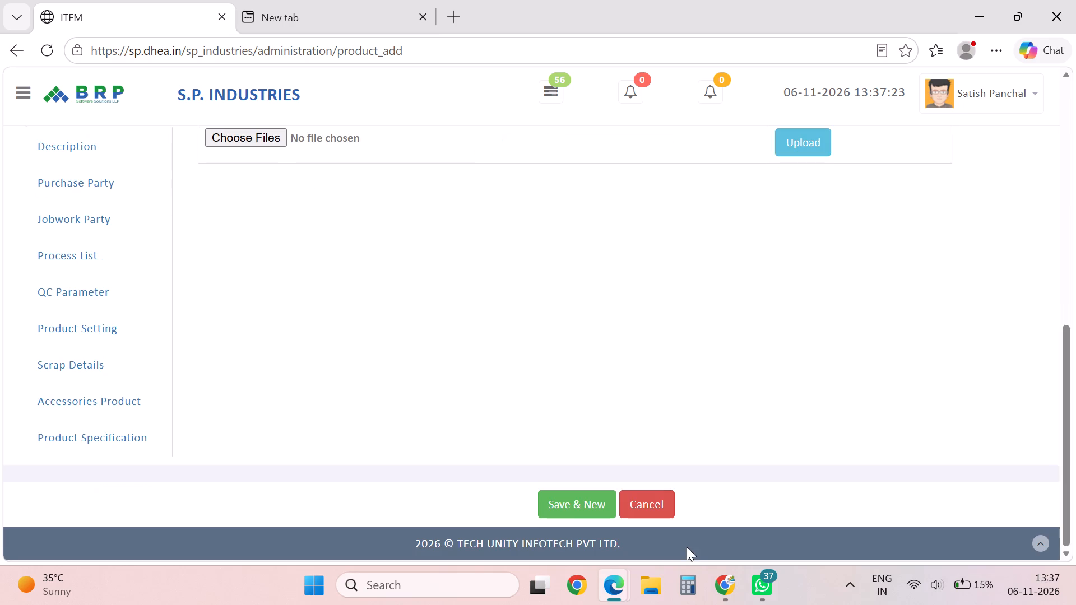
click(559, 501)
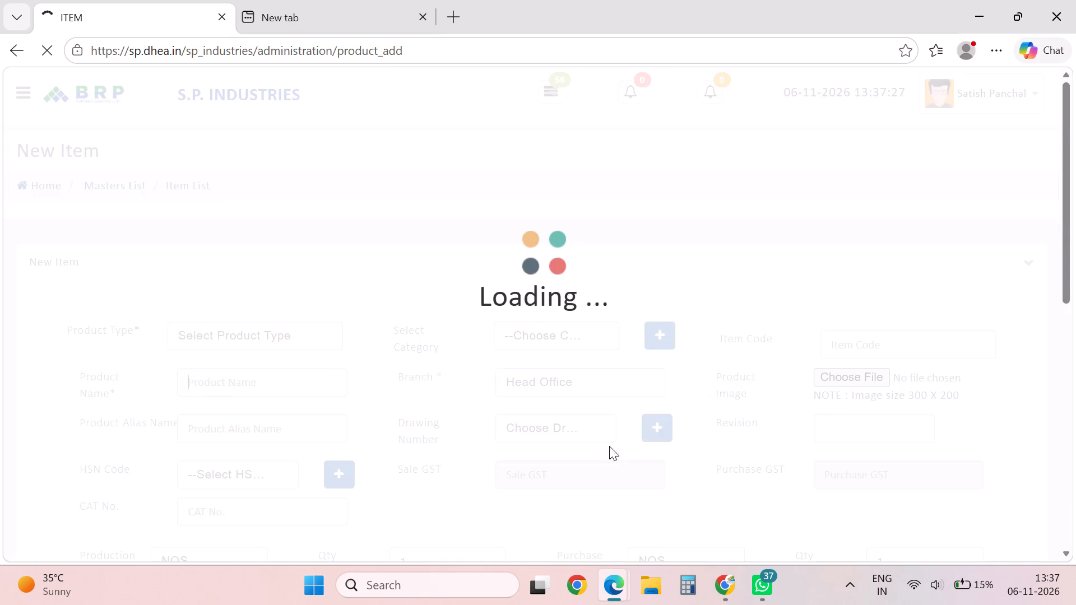
Set the next item's product type to RAW MATERIAL and adapt the copied product name to SS CH 5X15.
click(306, 342)
click(246, 509)
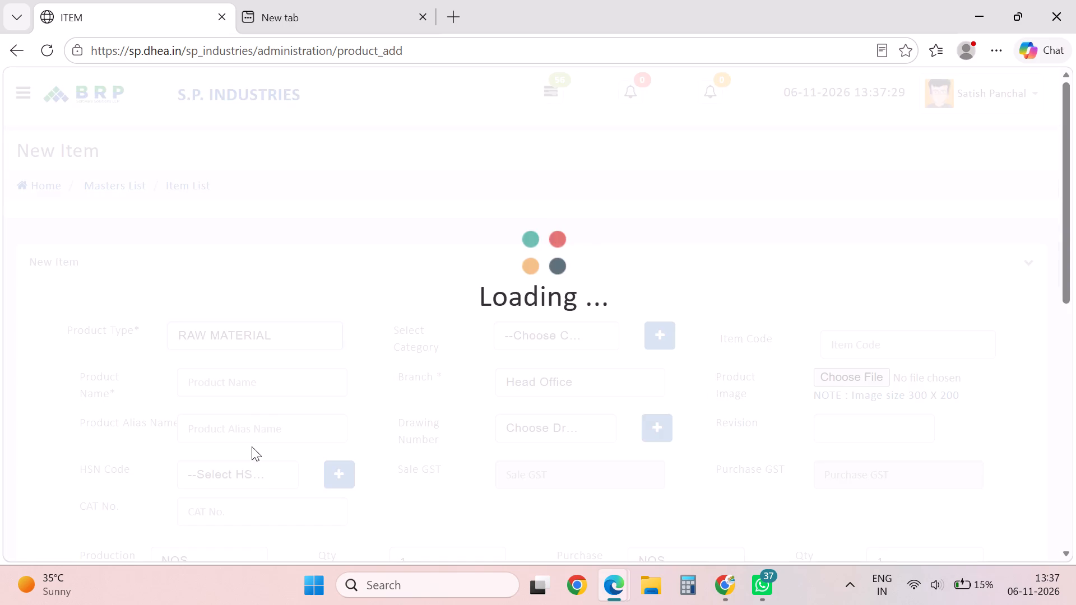
click(261, 380)
key(ctrl+v)
key(Left)
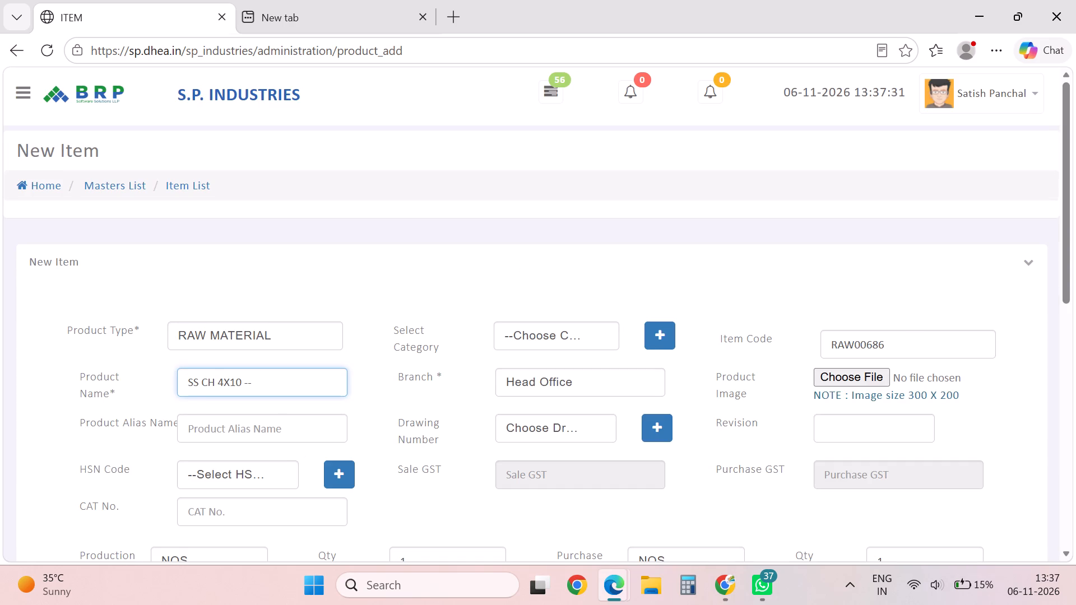
key(Right)
key(BackSpace)
key(BackSpace)
key(BackSpace)
key(BackSpace)
key(Left)
key(Left)
key(BackSpace)
key(5)
key(Right)
key(Right)
key(5)
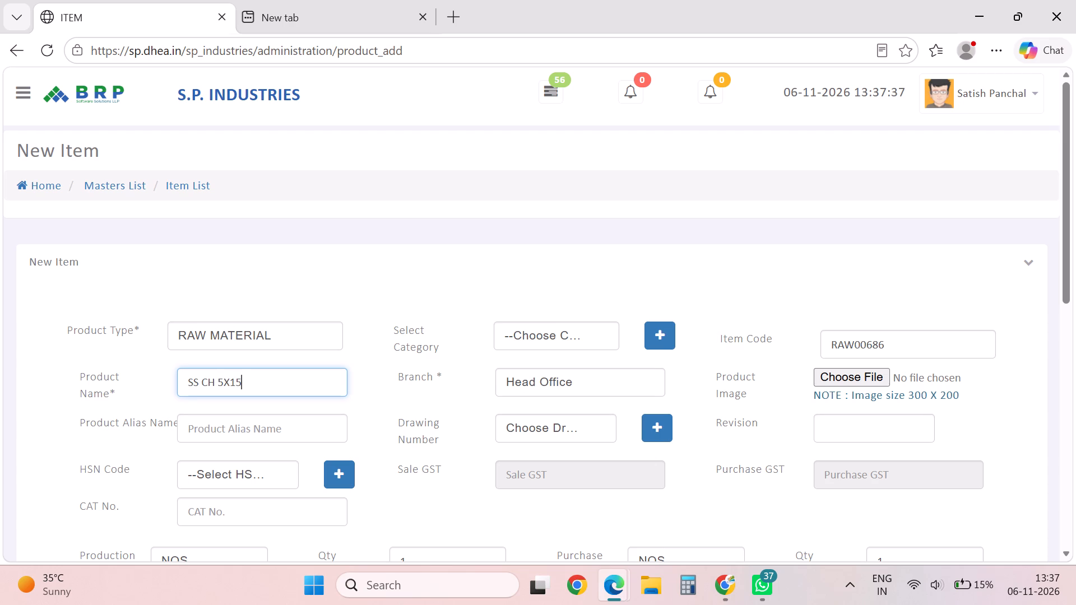
Assign HSN code 7318 - MS SCREW and category PRIMARY to SS CH 5X15, and save it ready for another item.
click(262, 473)
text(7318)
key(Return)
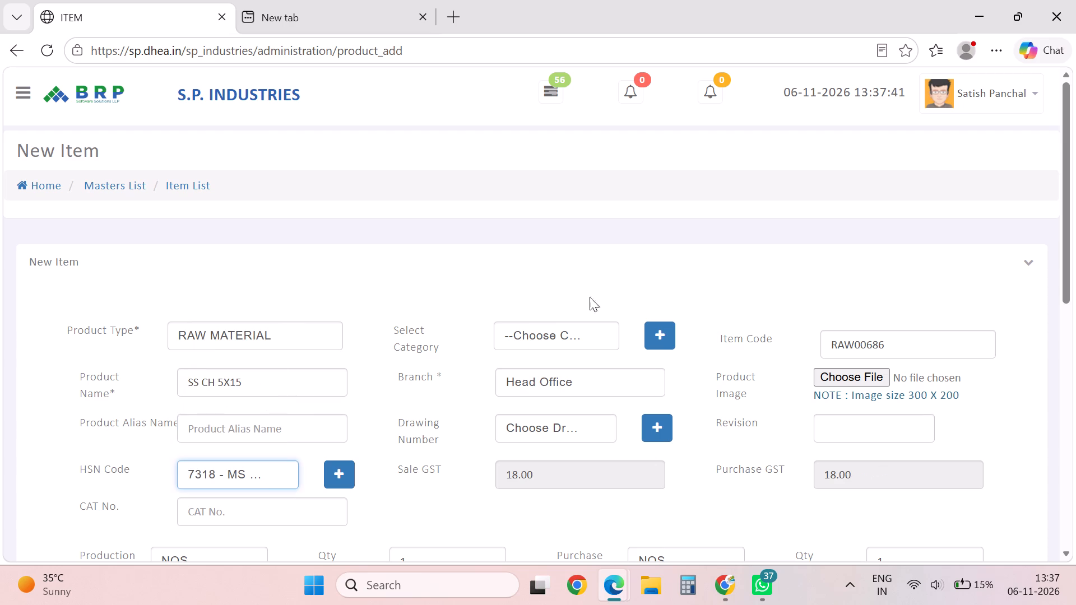
click(563, 342)
click(548, 421)
drag(1075, 166, 1047, 604)
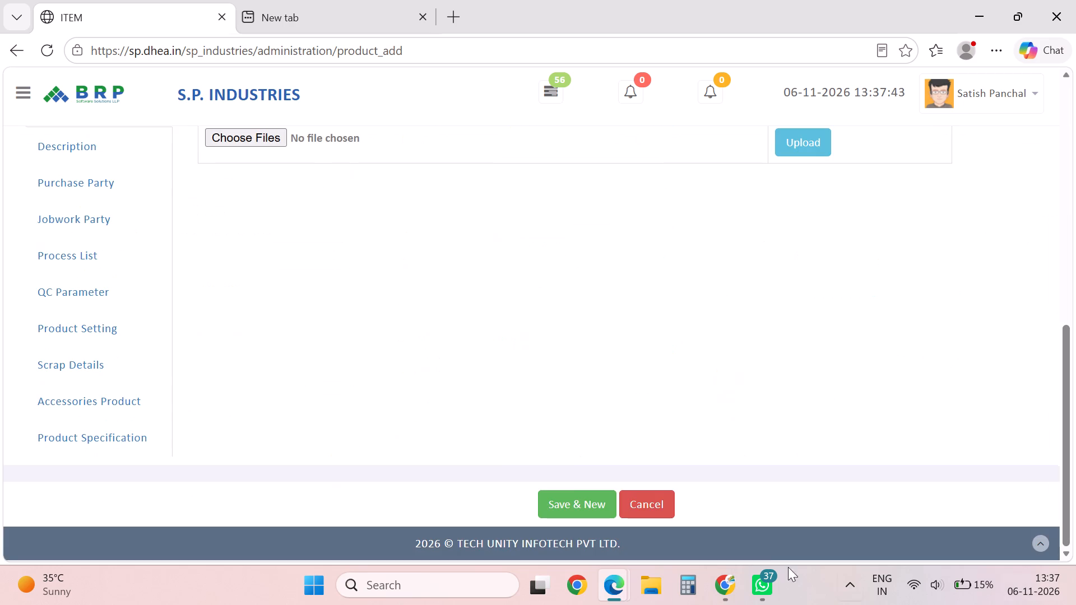
click(540, 514)
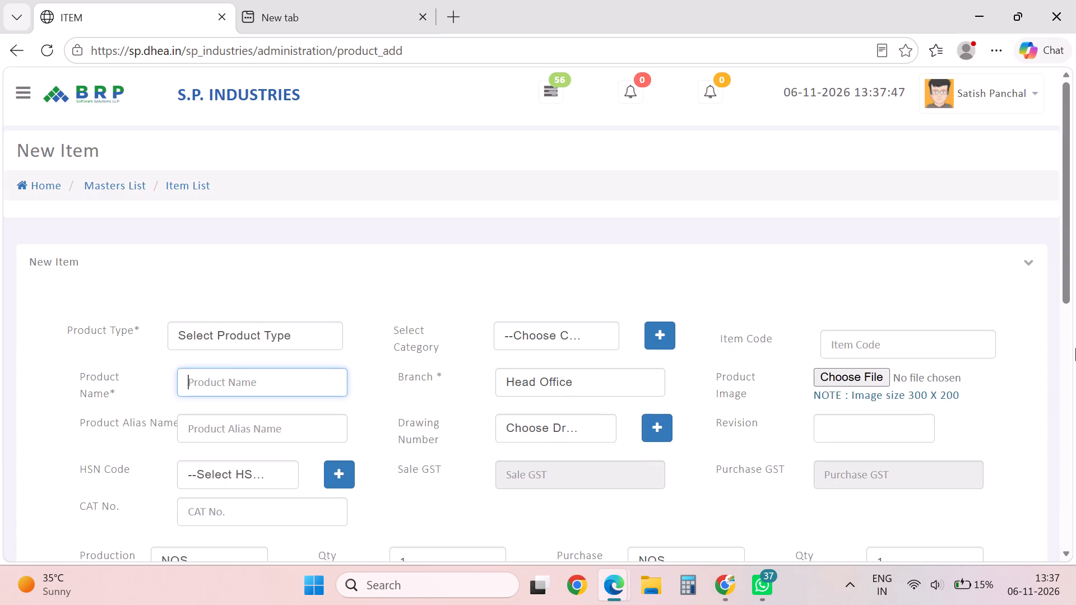
Set the third item's product type to RAW MATERIAL and adapt the copied product name to SS CH 4X6.
click(234, 340)
click(234, 497)
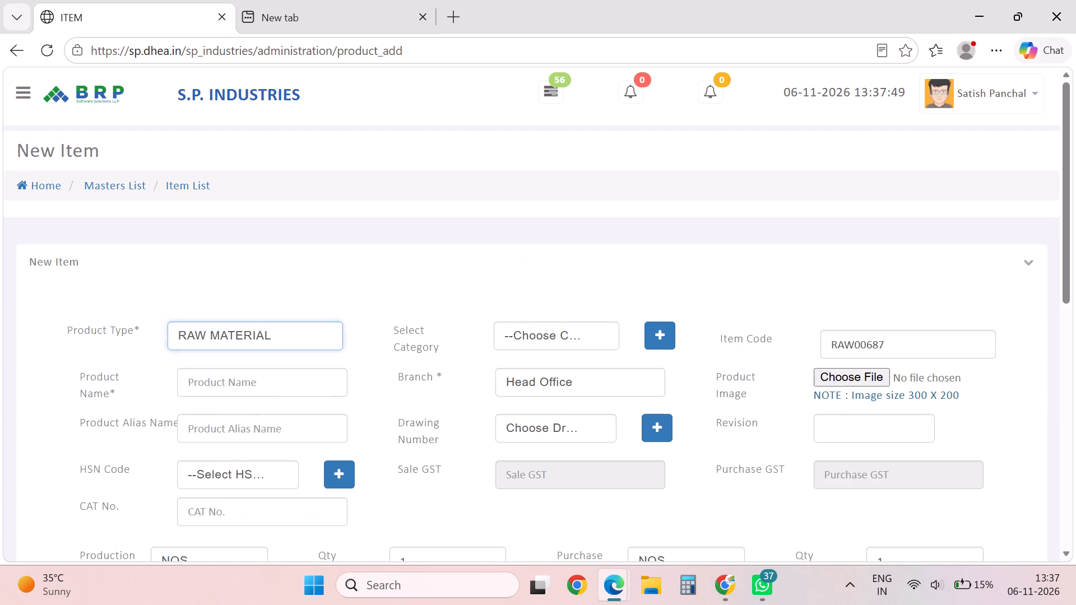
click(229, 389)
key(ctrl+v)
key(BackSpace)
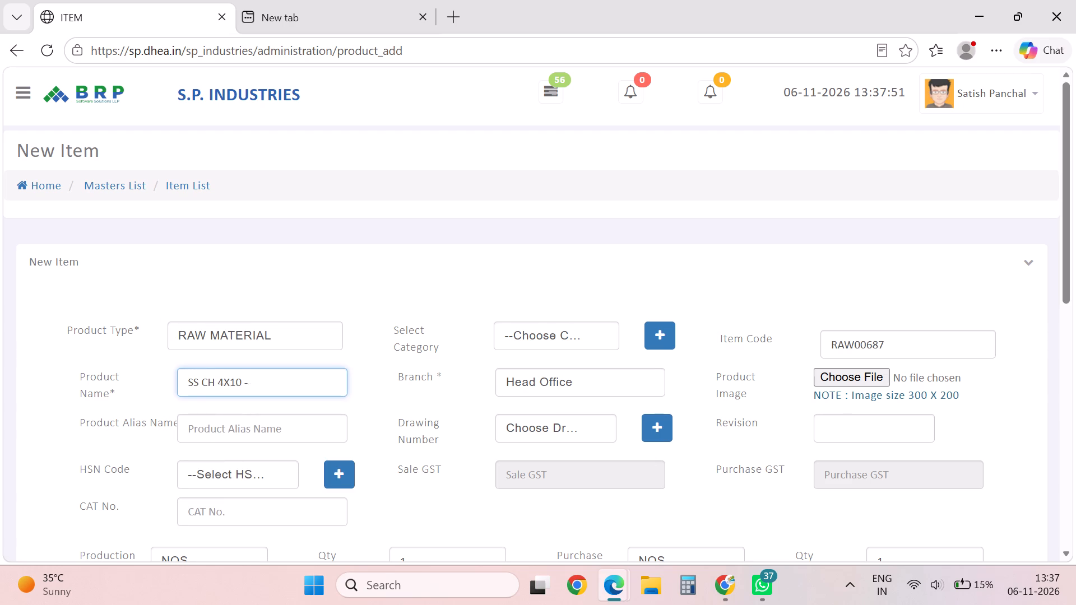
key(BackSpace)
key(BackSpace)
key(BackSpace)
key(BackSpace)
key(6)
Assign HSN code 7318 - MS SCREW and category PRIMARY to SS CH 4X6, and save the item.
click(247, 474)
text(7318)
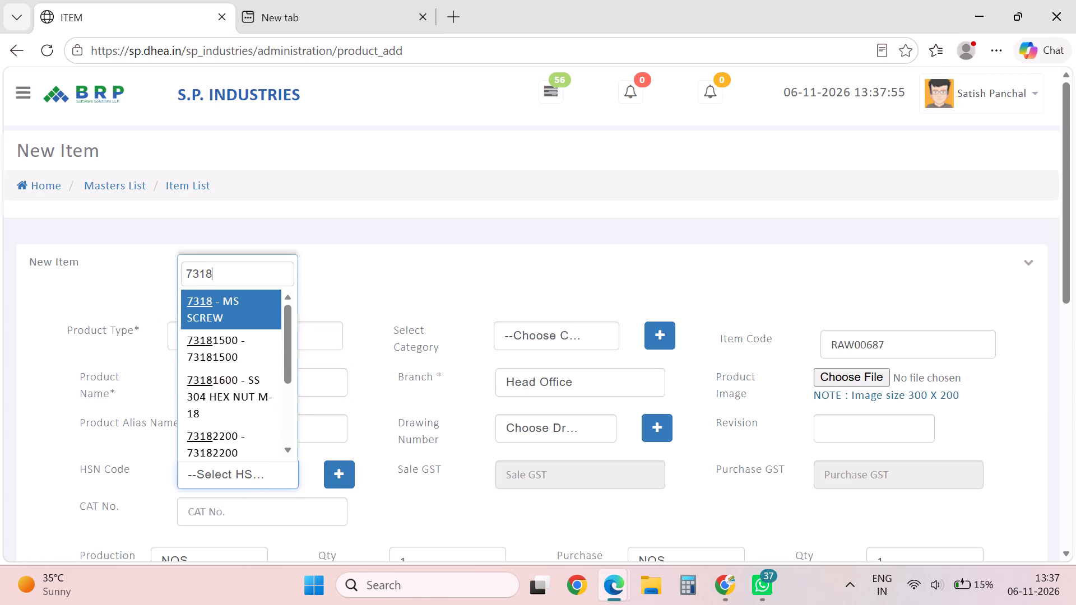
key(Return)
click(559, 315)
click(551, 339)
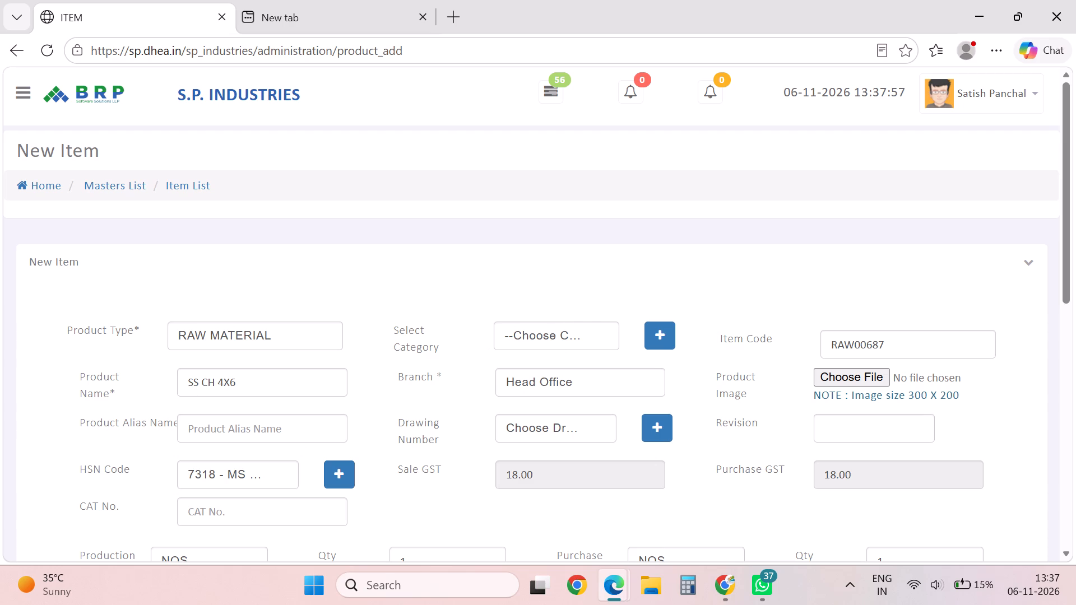
click(539, 415)
drag(1075, 176, 1063, 287)
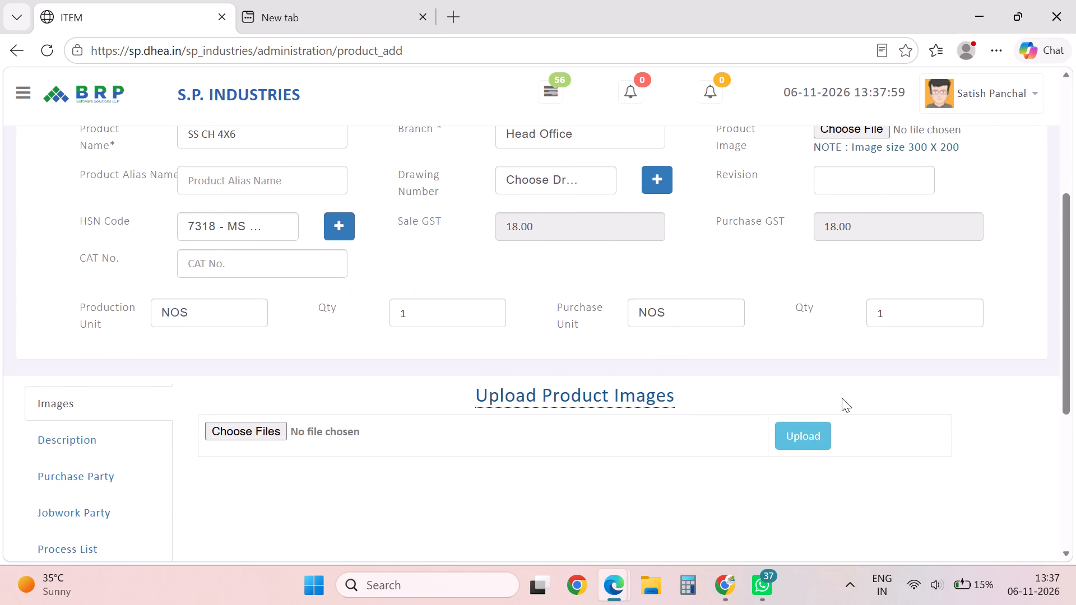
drag(1075, 275, 1056, 604)
click(569, 497)
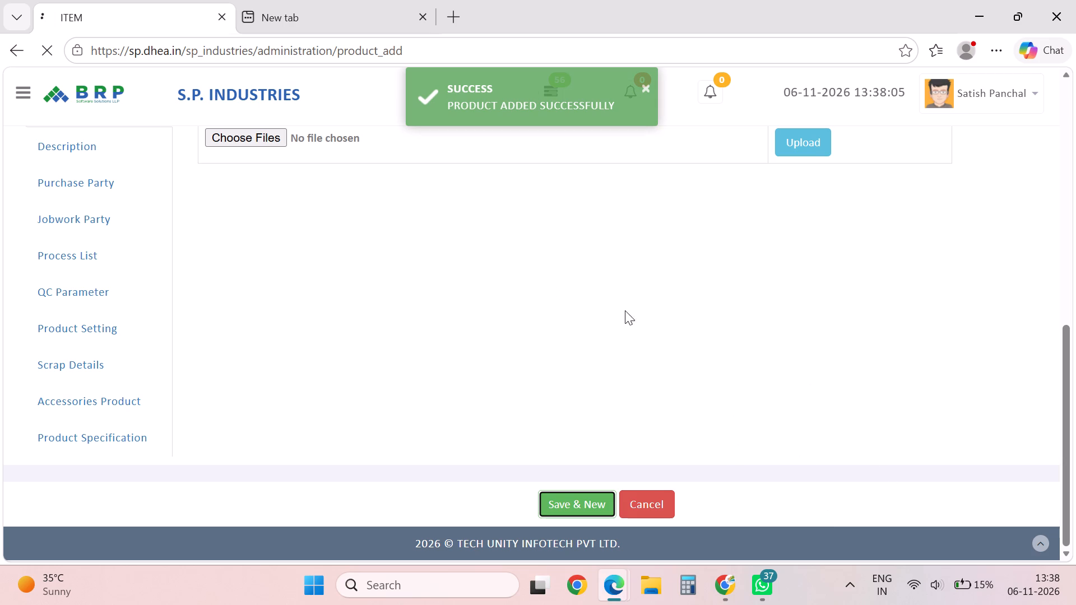
Return to the Item List and approve the pending items SS CH 4X15, SS CH 4X6 and SS CH 5X15.
click(17, 66)
click(16, 58)
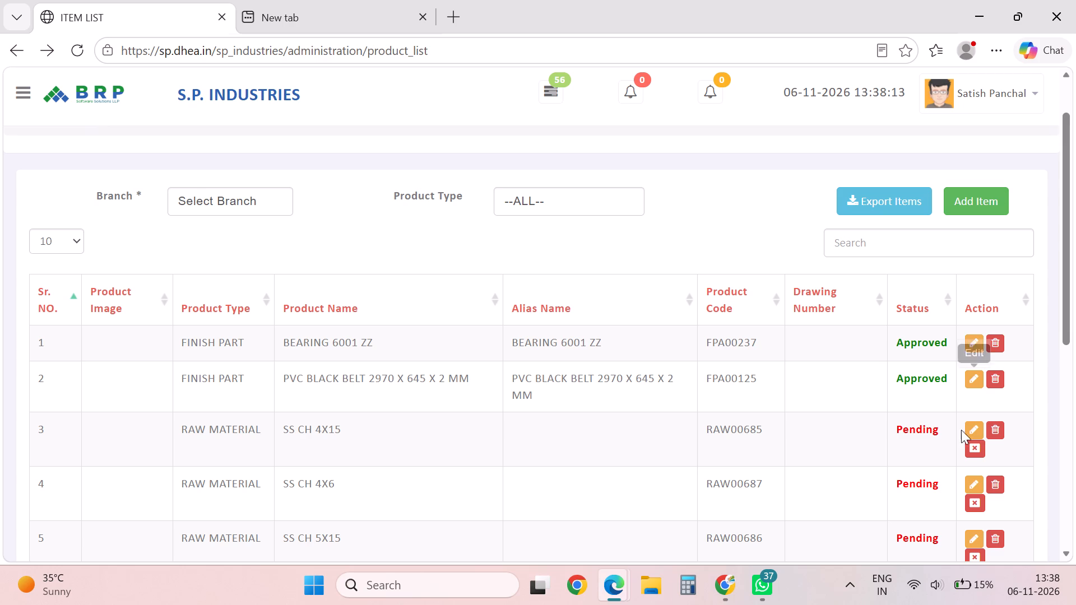
click(969, 454)
click(969, 454)
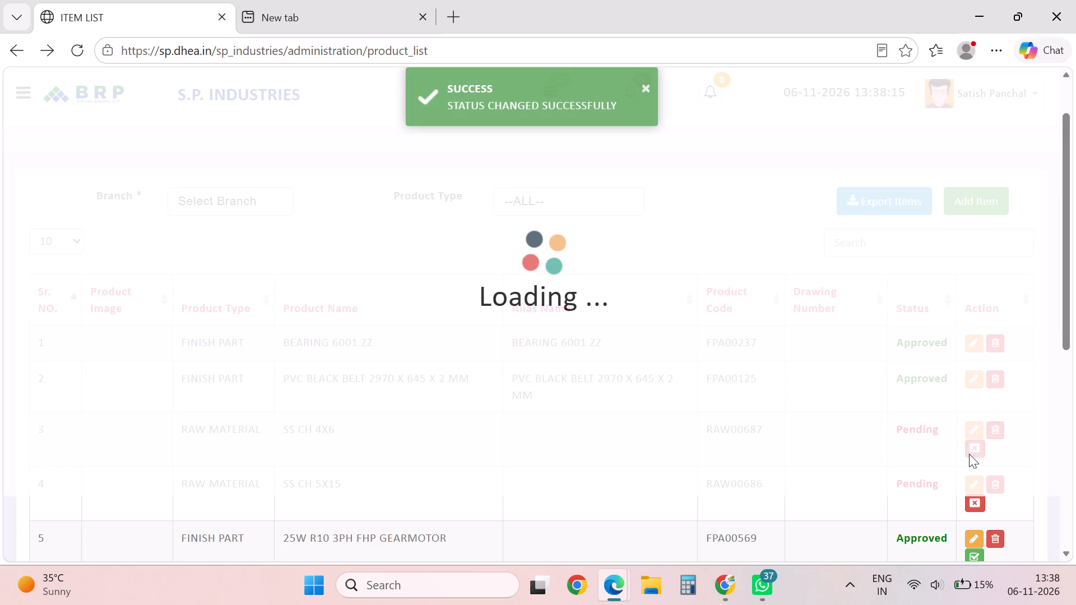
click(969, 454)
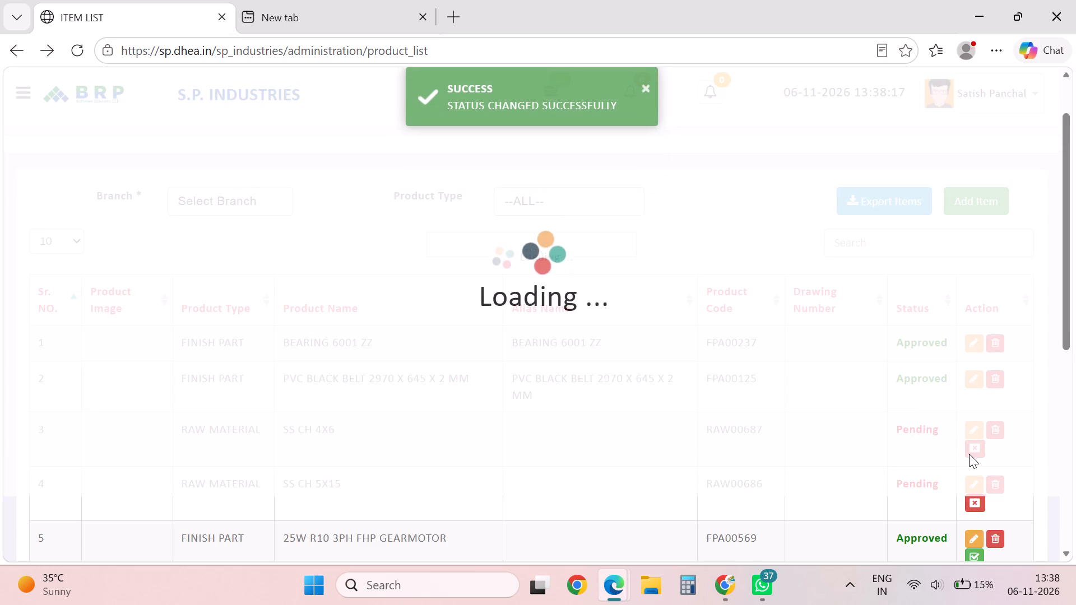
click(969, 454)
Start another new item from the Item List and set its product type to RAW MATERIAL.
click(938, 236)
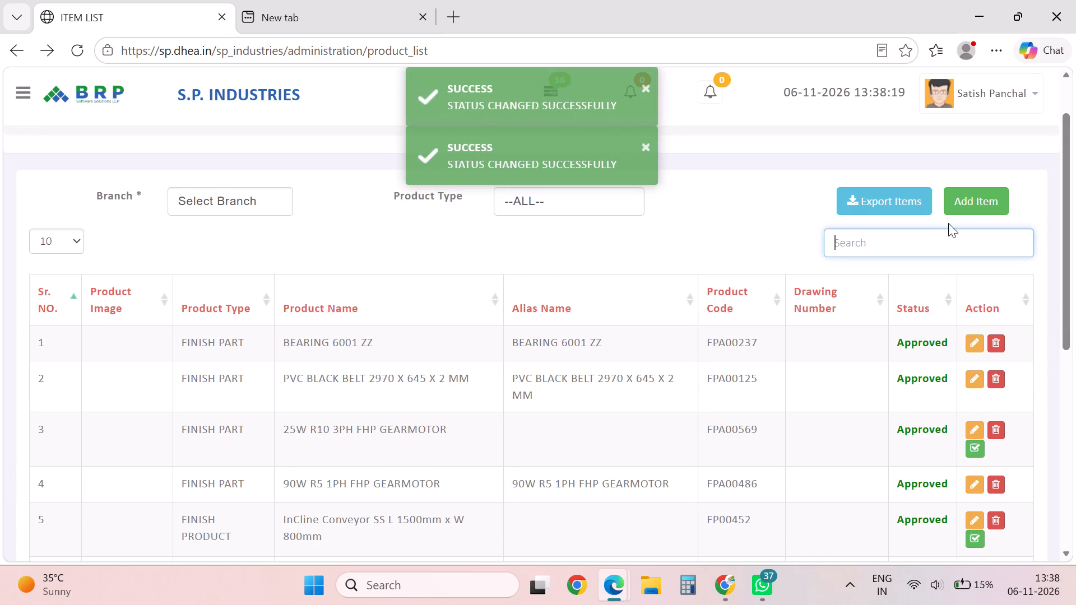
click(961, 200)
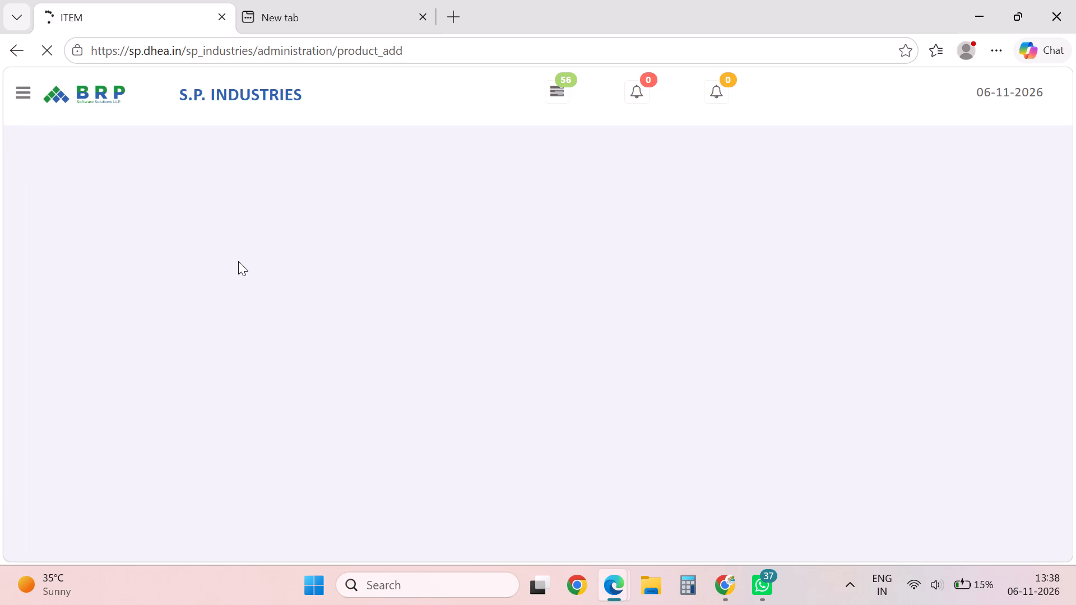
click(238, 261)
click(223, 317)
click(229, 332)
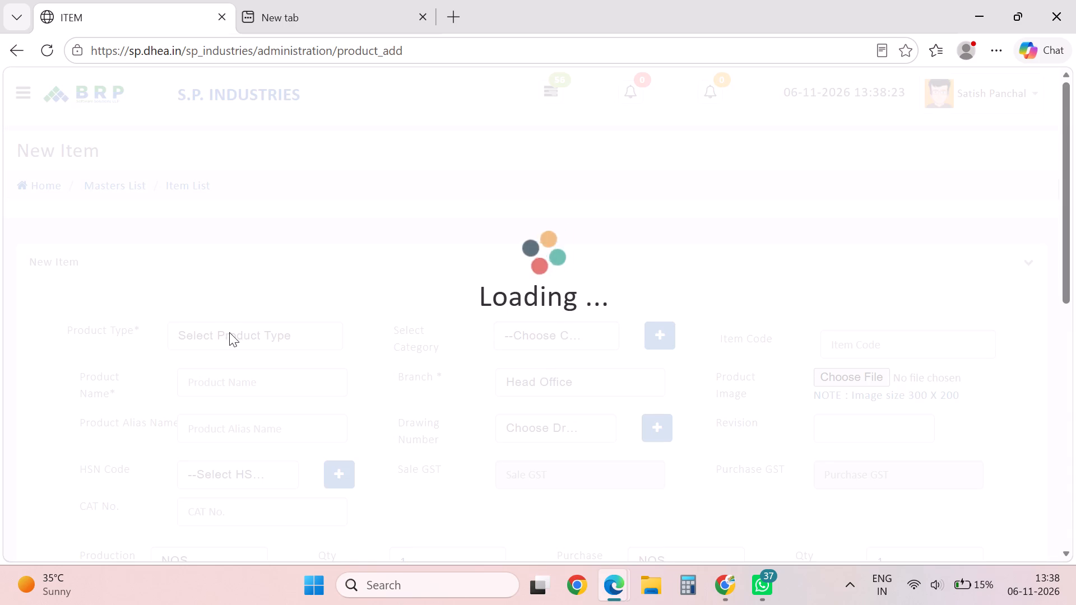
click(229, 332)
click(231, 325)
click(244, 329)
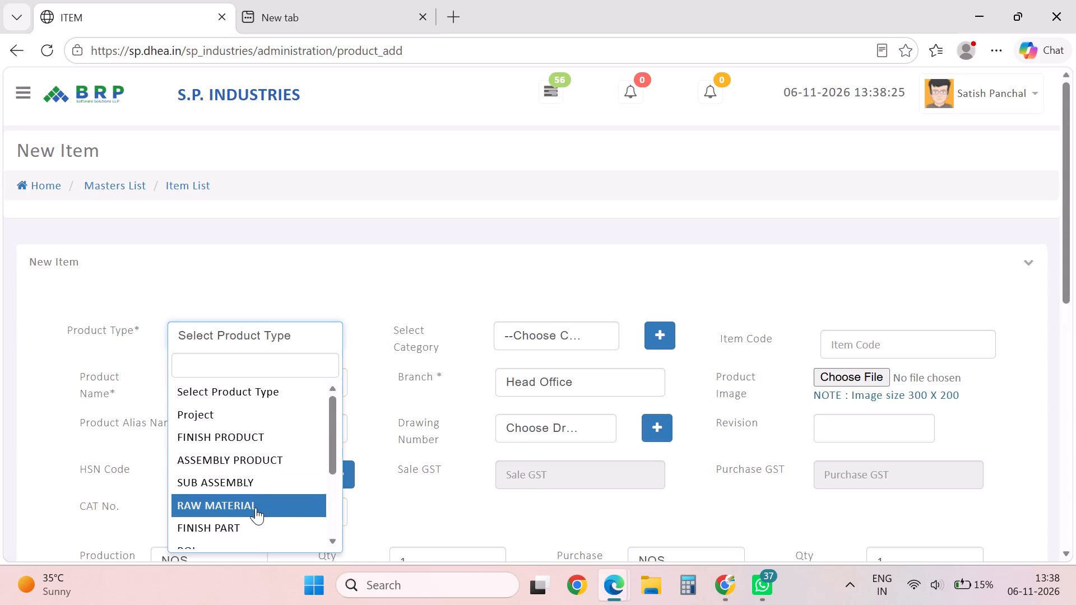
click(256, 509)
Paste the copied product name into the new item and adapt it to SS CH 5X10.
drag(264, 404, 267, 399)
click(266, 389)
key(ctrl+v)
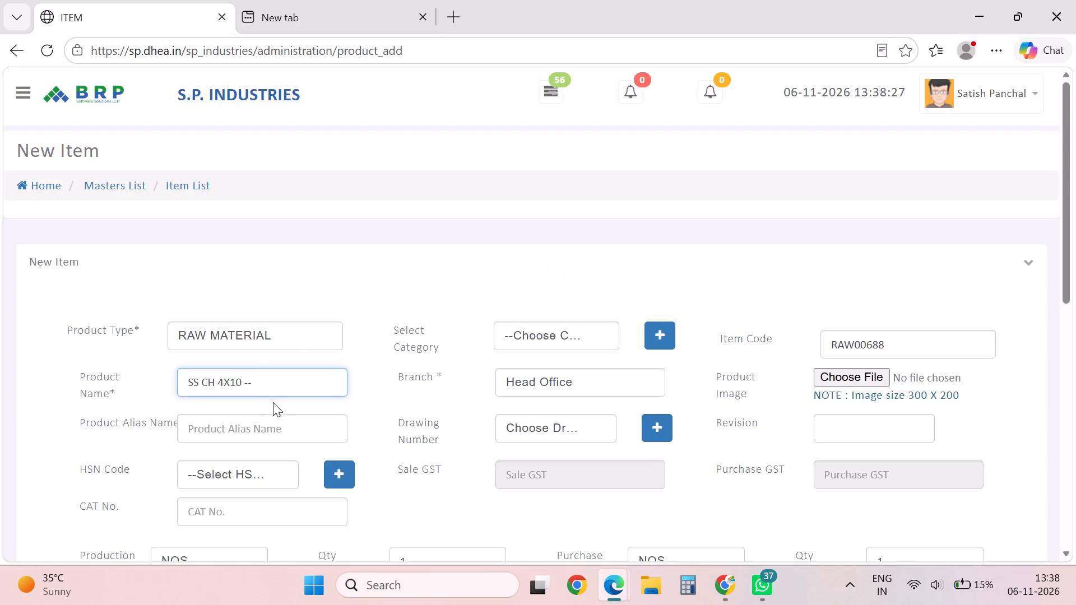
key(BackSpace)
key(BackSpace)
key(BackSpace)
key(Left)
key(Left)
key(Left)
key(BackSpace)
key(5)
Assign HSN code 7318 - MS SCREW and category PRIMARY to SS CH 5X10, and save the item.
click(267, 467)
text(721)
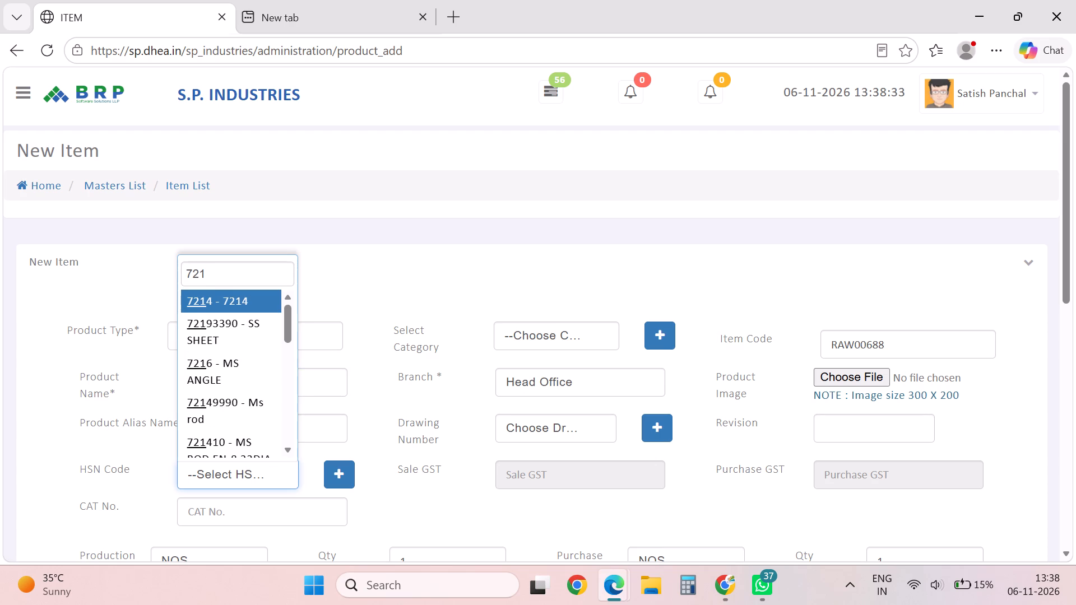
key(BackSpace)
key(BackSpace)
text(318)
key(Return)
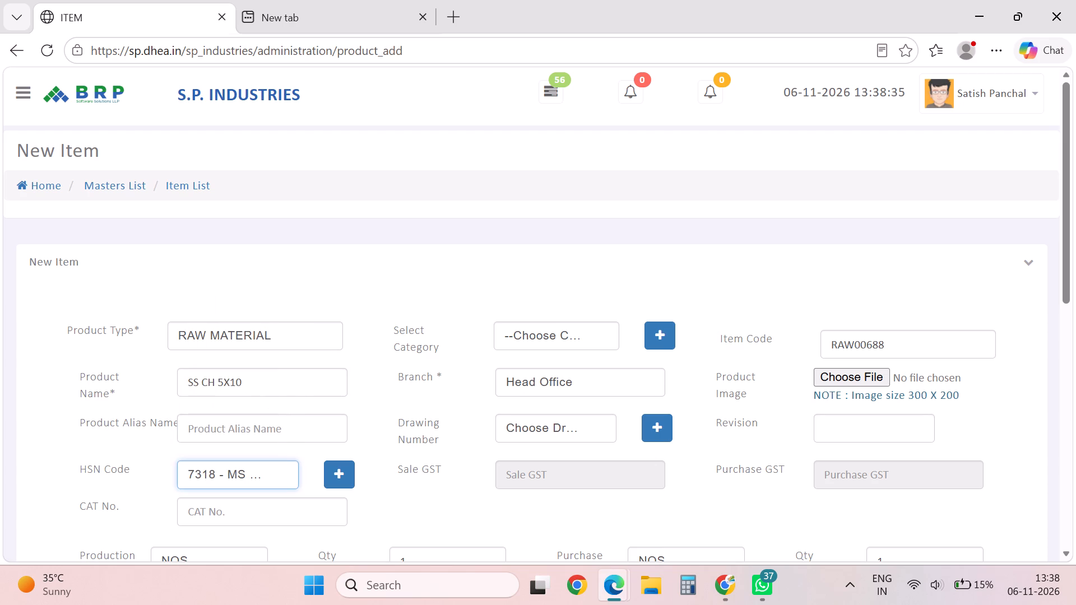
drag(559, 306, 564, 320)
click(567, 332)
click(545, 404)
drag(1075, 174, 1075, 219)
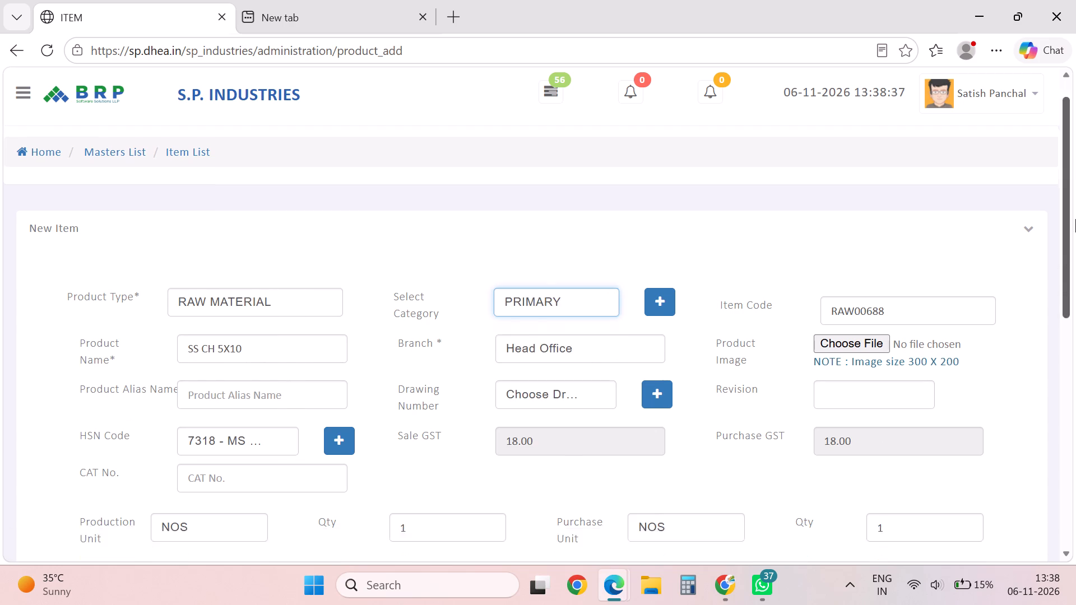
drag(1075, 219, 1059, 604)
click(550, 500)
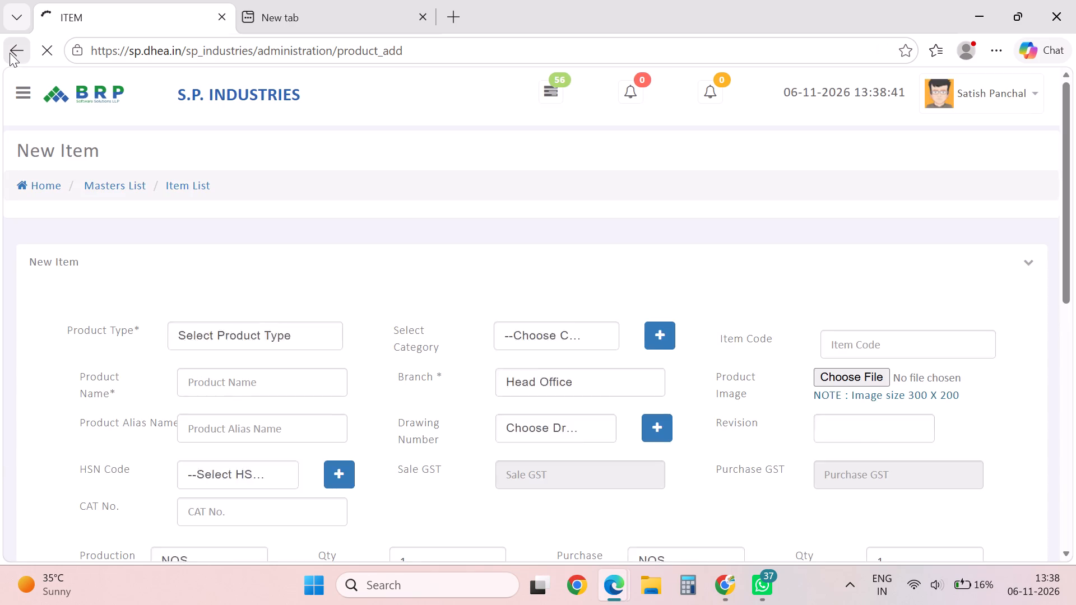
Return to the Item List and approve the pending item SS CH 5X10.
click(10, 53)
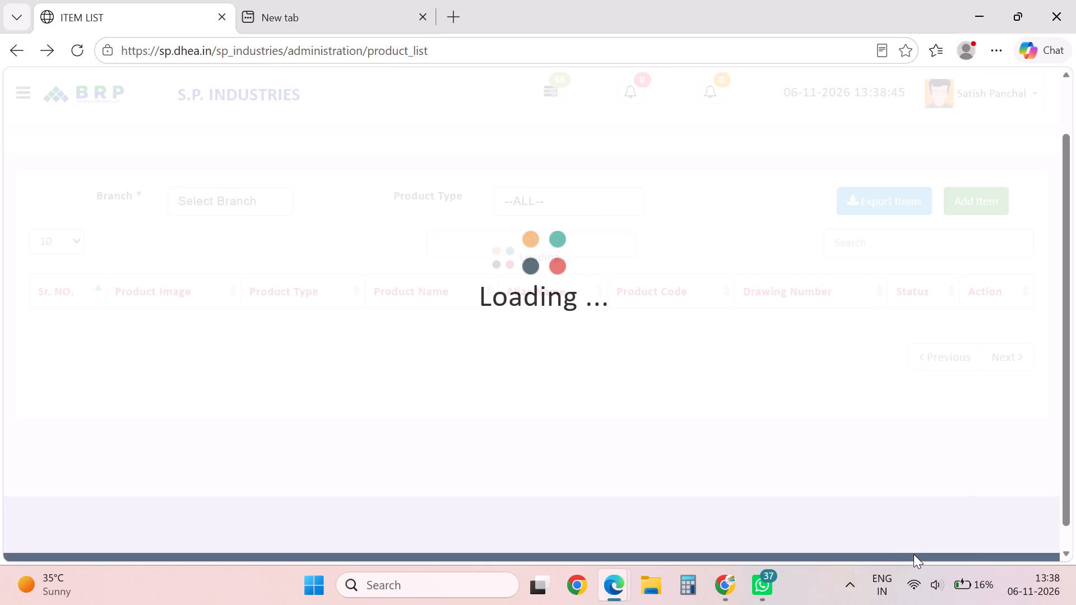
click(977, 453)
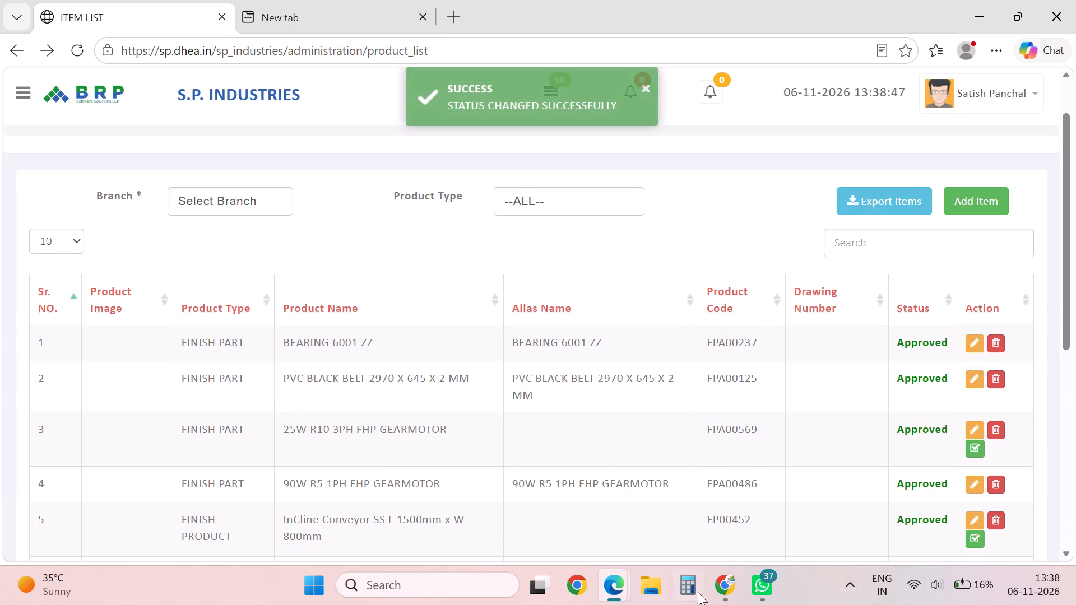
Switch to the purchase order in Chrome and delete its existing SS CH 4X10 product line.
click(735, 596)
drag(75, 50, 100, 153)
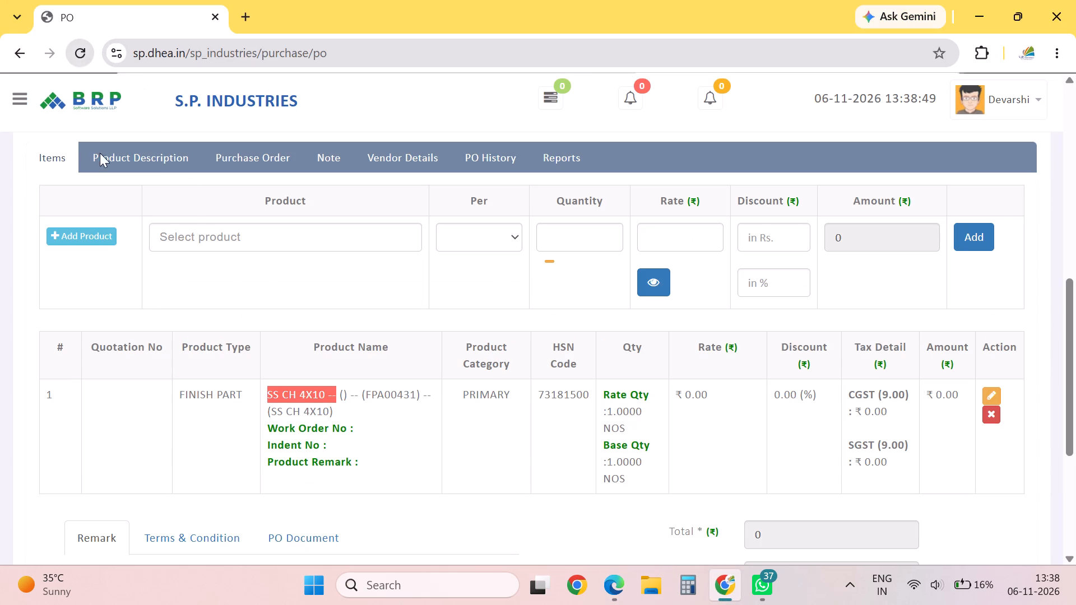
drag(100, 153, 208, 373)
drag(1075, 334, 1009, 604)
click(296, 471)
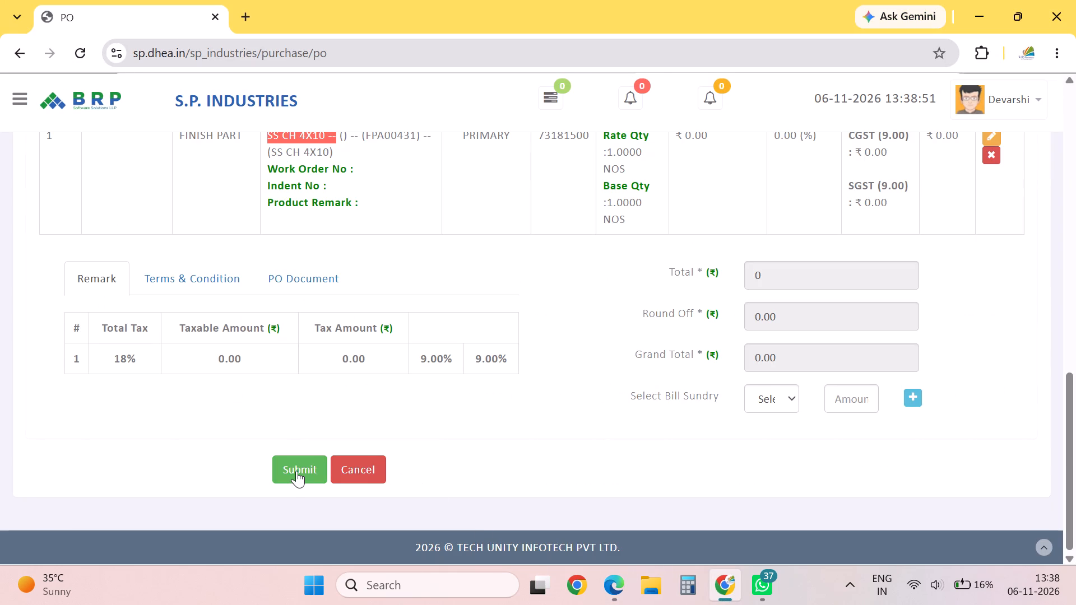
click(992, 157)
click(611, 166)
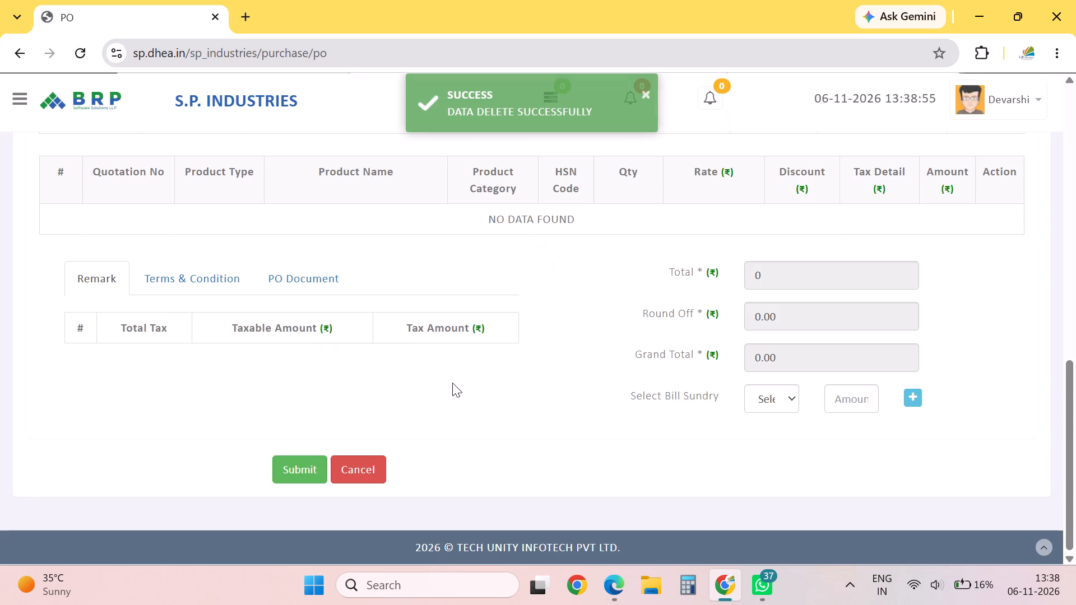
Reload the purchase order form and choose SANGHVI AND SONS as the vendor.
click(84, 55)
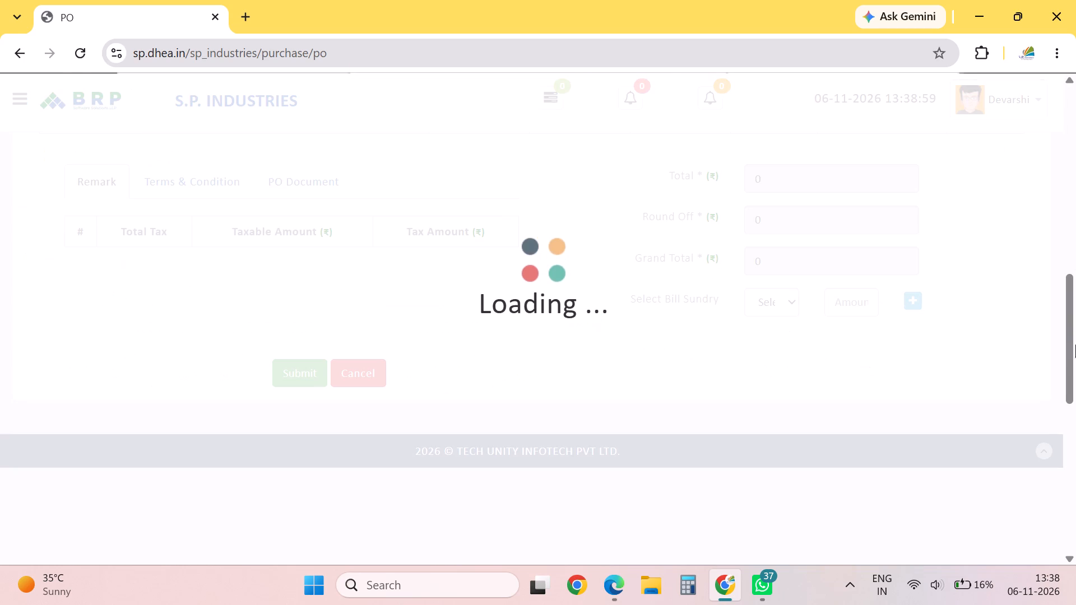
drag(1075, 362, 1075, 53)
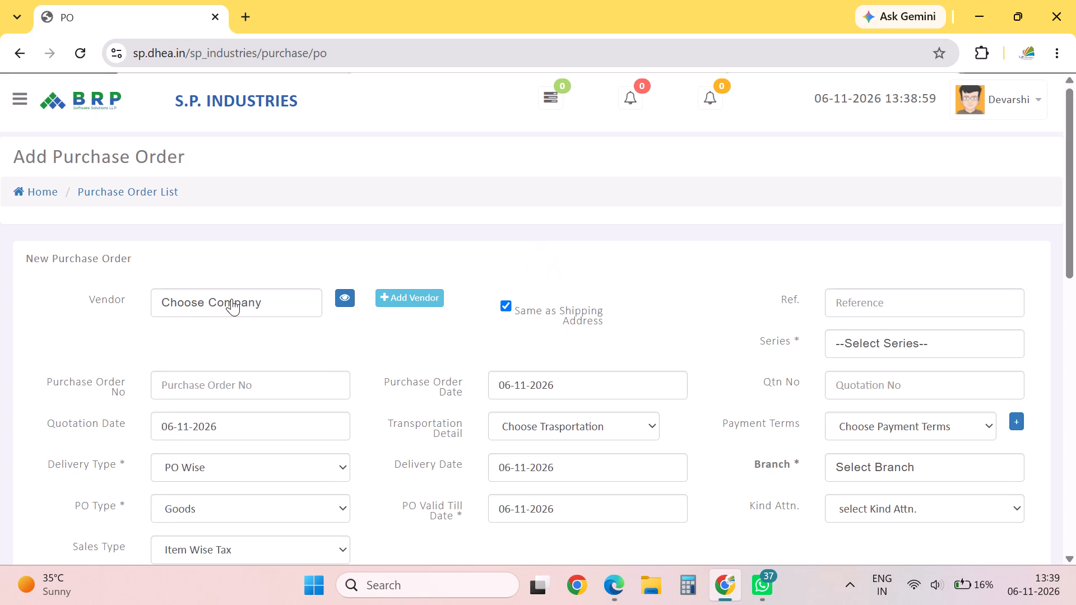
click(231, 299)
text(SANGH)
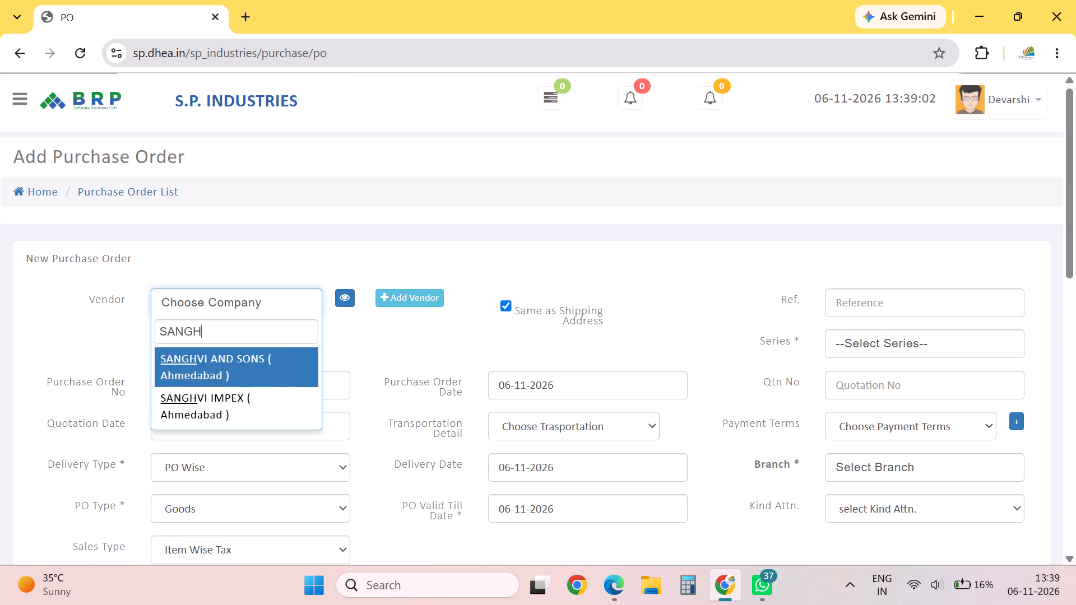
key(Return)
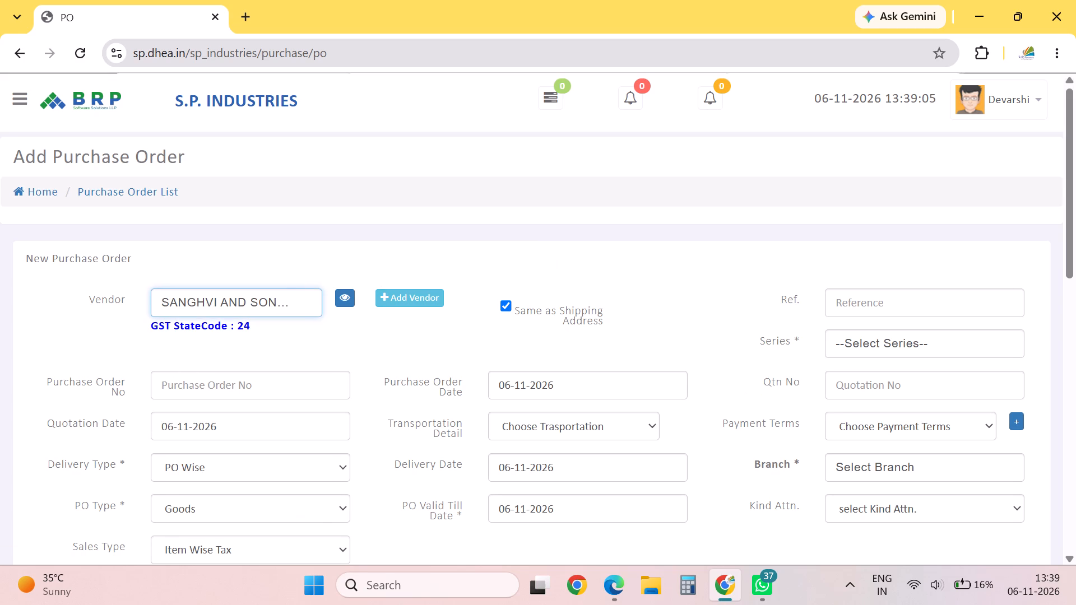
Set the purchase order's series to PO and its branch to Head Office.
click(905, 356)
click(890, 428)
click(911, 502)
click(931, 481)
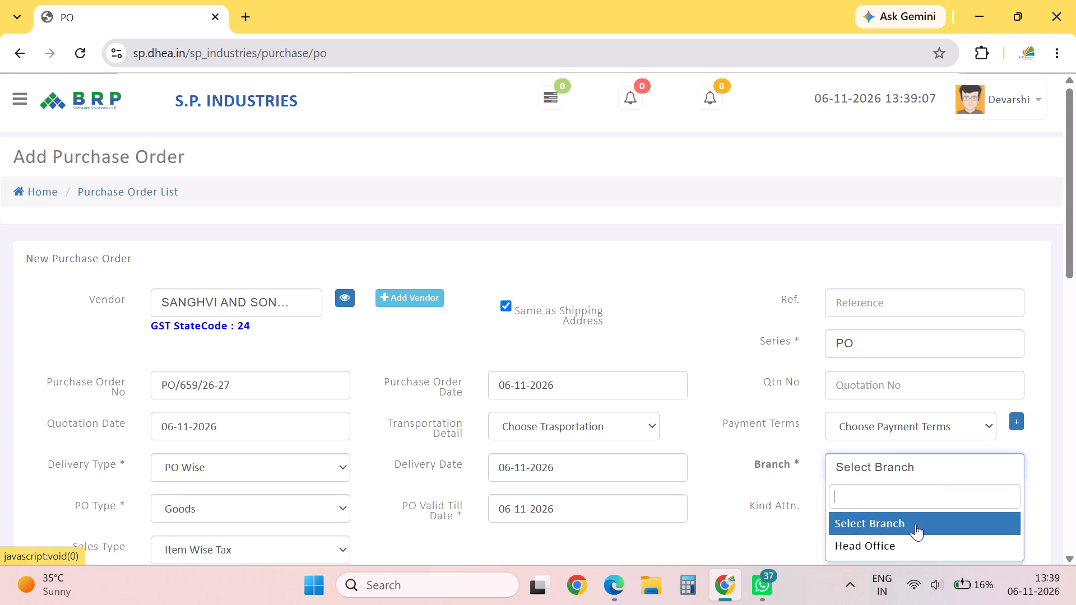
click(913, 536)
Find the SS CH products in the order's item entry row and select SS CH 4X15 (RAW00685).
drag(1075, 232, 1071, 382)
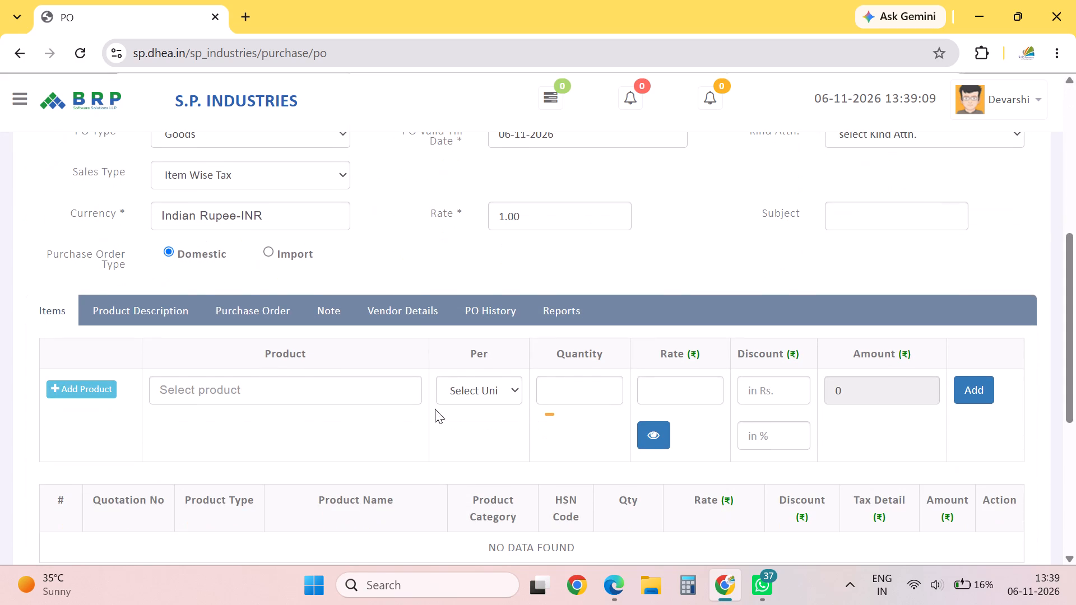
click(308, 398)
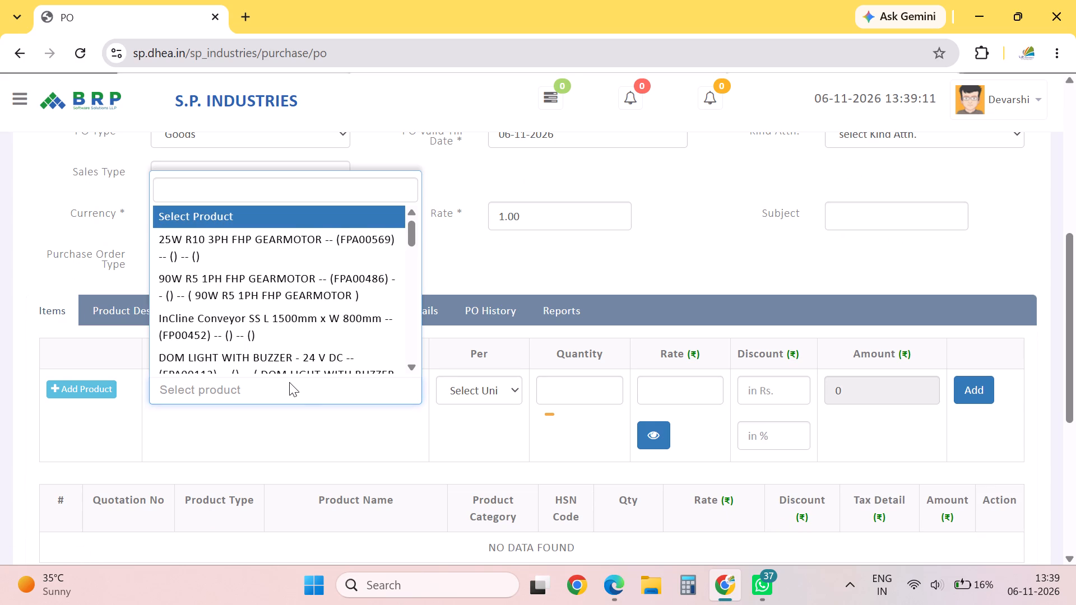
text(SS CH)
key(Down)
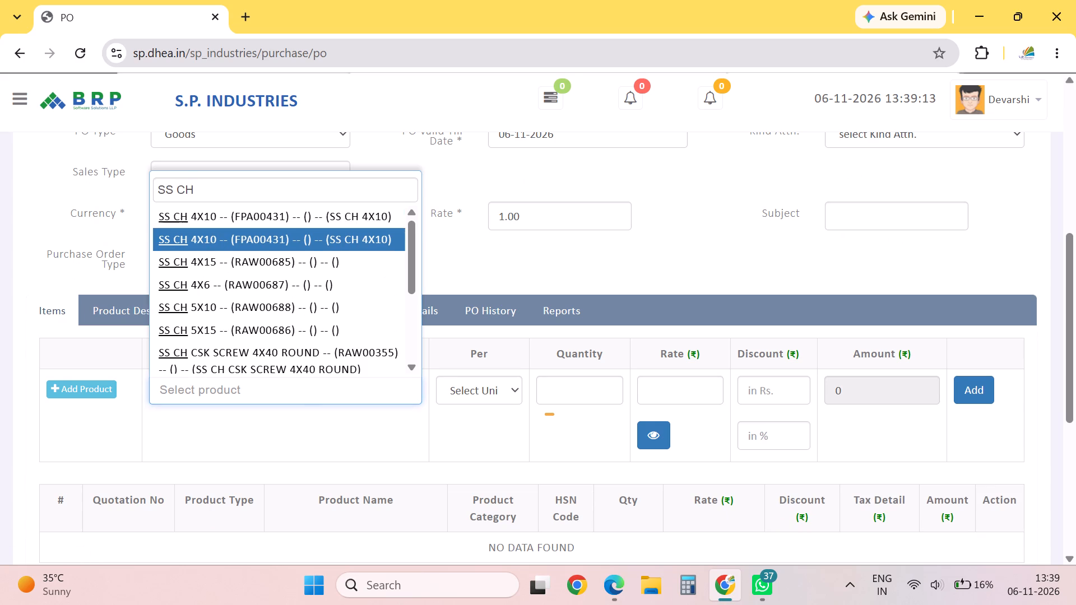
key(Up)
key(Down)
key(Up)
key(Down)
key(Down)
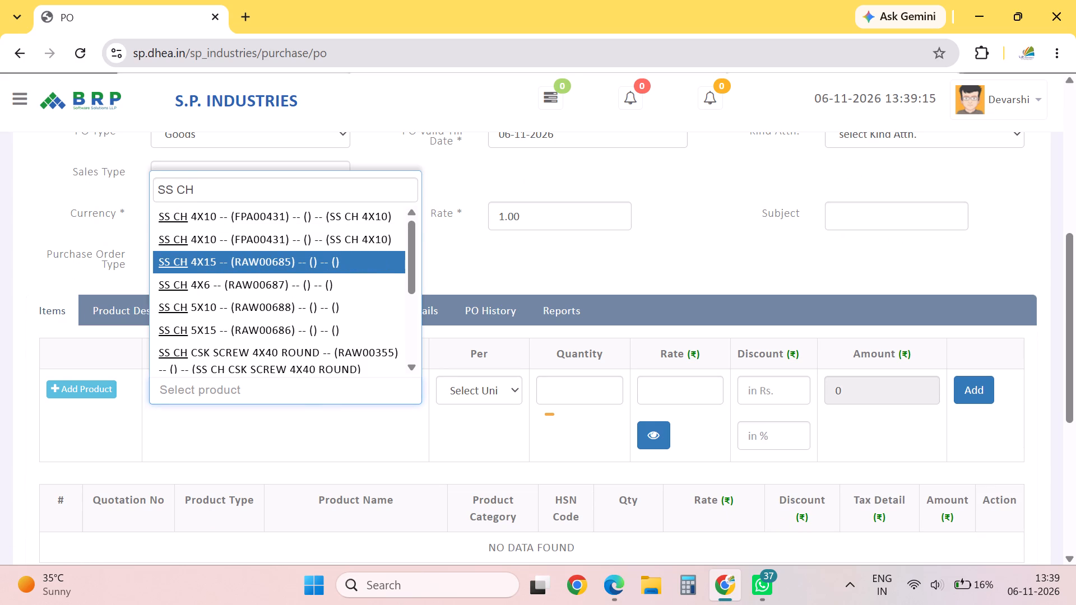
key(Return)
Enter quantity 50, rate 3.79 and a 60% discount for SS CH 4X15, and add it to the order.
click(590, 394)
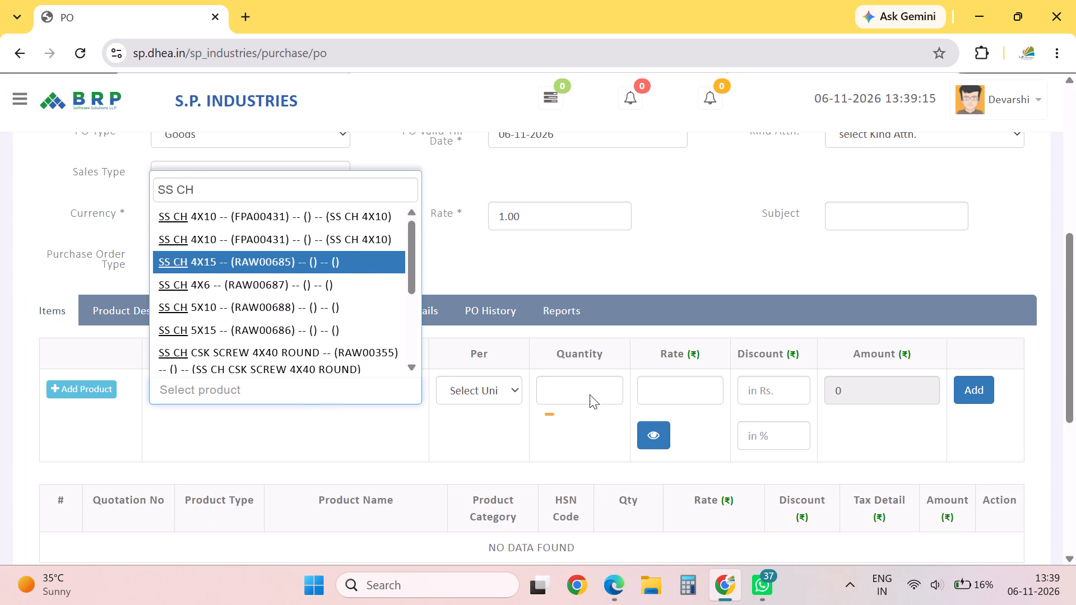
click(590, 394)
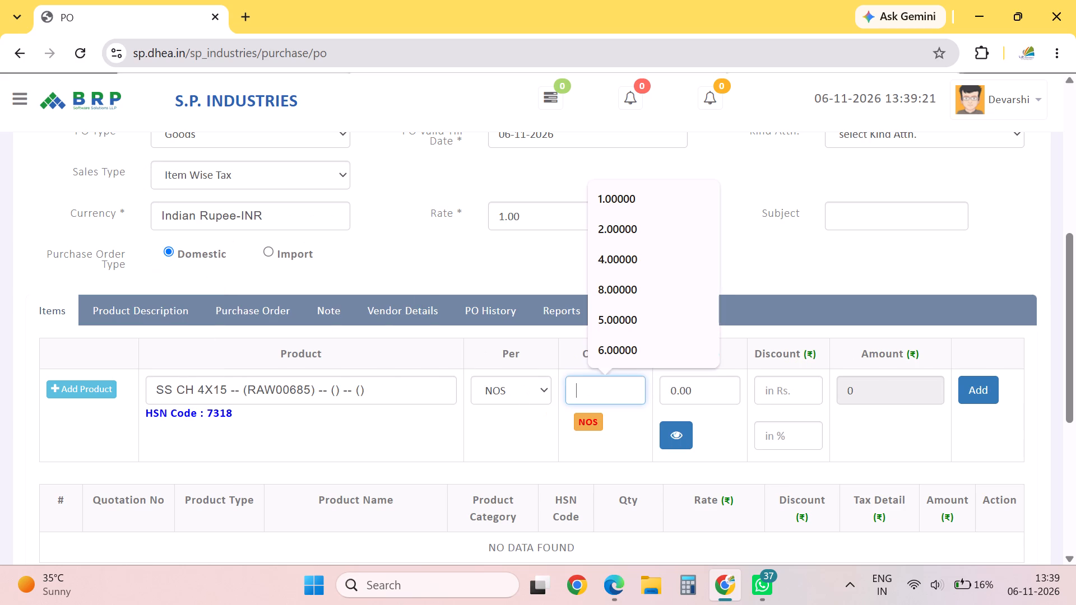
text(50)
key(Tab)
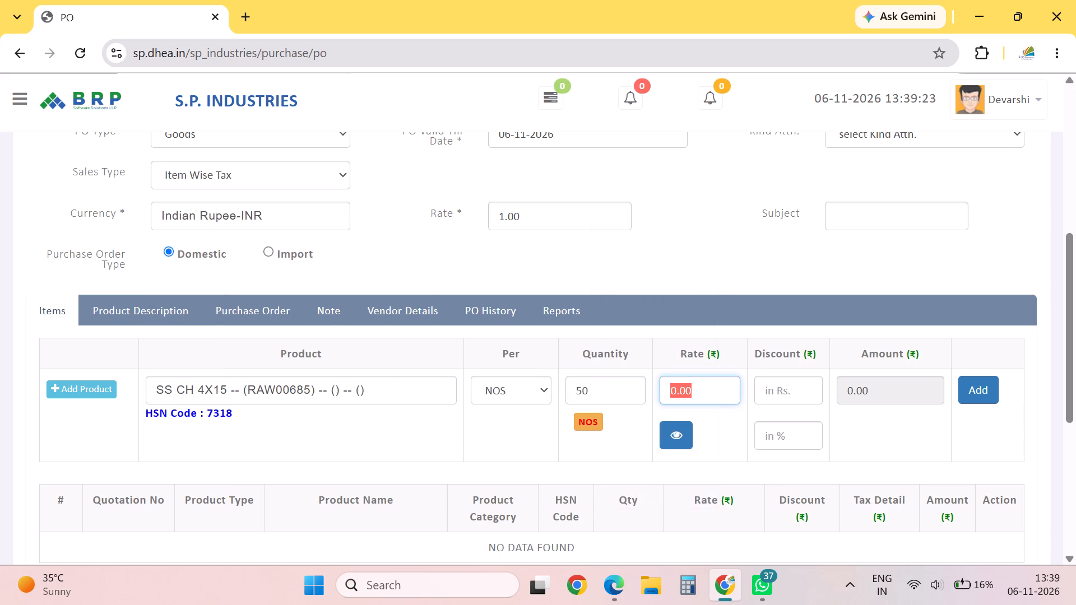
text(3.79)
key(Tab)
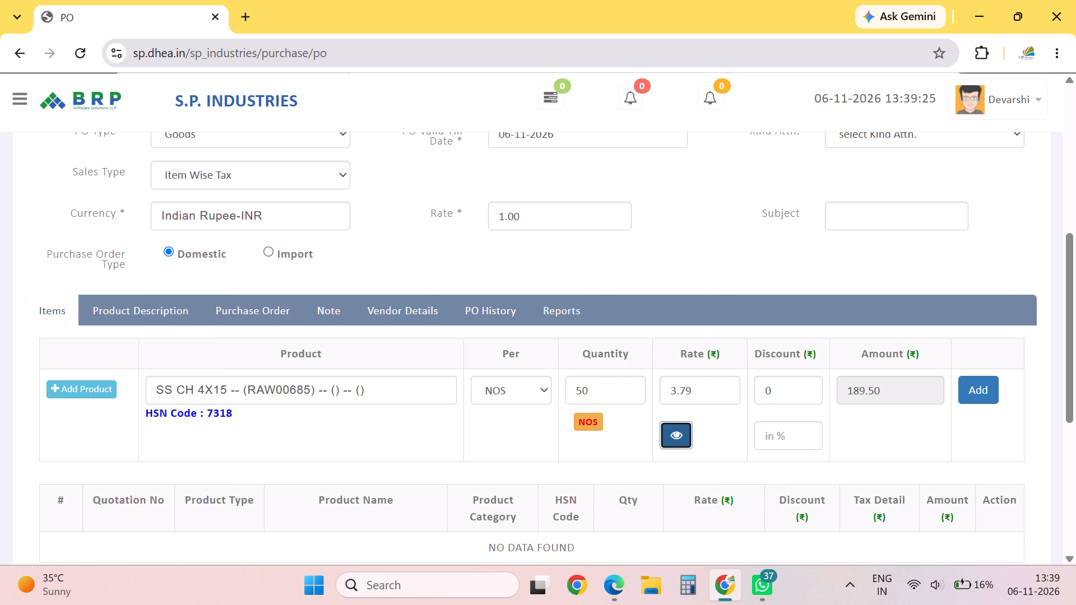
key(Tab)
key(Tab)
text(60)
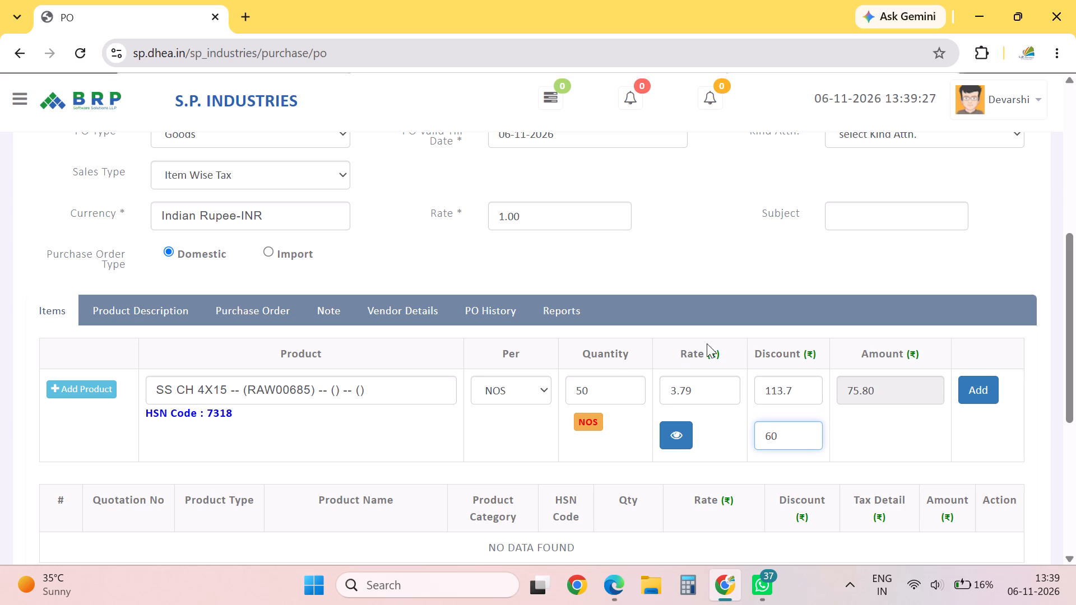
click(979, 393)
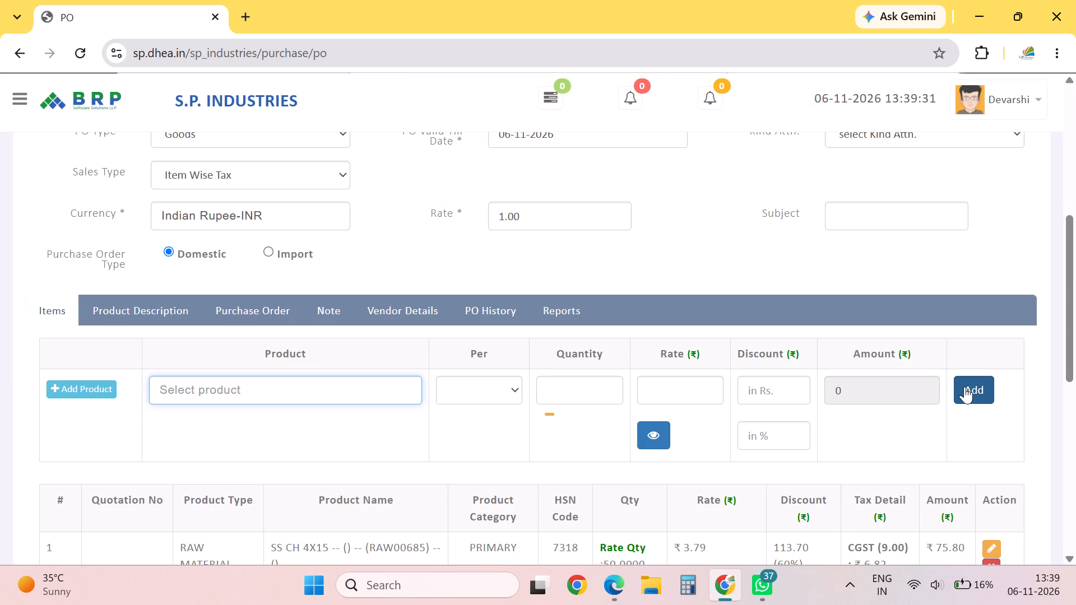
Search for 5X15 and select SS CH 5X15 (RAW00686) as the second product for the order.
click(338, 447)
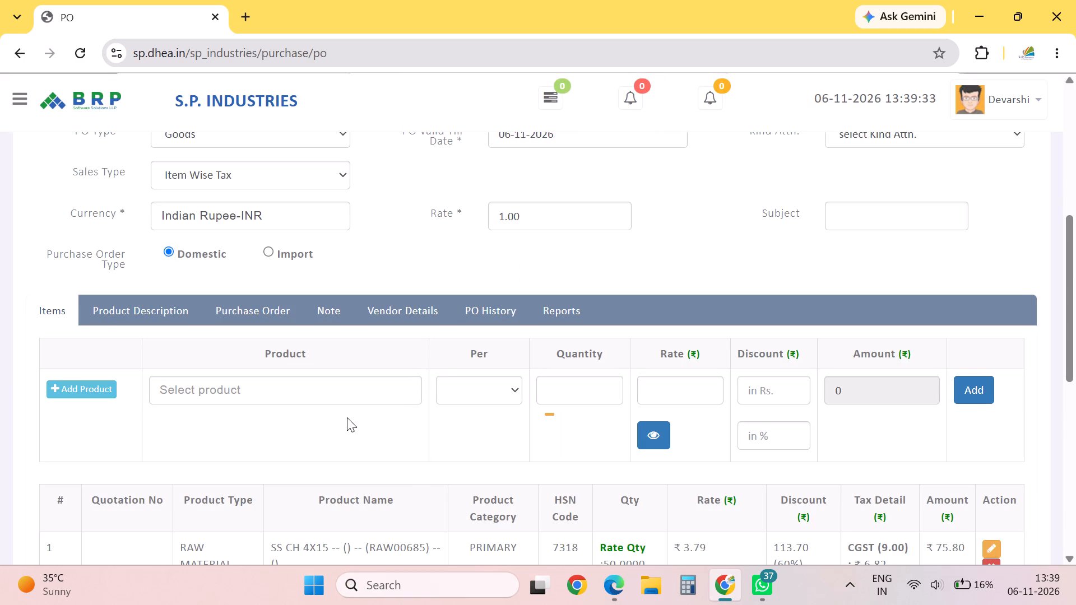
click(346, 393)
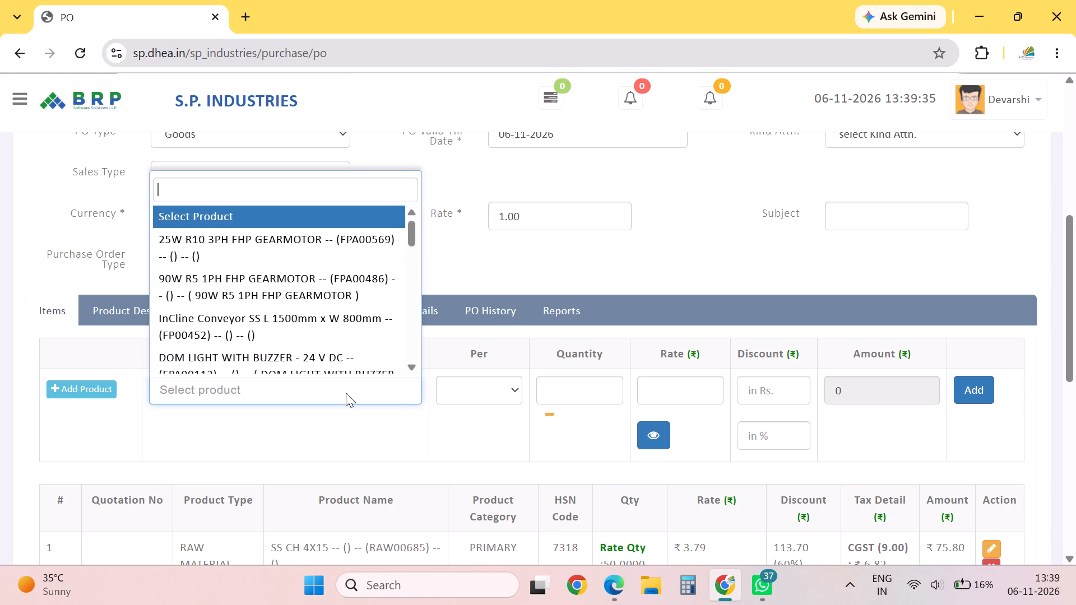
text(5X15)
key(Down)
key(Down)
key(Down)
key(Down)
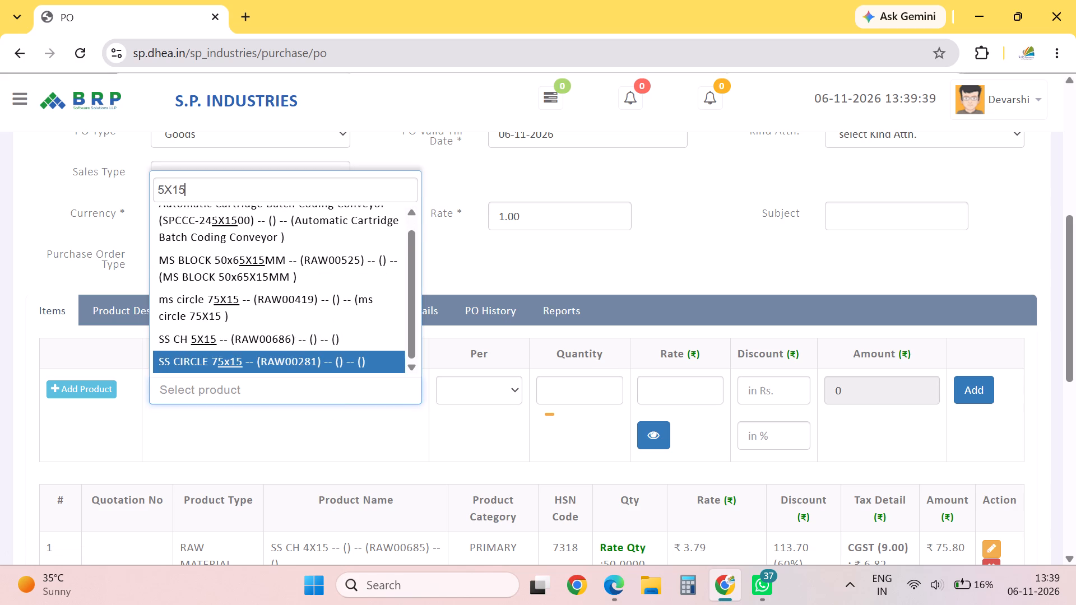
key(Up)
key(Down)
key(Up)
key(Down)
key(Up)
key(Return)
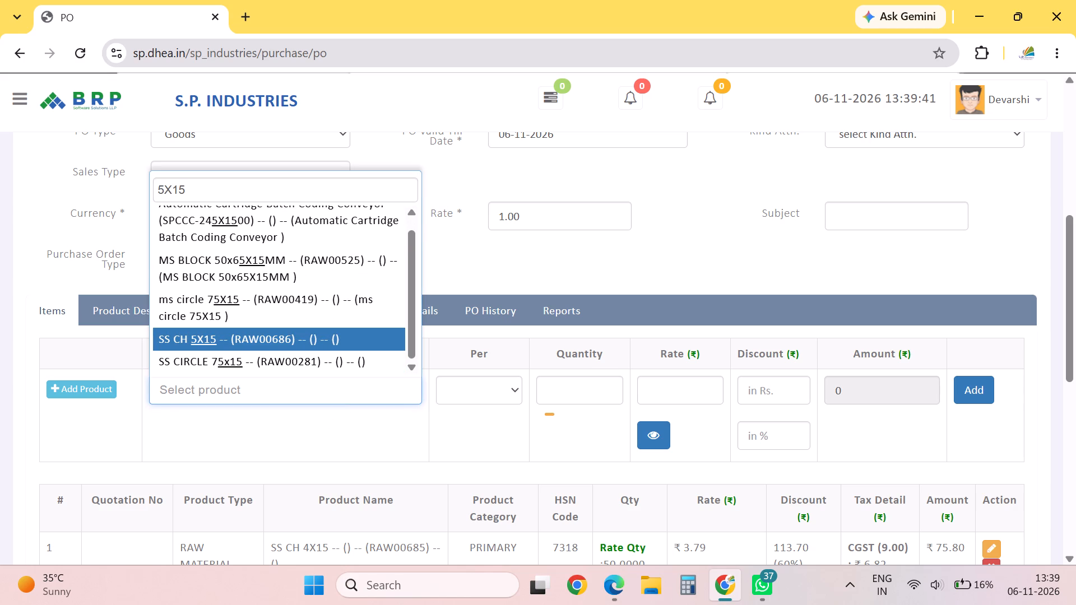
Enter quantity 50, rate 5.75 and a 60% discount for SS CH 5X15, and add it to the order.
click(599, 401)
text(50)
key(Tab)
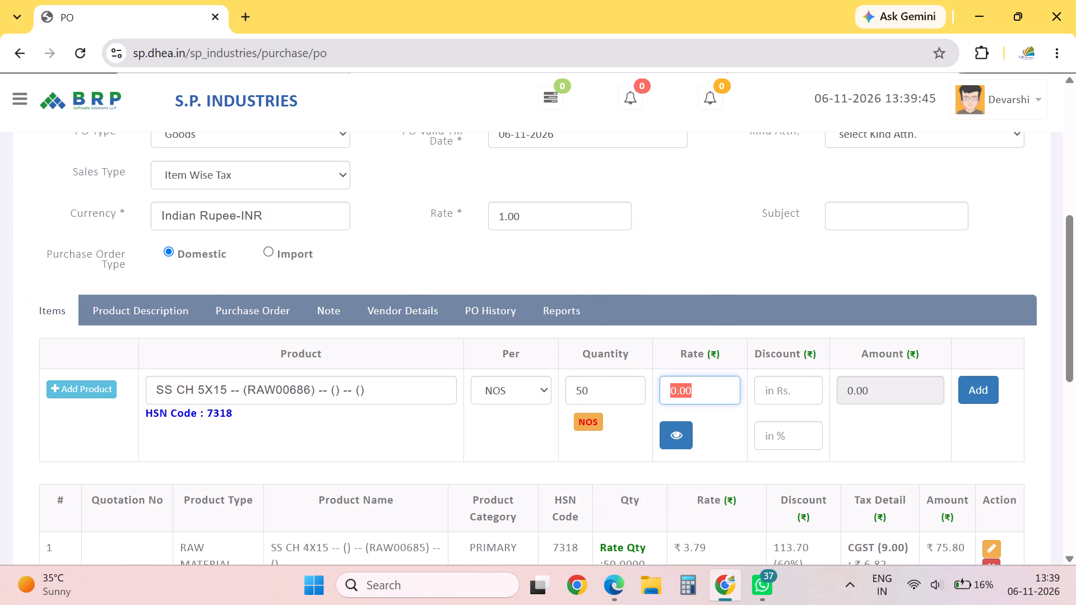
text(5.75)
key(Tab)
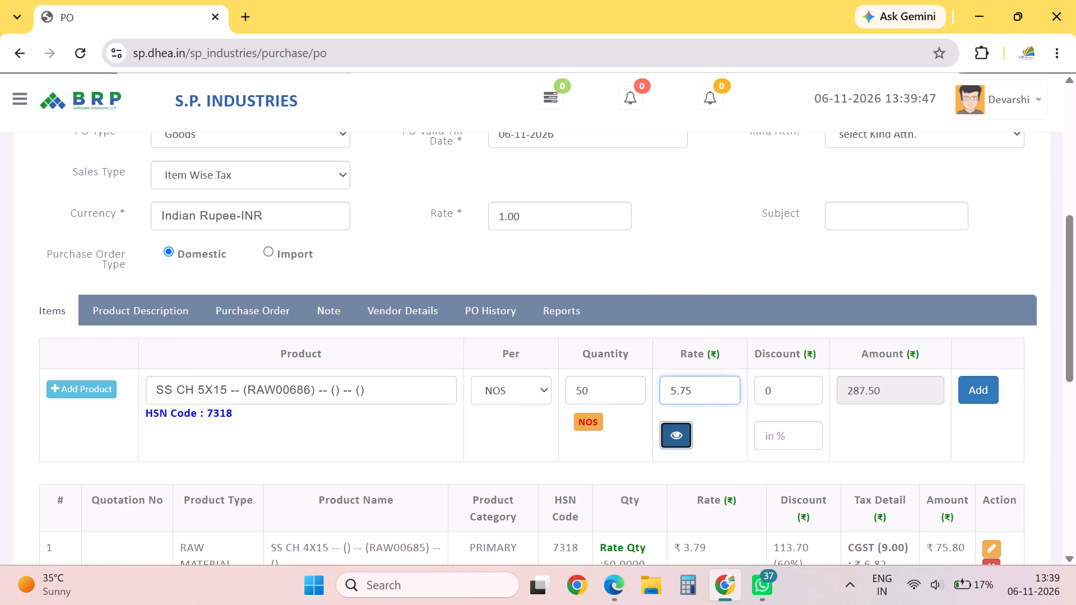
key(Tab)
key(Tab)
text(60)
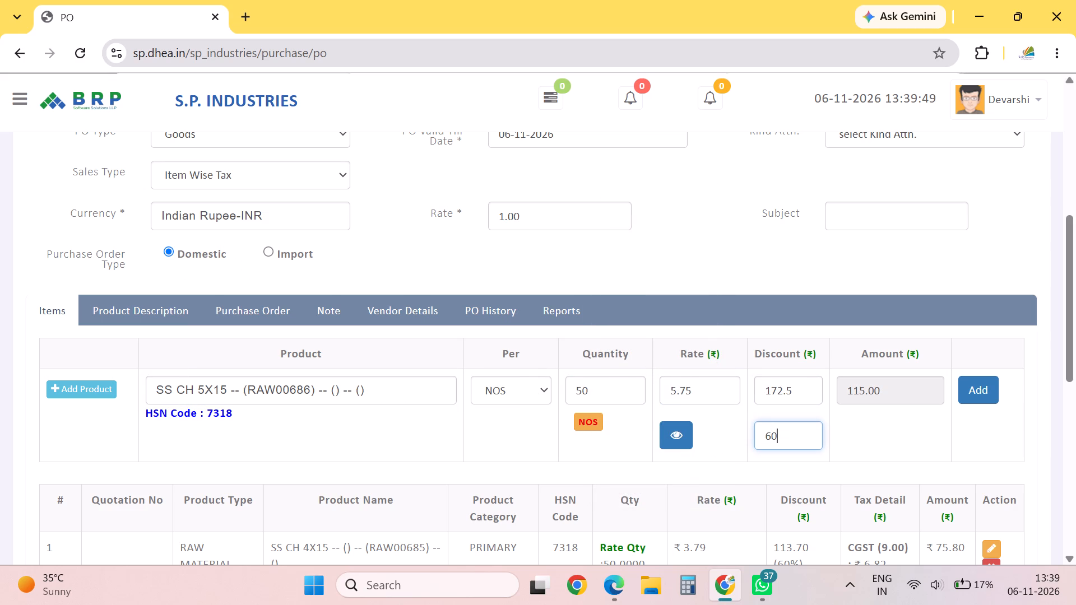
click(987, 384)
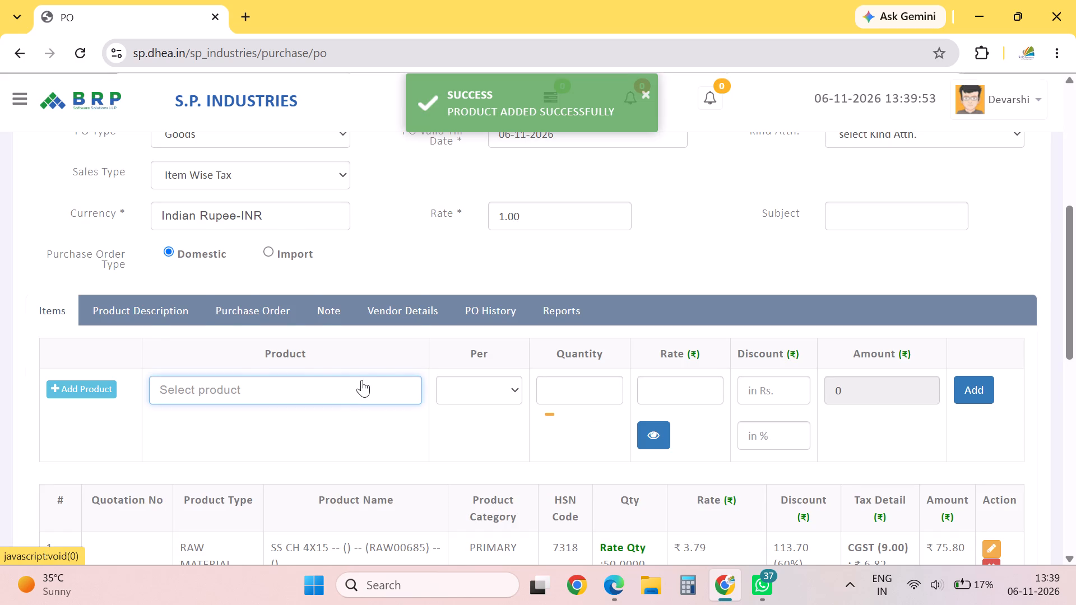
Find the SS CH products in the item entry row and select SS CH 4X6 (RAW00687).
click(361, 380)
text(SS CH)
key(Down)
key(Up)
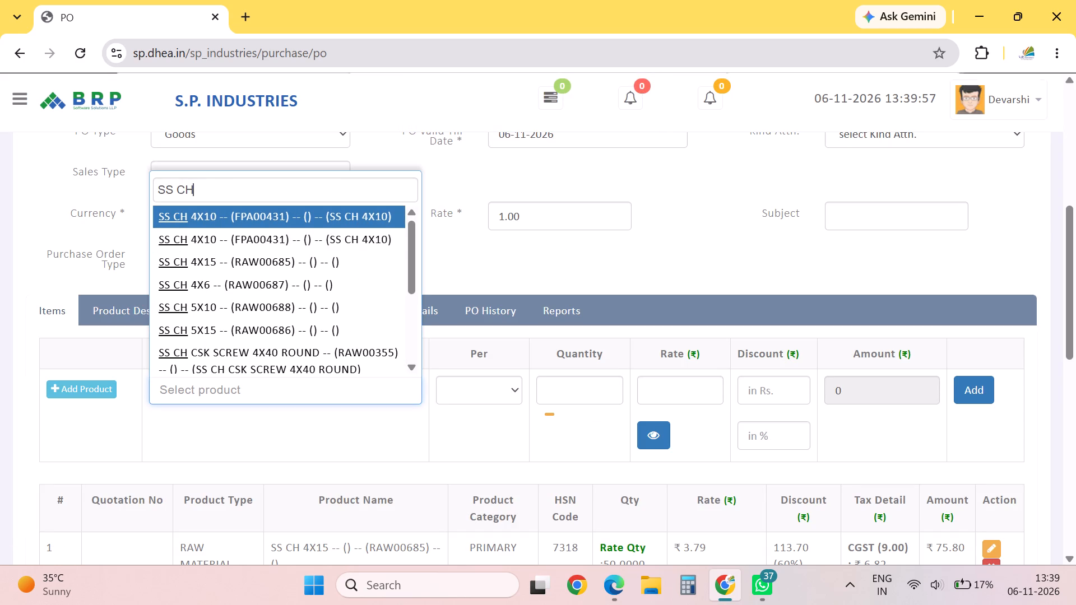
key(Down)
key(Up)
key(Down)
key(Up)
key(Down)
key(Down)
key(Down)
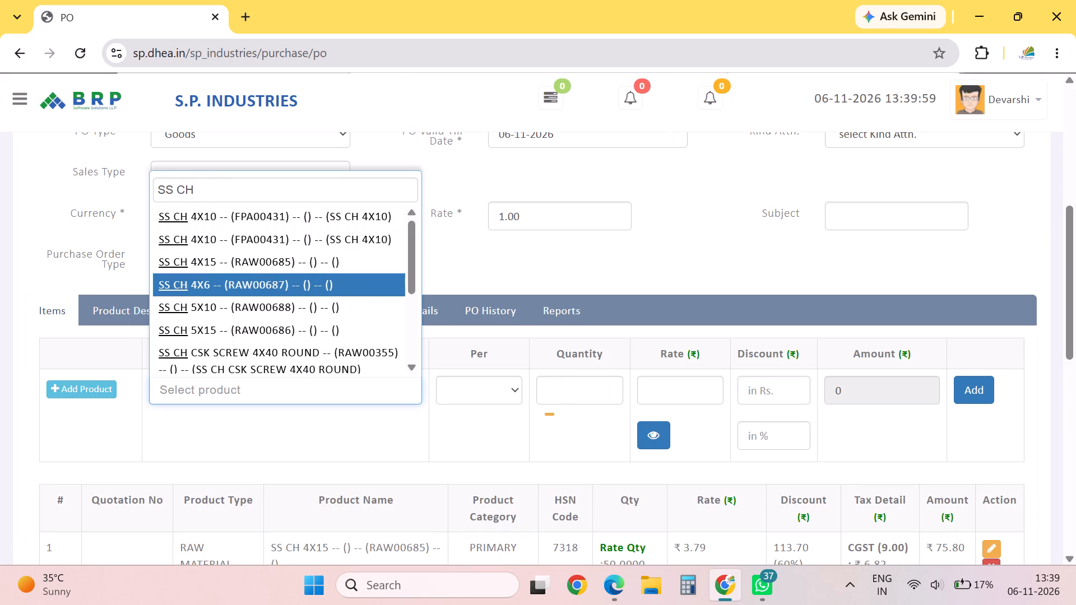
key(Return)
Enter quantity 50, rate 2.84 and a 60% discount for SS CH 4X6, and add it to the order.
click(613, 398)
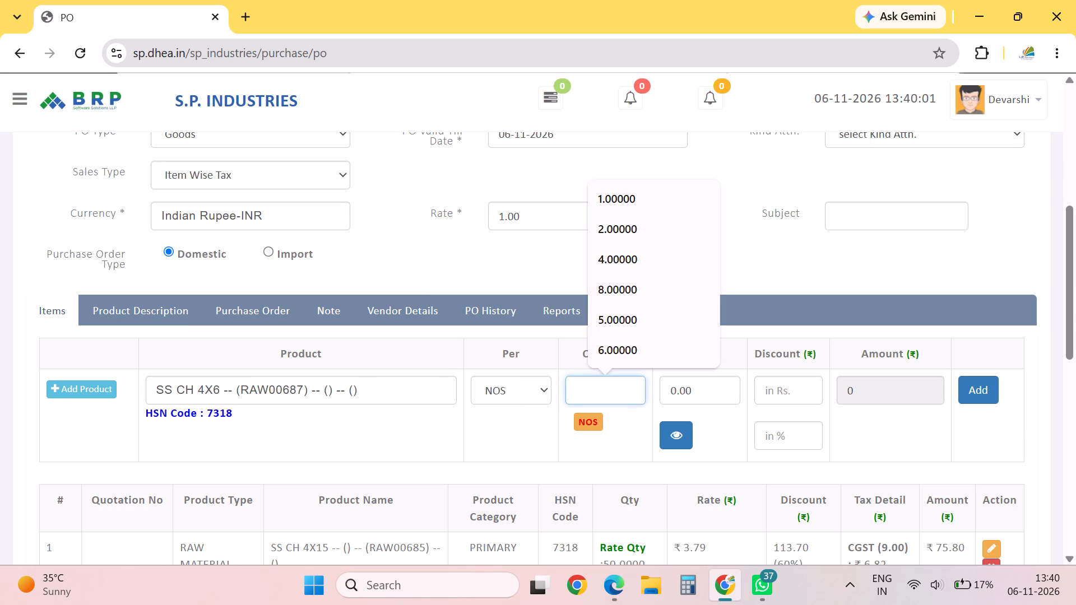
text(50)
key(Tab)
text(2.84)
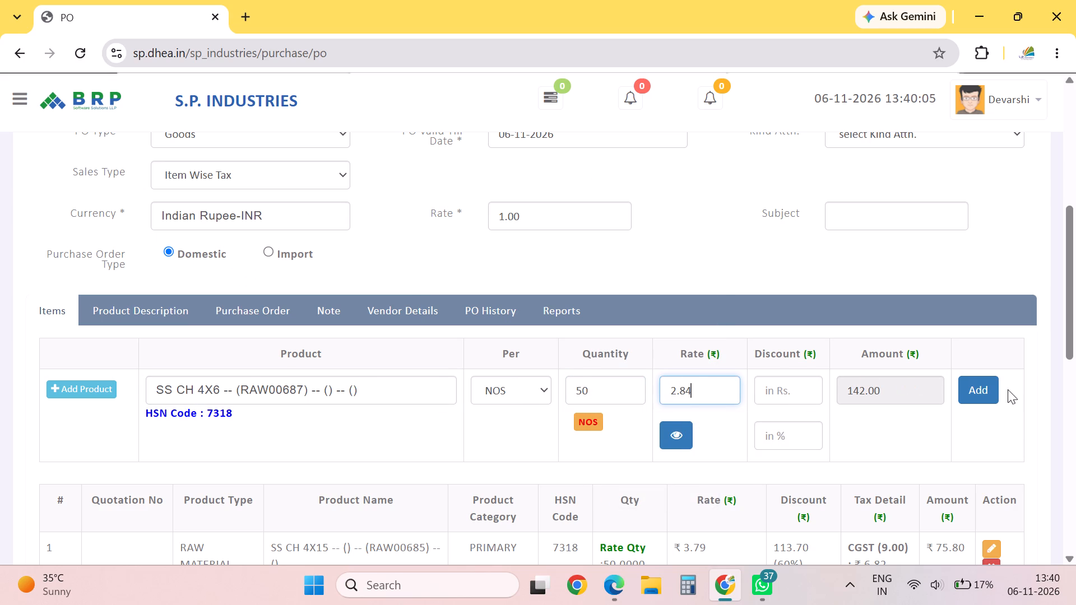
click(755, 459)
click(783, 422)
text(60)
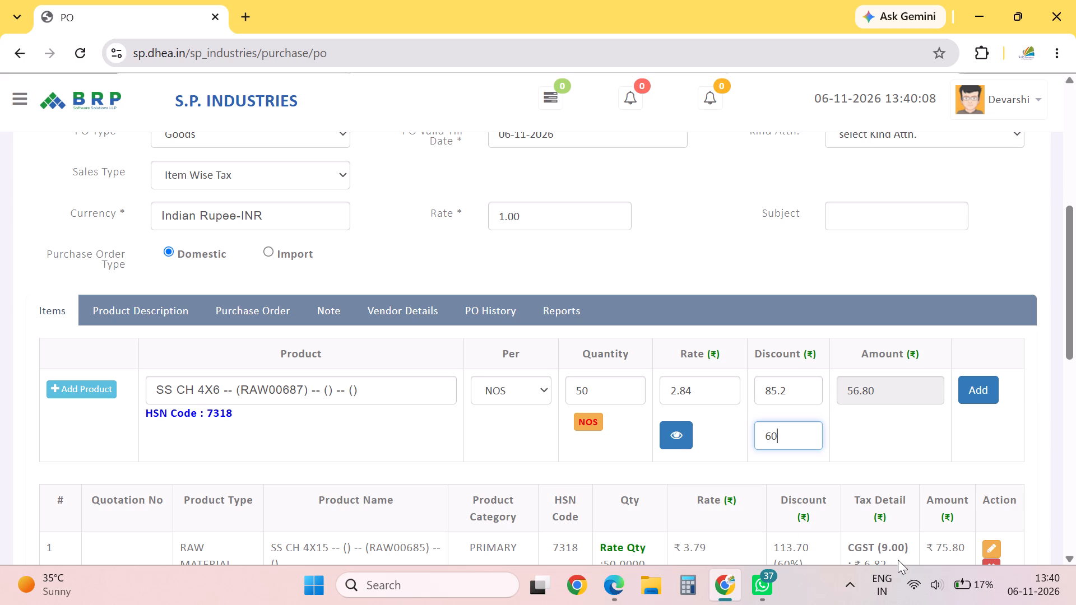
click(977, 392)
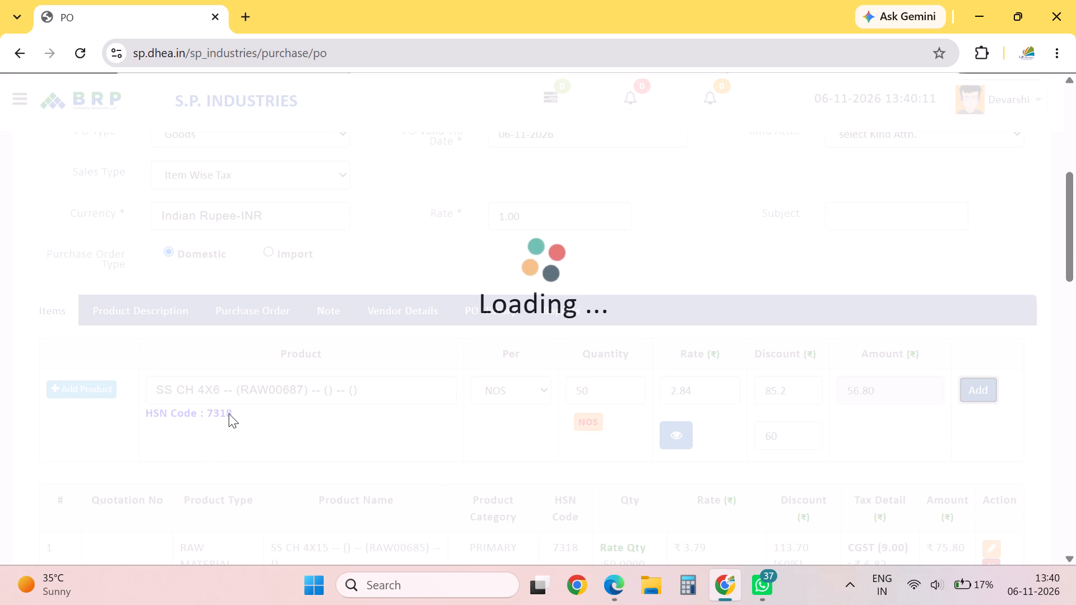
Search for SS CH and select SS CH 5X10 (RAW00688) as the order's fourth product.
click(226, 393)
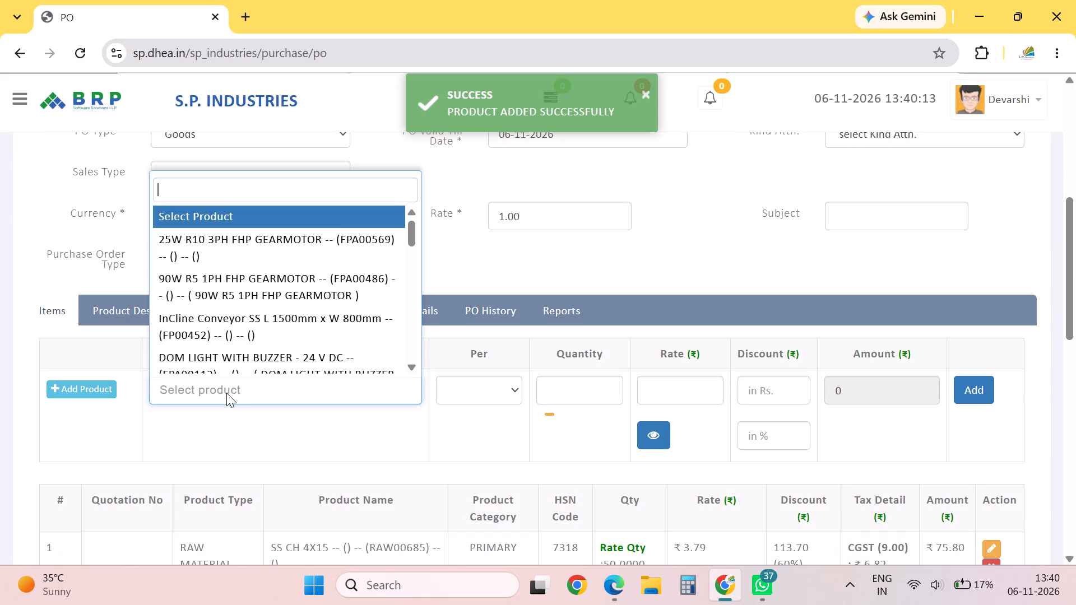
text(SS CH)
key(Down)
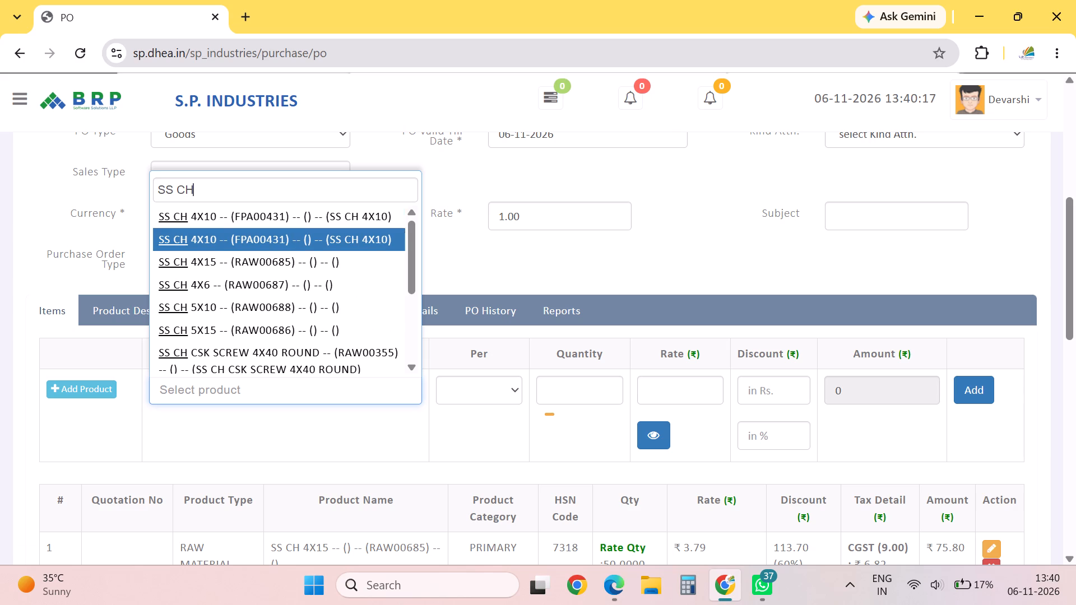
key(Down)
key(Down)
key(Down)
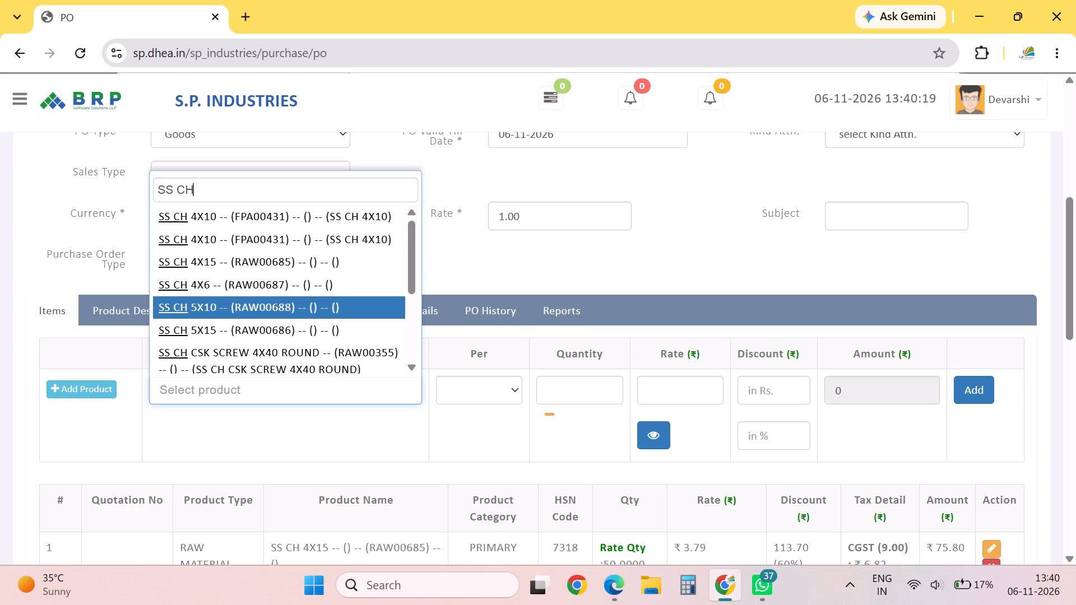
key(Return)
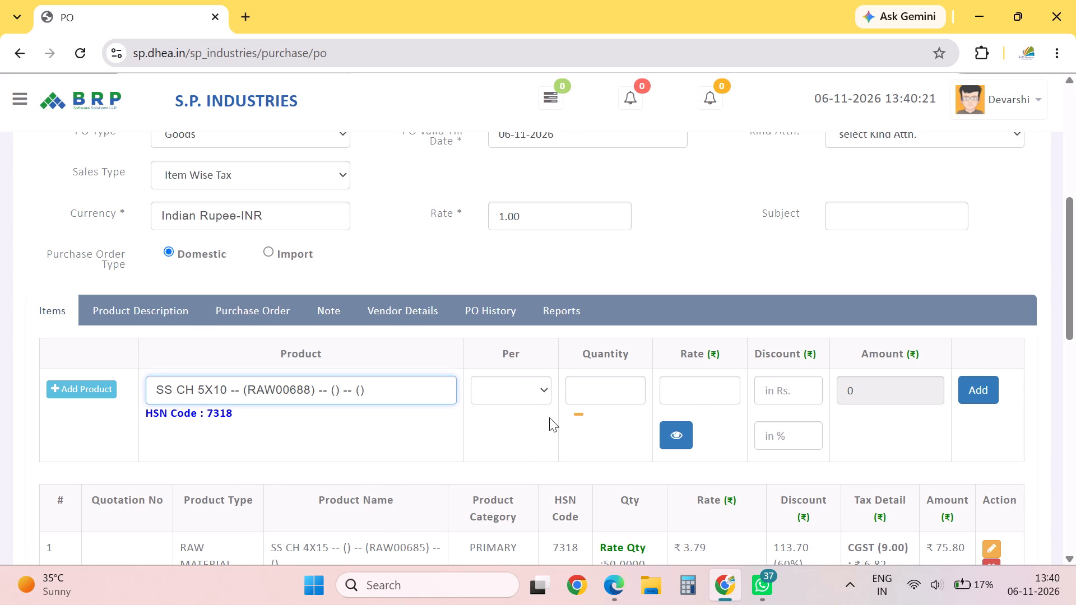
Enter quantity 50, rate 4.62 and a 60% discount for SS CH 5X10, and add it to the order.
click(599, 363)
click(605, 397)
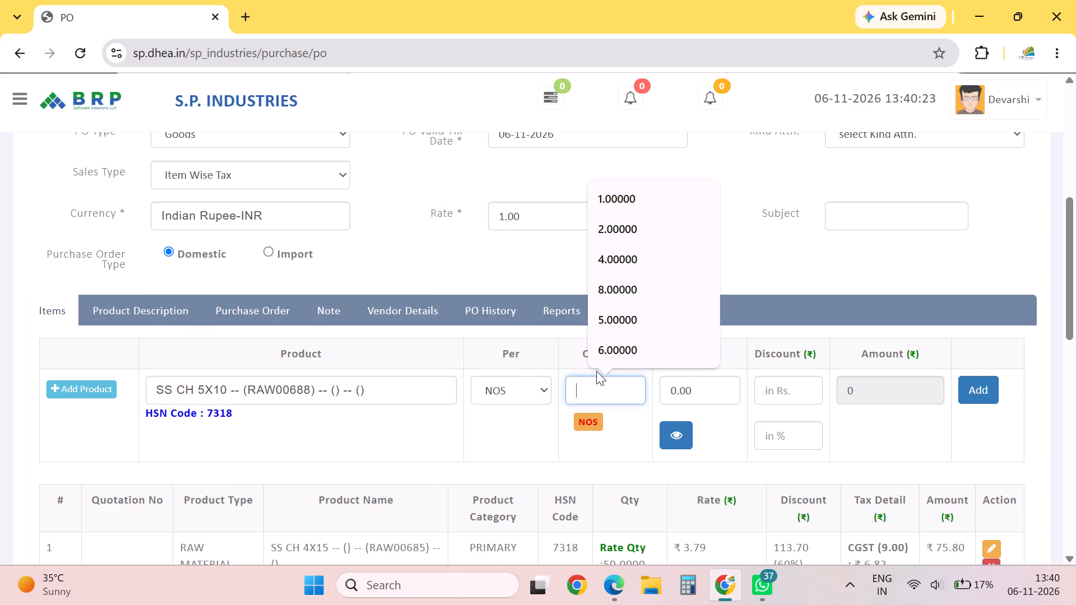
text(50)
key(Tab)
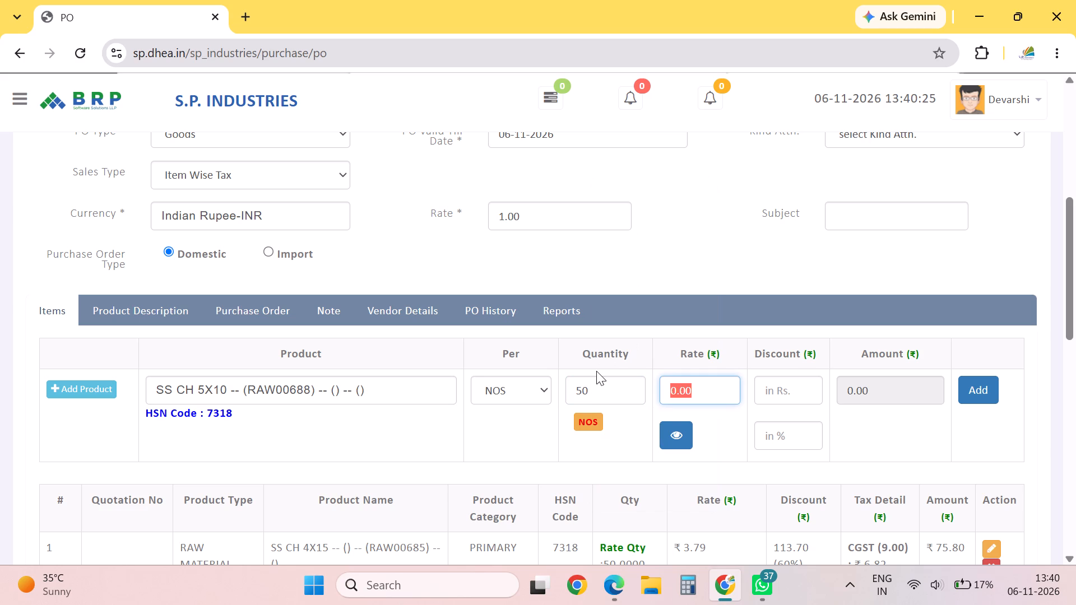
text(4.62)
key(Tab)
key(Tab)
key(Tab)
text(60)
click(973, 397)
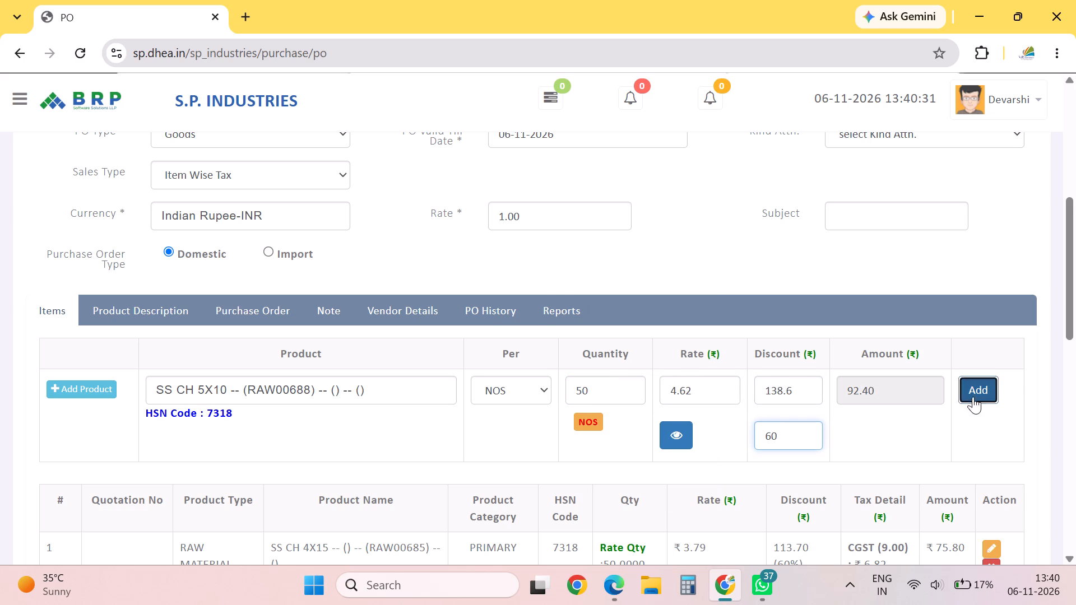
Search for SS CH and select SS CH 4X10 (FPA00431) as the order's fifth product.
click(293, 396)
text(SS CH)
key(Down)
key(Down)
key(Up)
key(Up)
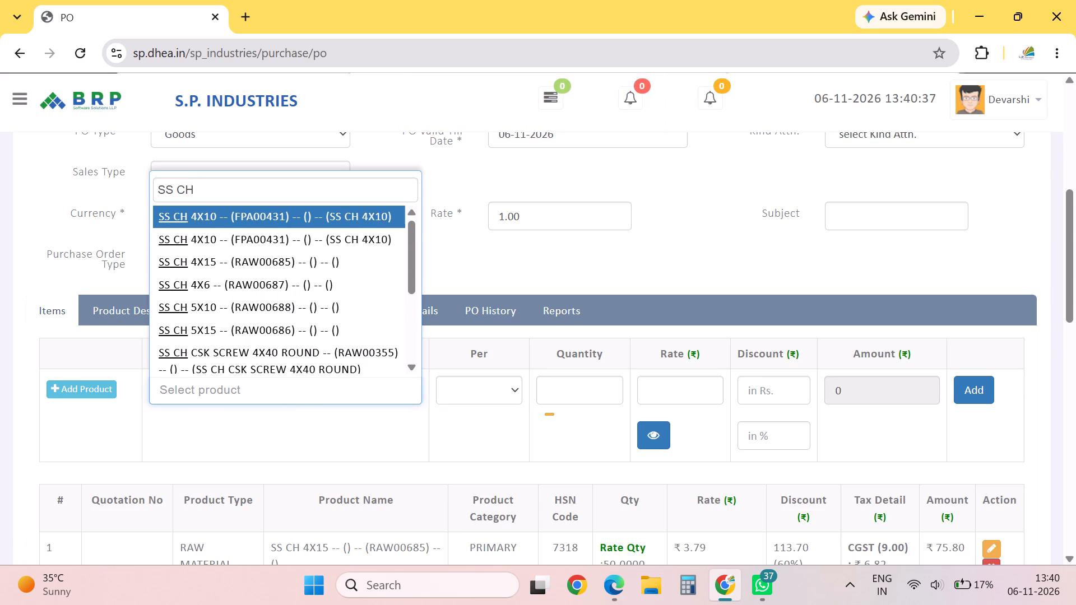
key(Return)
Enter quantity 50, rate 3.07 and a 60% discount for SS CH 4X10, and add it to the order.
click(605, 402)
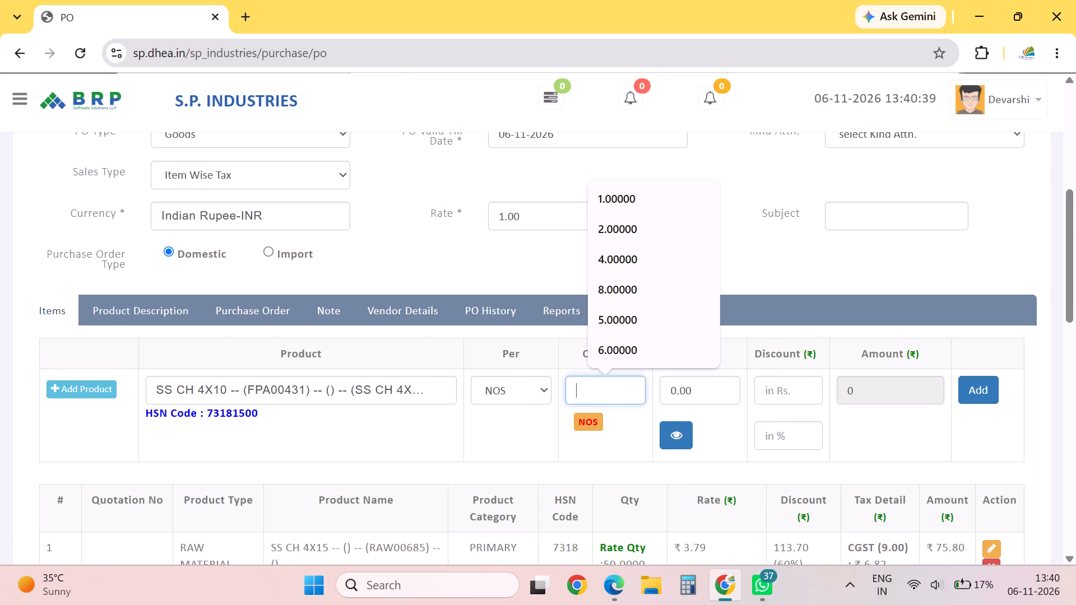
text(50)
key(Tab)
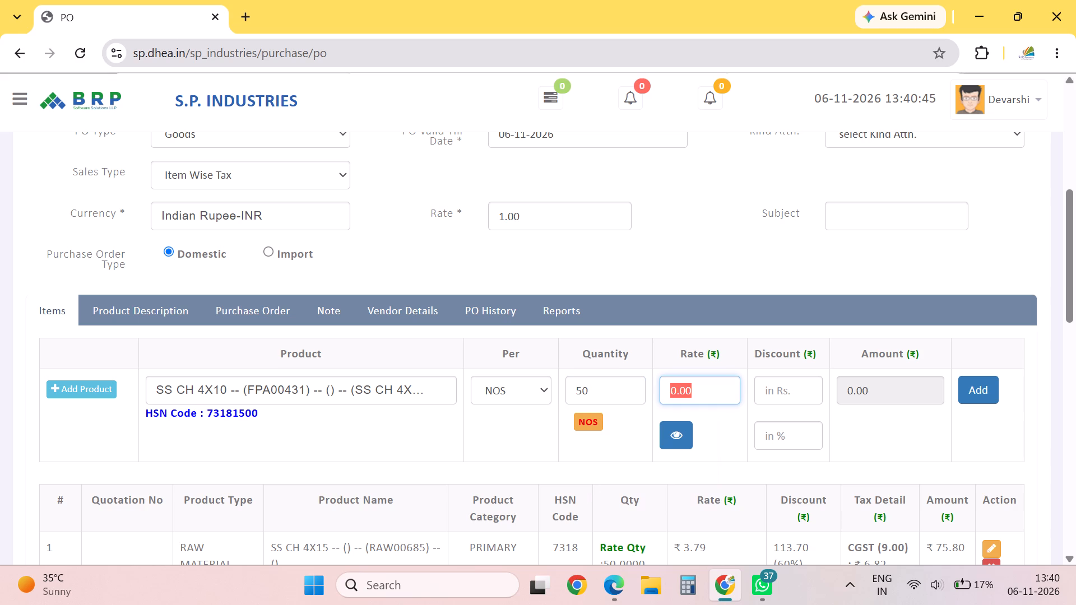
key(3)
text(.07)
key(Tab)
key(Tab)
key(Tab)
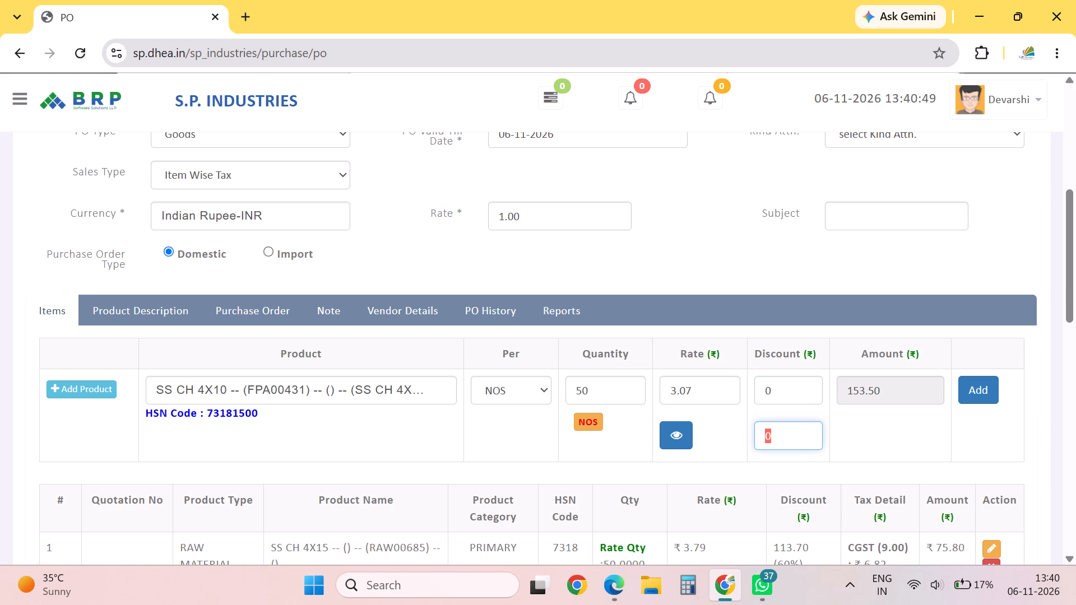
text(60)
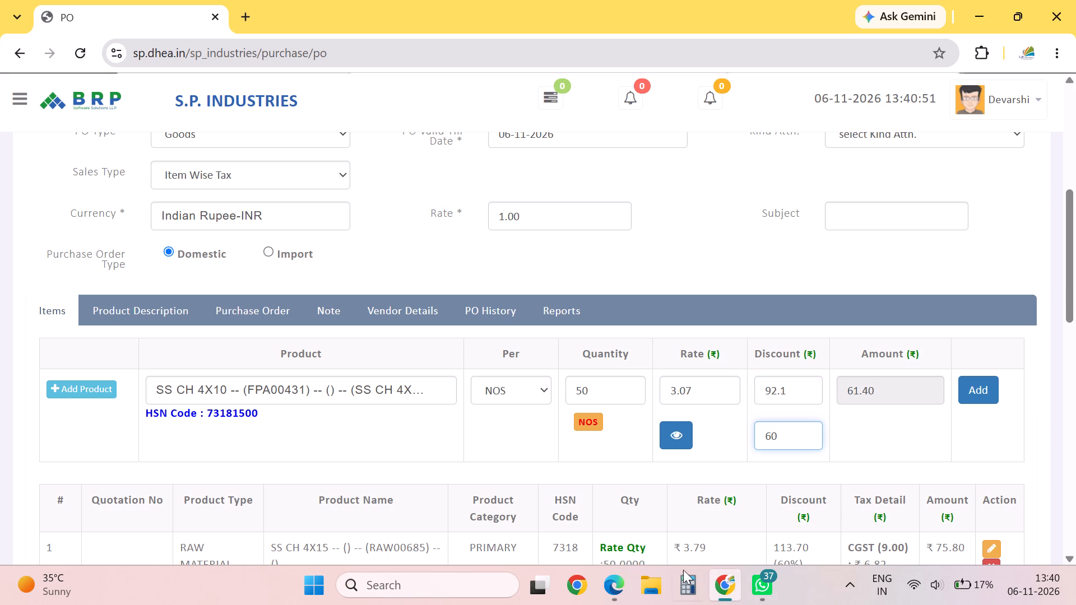
click(978, 388)
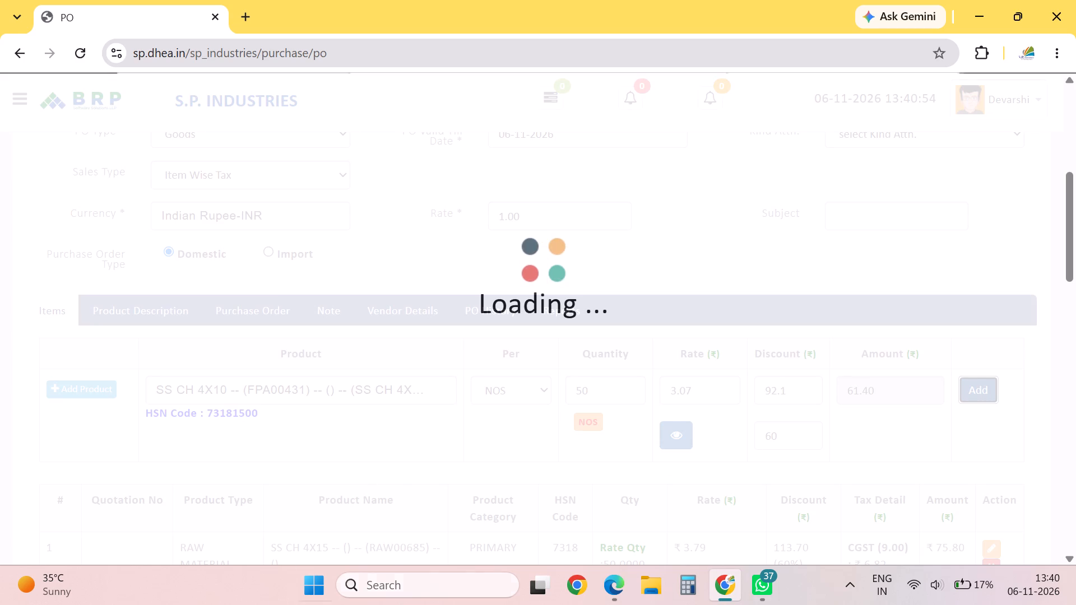
Search for SS LN and select SS LN CAP 6 X 15 (RAW00659) as the order's sixth product.
click(311, 409)
click(321, 399)
key(s)
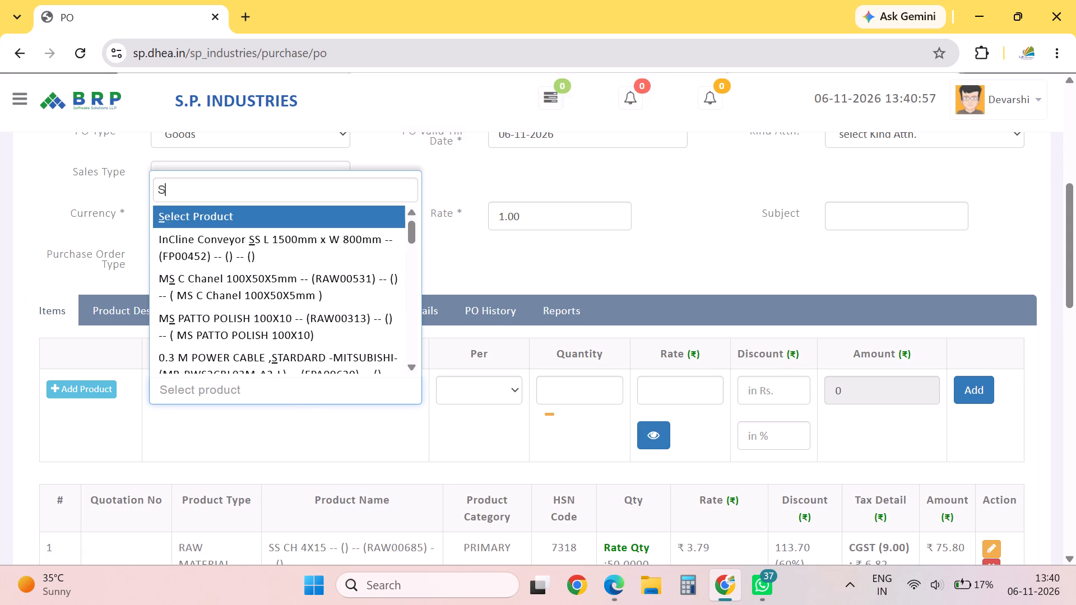
text(S LN)
key(Down)
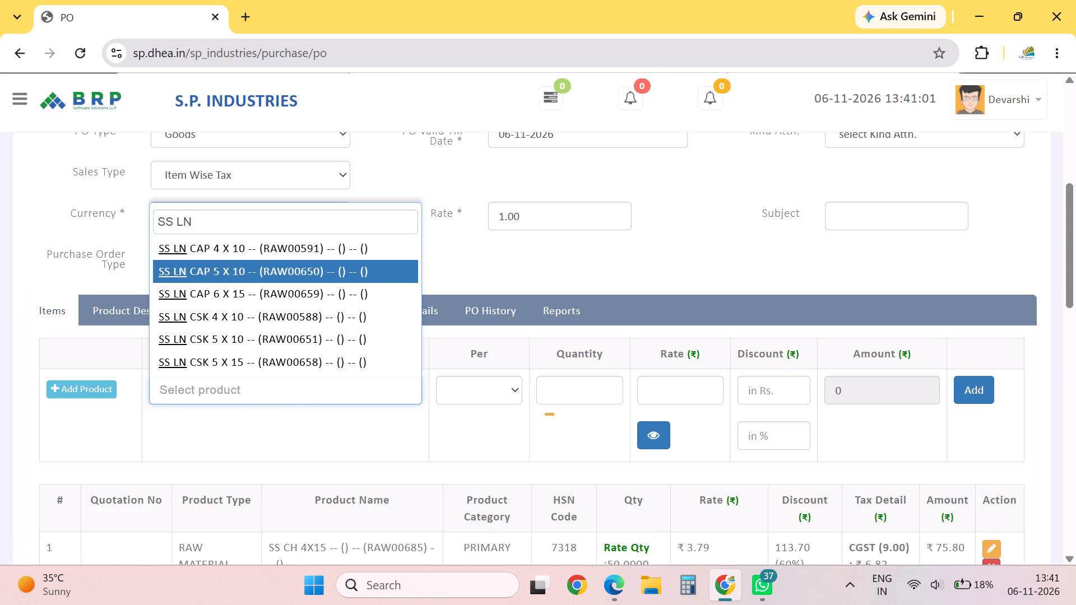
key(Up)
key(Down)
key(Up)
key(Down)
key(Up)
key(Down)
key(Down)
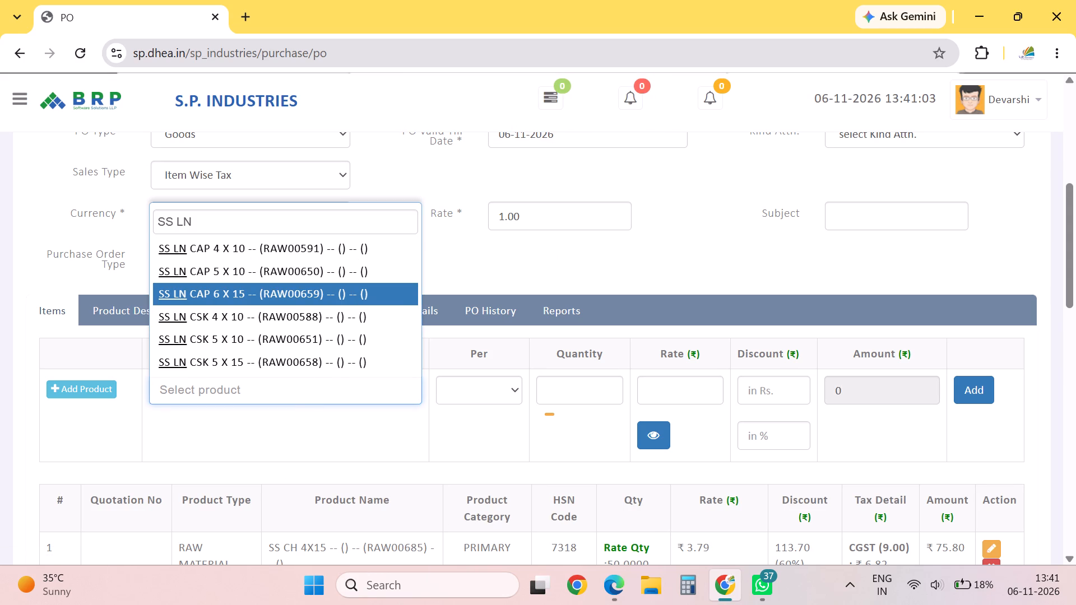
key(Return)
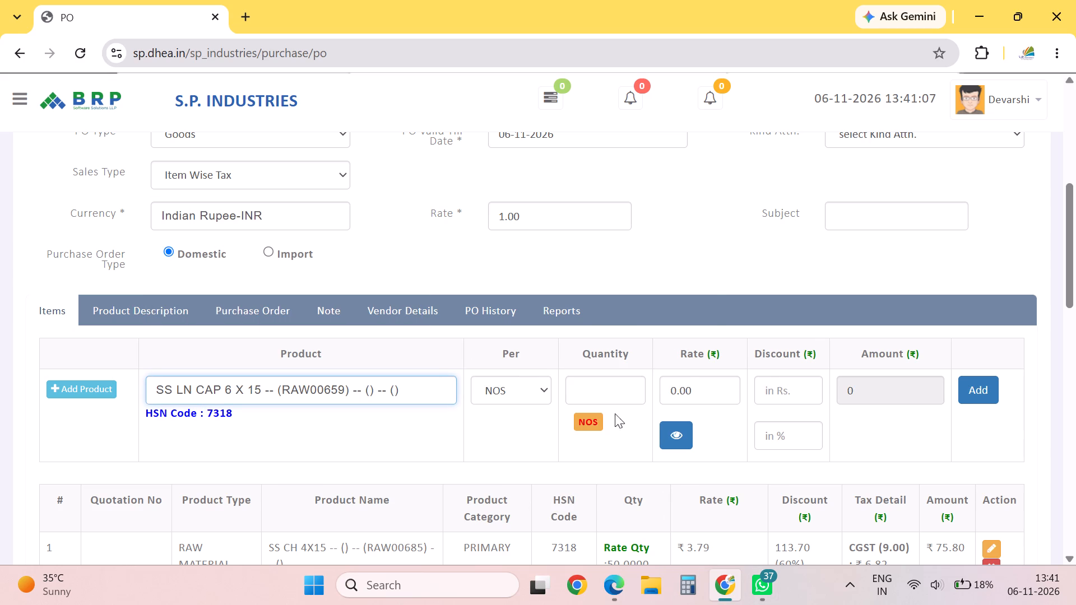
Enter quantity 100, rate 9.15 and a 55% discount for SS LN CAP 6 X 15, and add it to the order.
click(616, 380)
text(100)
key(Tab)
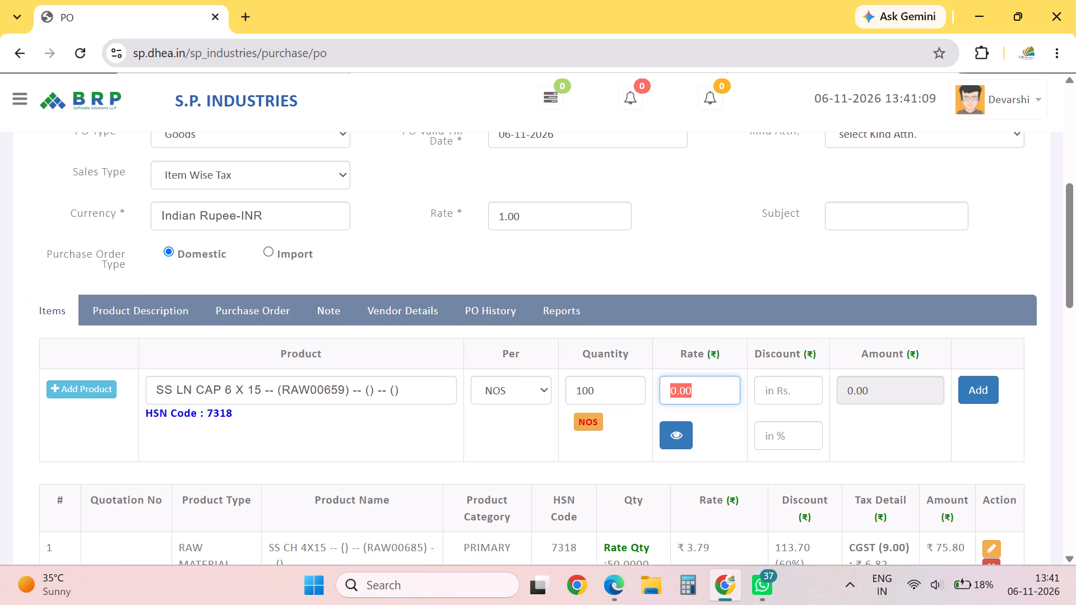
text(9.15)
key(Tab)
key(Tab)
key(Tab)
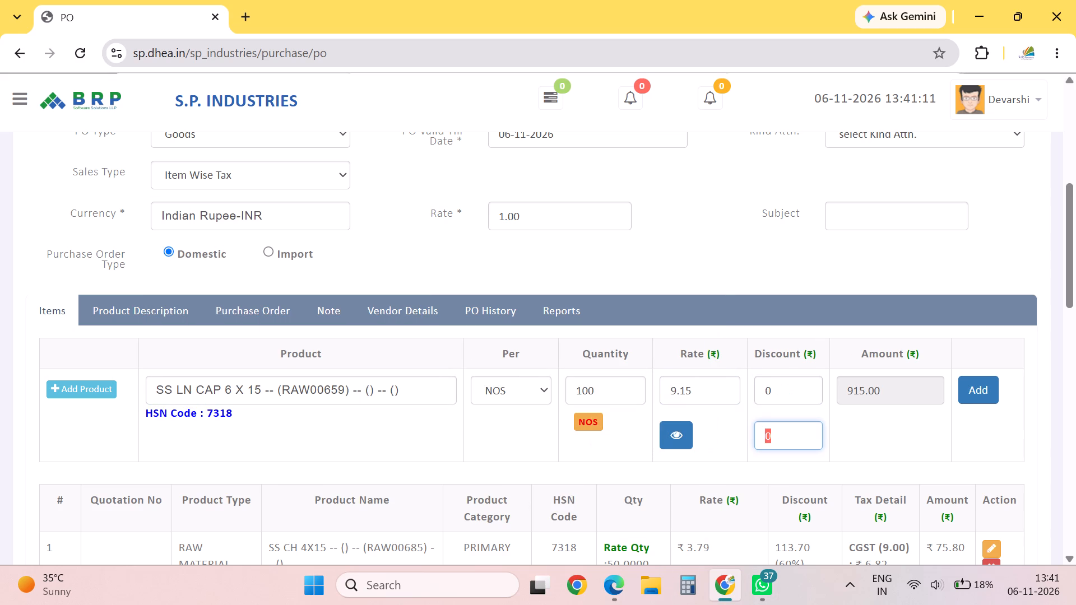
text(60)
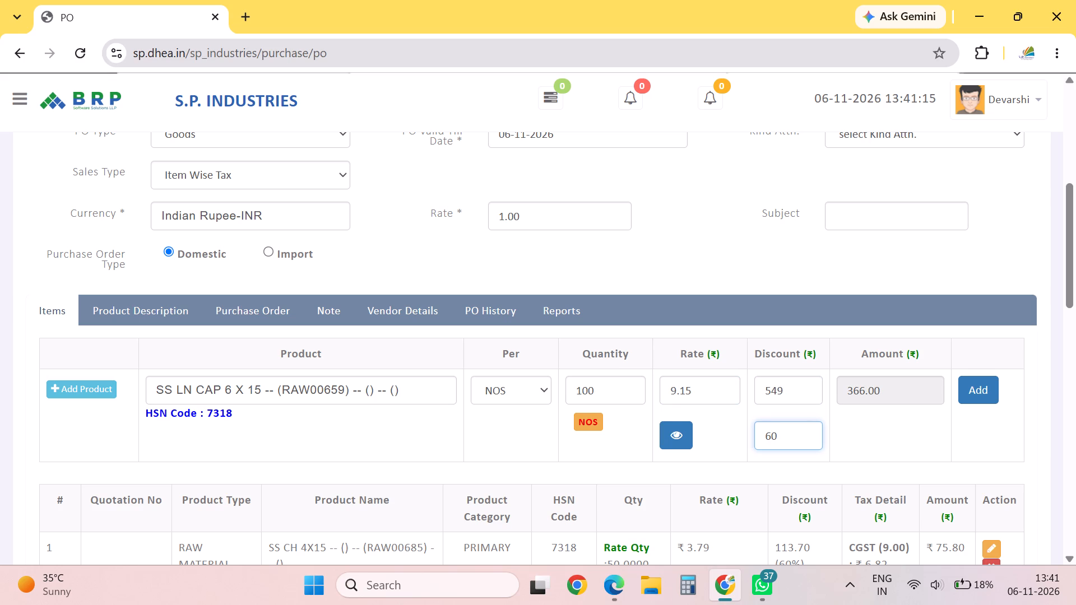
key(BackSpace)
key(BackSpace)
key(BackSpace)
text(55)
click(984, 392)
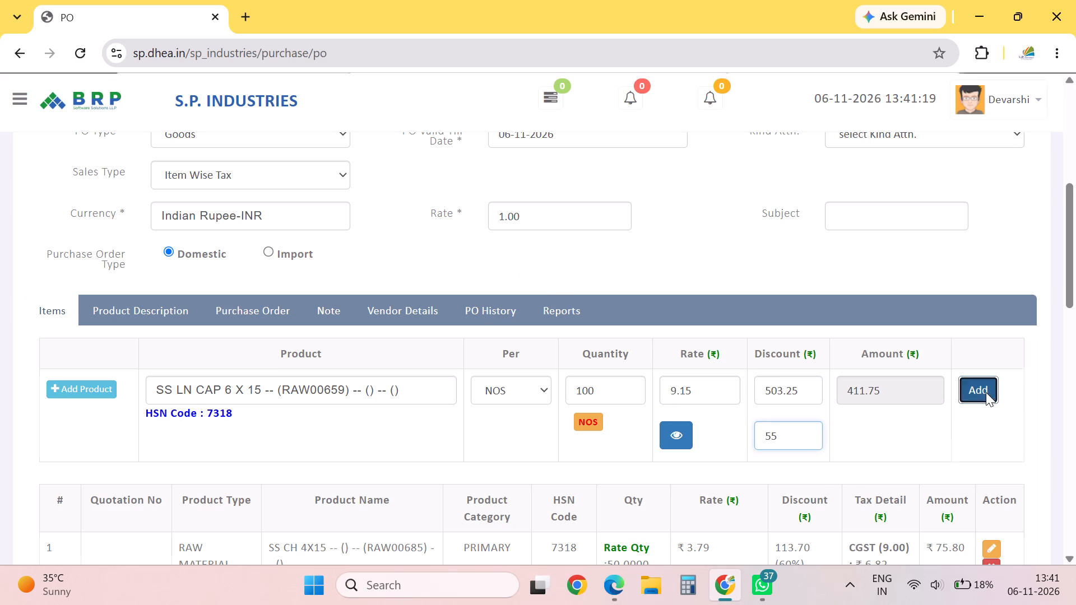
Search the order's product list for SS LN CAP and the broader SS LN, and look through the matching sizes.
click(338, 408)
click(323, 387)
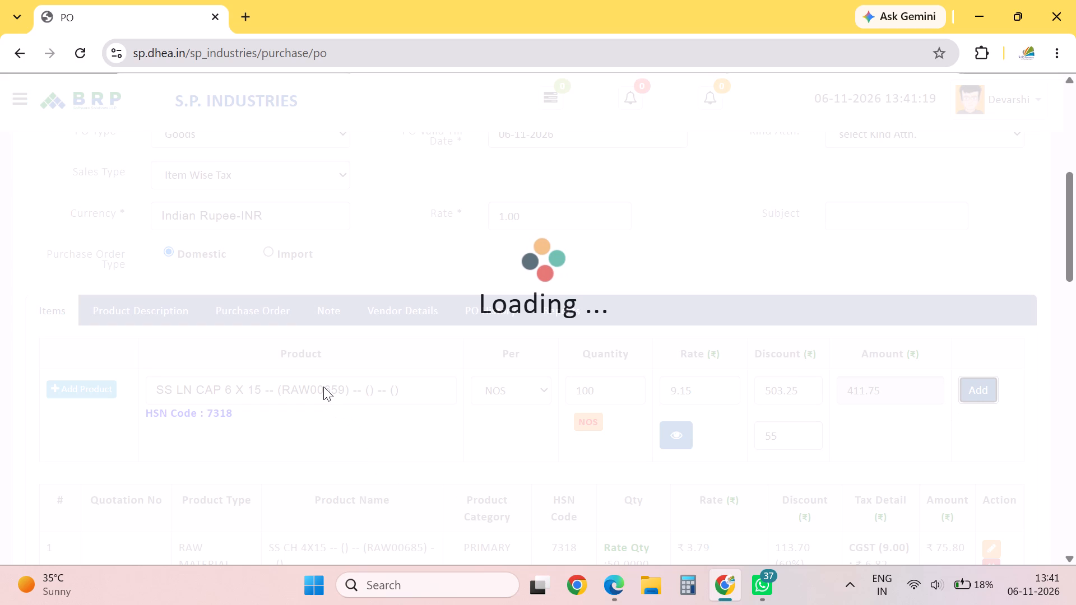
text(SS LN CAP)
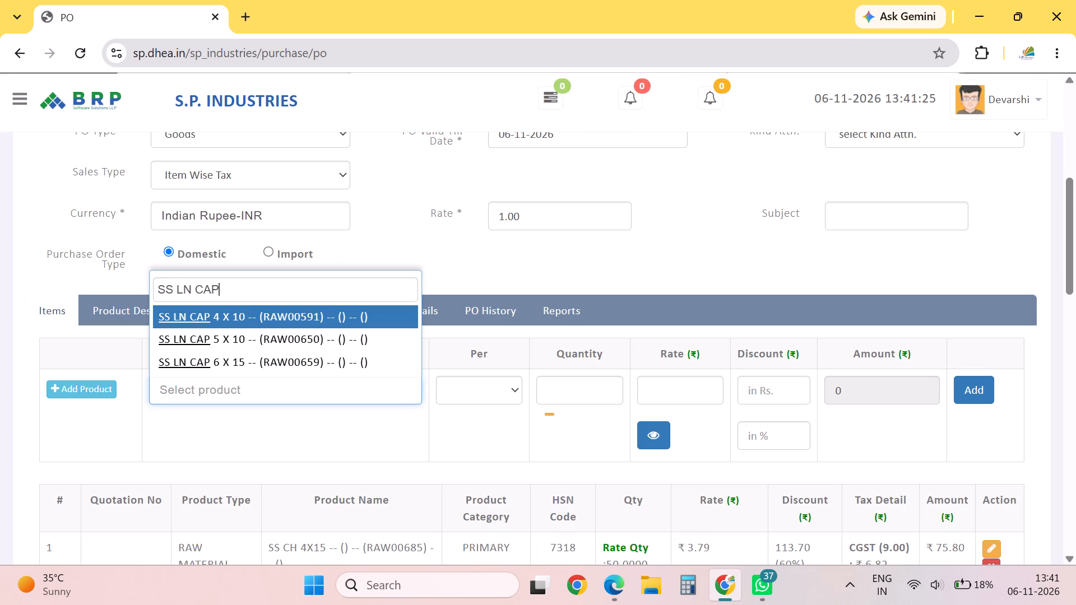
key(BackSpace)
key(BackSpace)
key(BackSpace)
key(BackSpace)
key(Down)
key(Down)
key(Down)
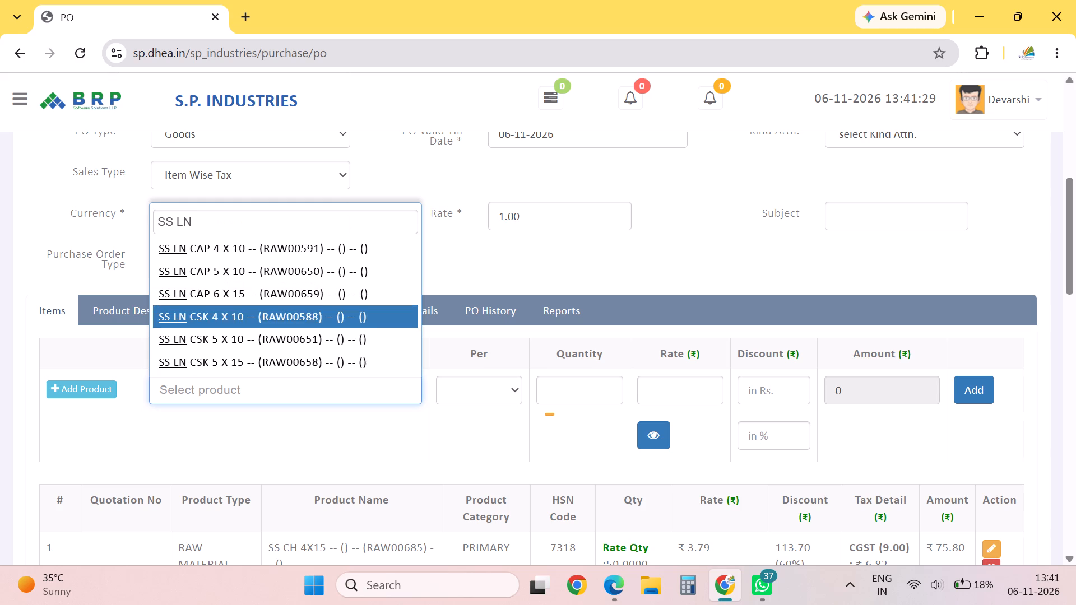
key(Down)
key(Down)
key(Up)
key(Down)
key(Up)
key(Down)
key(Up)
key(Up)
key(Up)
key(Up)
key(Up)
key(Up)
key(Down)
key(Down)
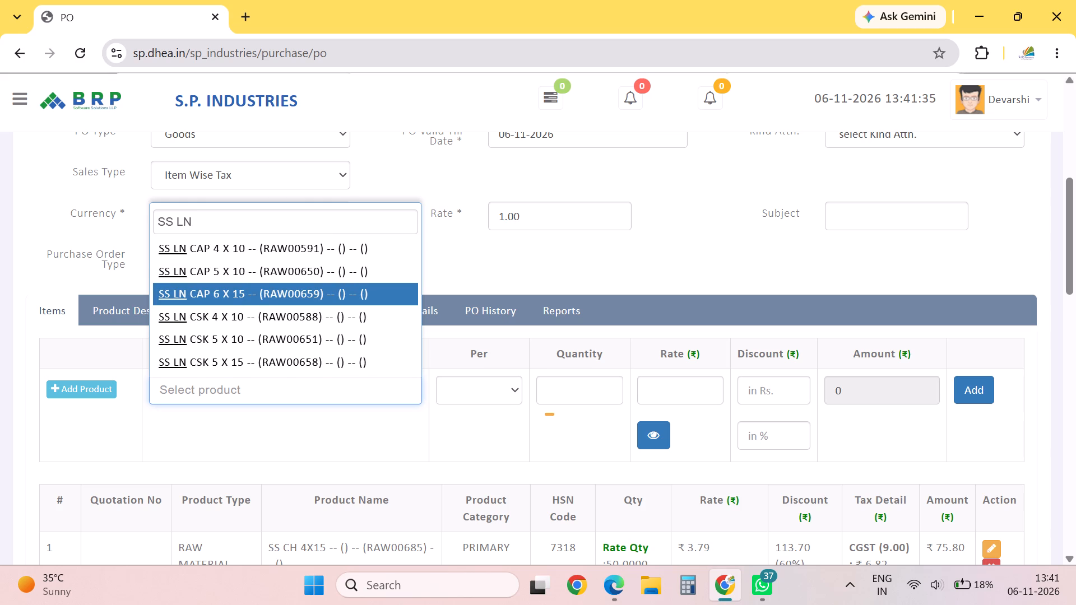
key(Escape)
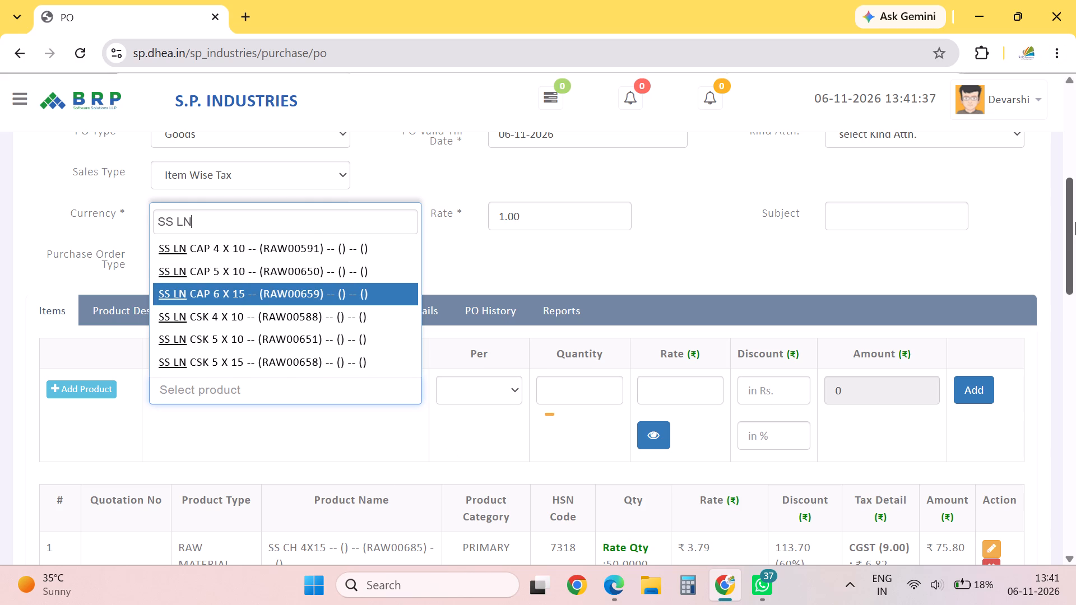
Submit SANGHVI AND SONS' purchase order with the six products entered.
drag(1075, 222, 1057, 604)
click(313, 488)
click(308, 472)
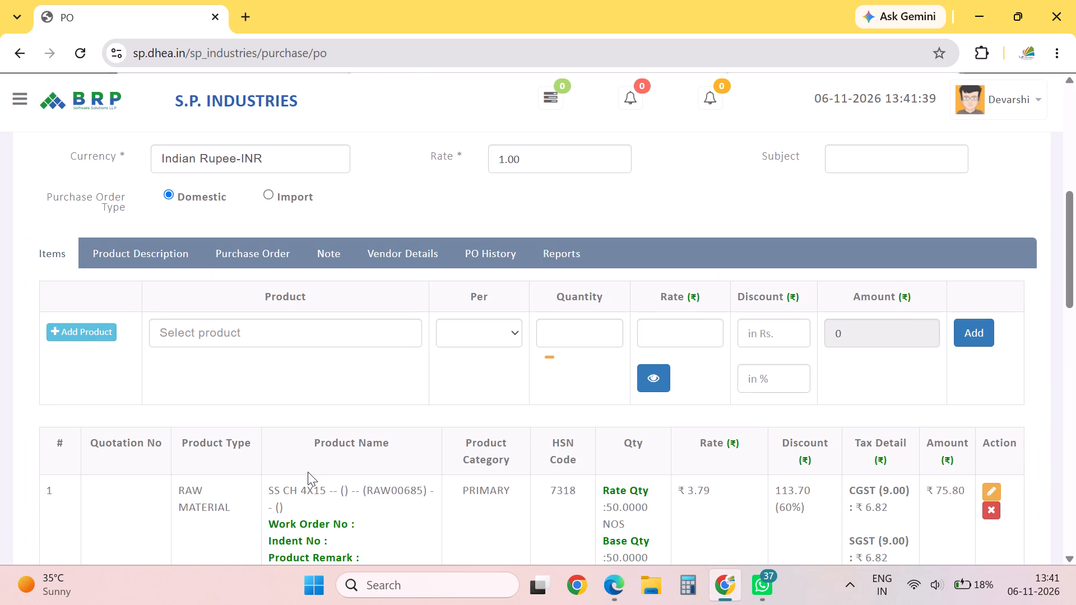
drag(1075, 283, 1005, 604)
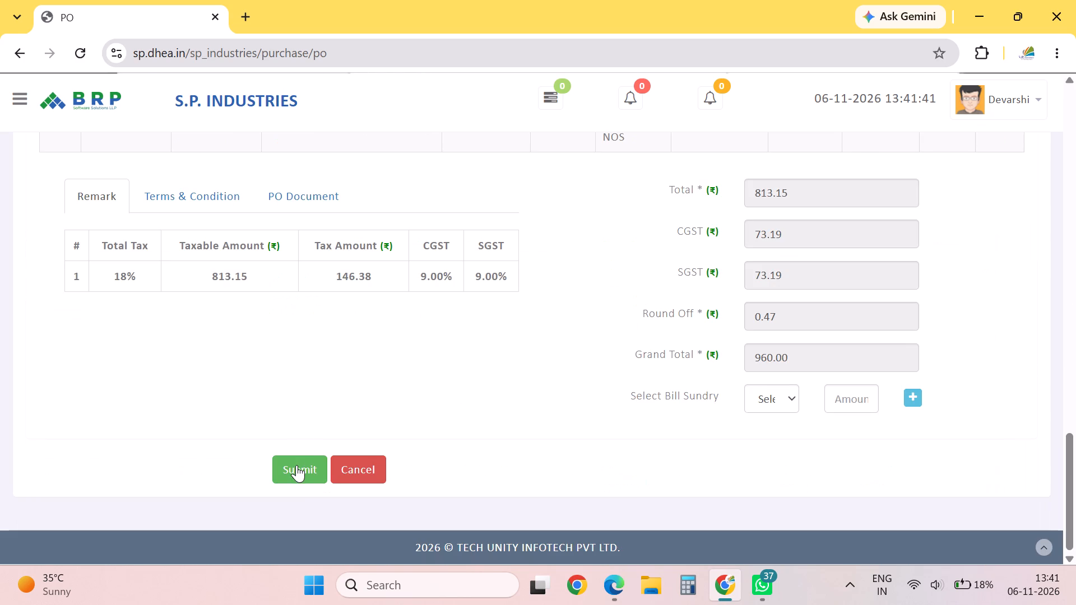
click(296, 465)
Reopen SANGHVI AND SONS' purchase order PO/659/26-27 for editing from the purchase order list.
drag(1075, 217, 1075, 272)
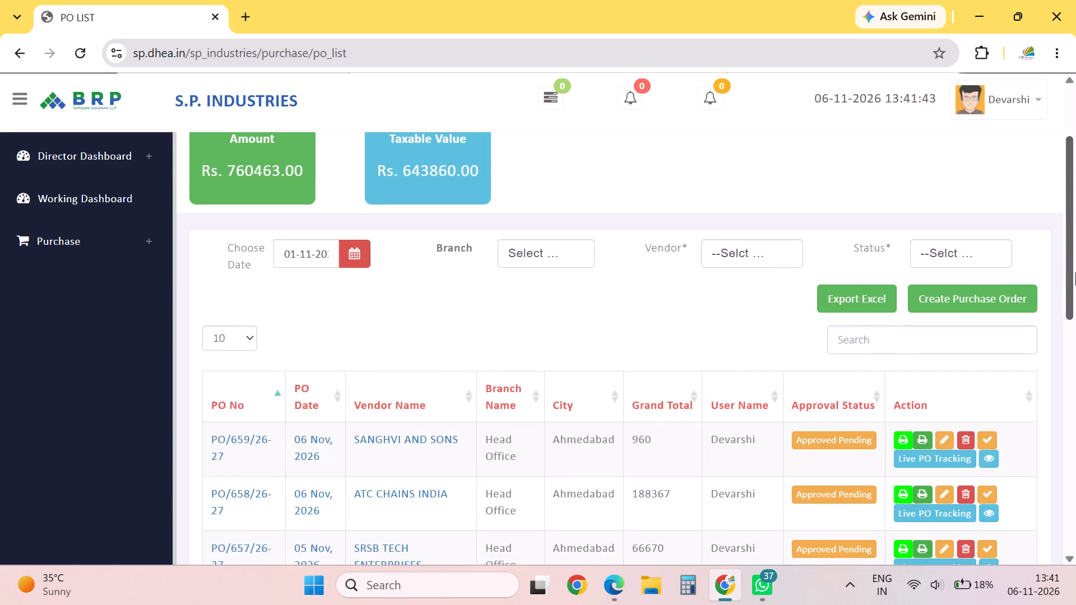
drag(1075, 272, 1065, 287)
click(947, 365)
click(947, 379)
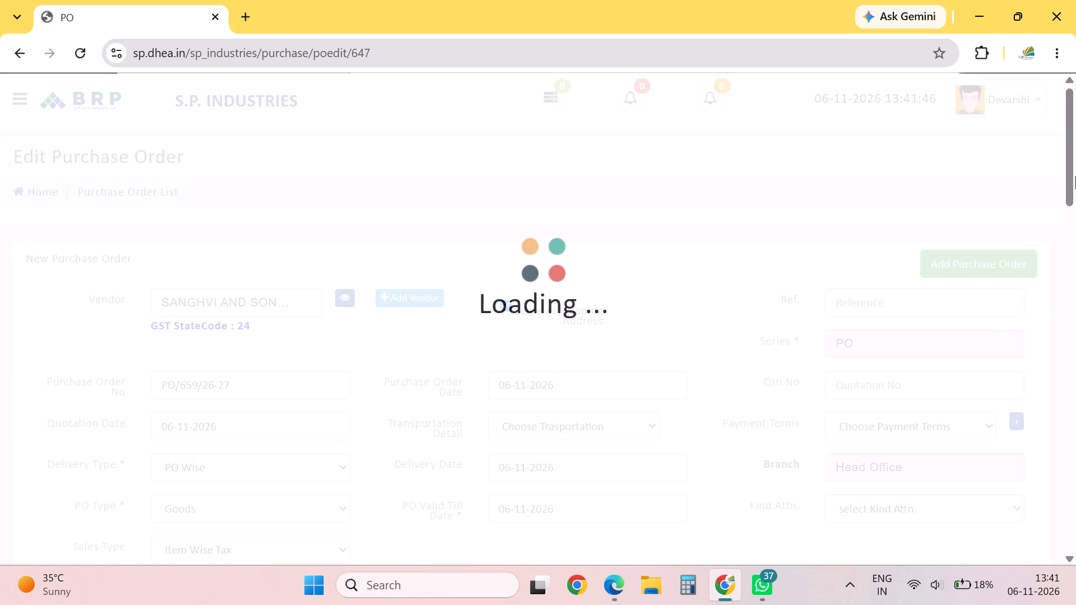
Copy the product name SS LN CAP 6 X 15 from the order's sixth item row.
drag(1074, 150, 1075, 373)
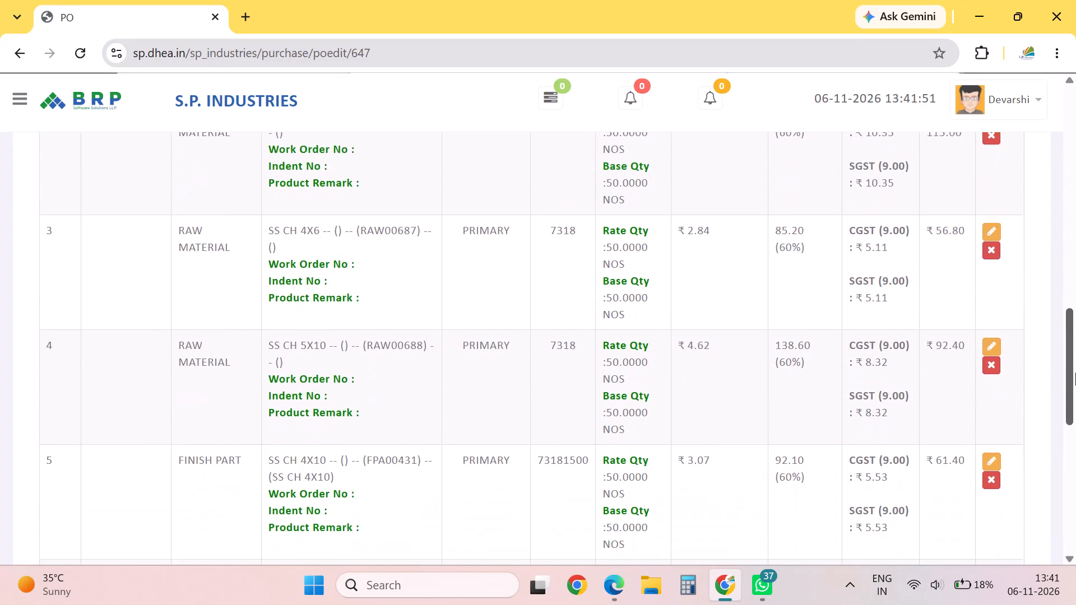
drag(1075, 373, 1074, 420)
drag(267, 366, 345, 383)
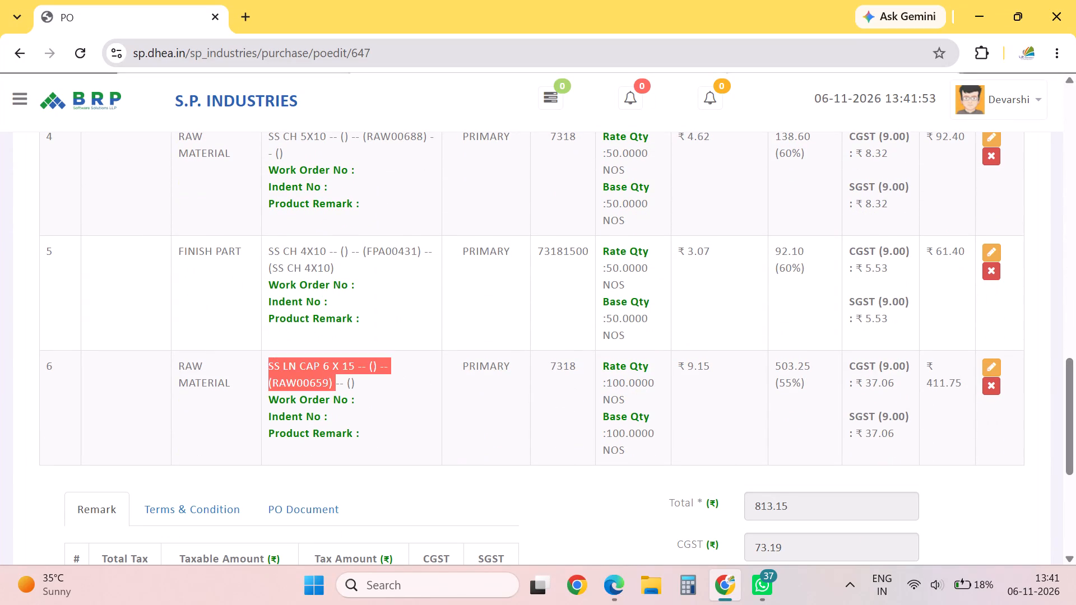
drag(345, 383, 355, 366)
key(ctrl+c)
key(ctrl+c)
key(ctrl+c)
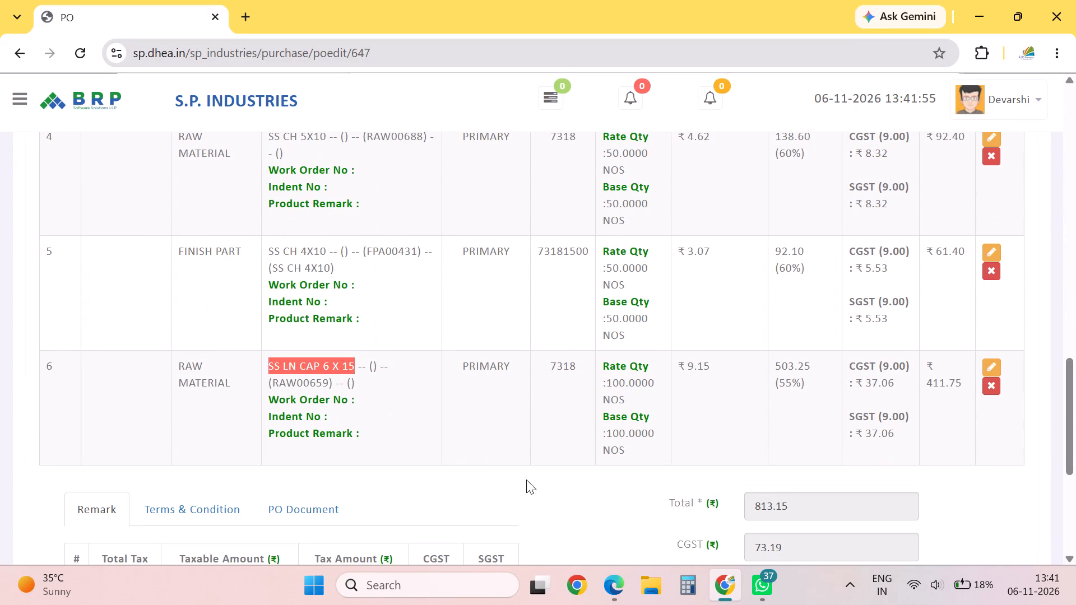
key(ctrl+c)
Switch to Microsoft Edge, start a new item from the item list and set its product type to RAW MATERIAL.
click(622, 600)
click(559, 506)
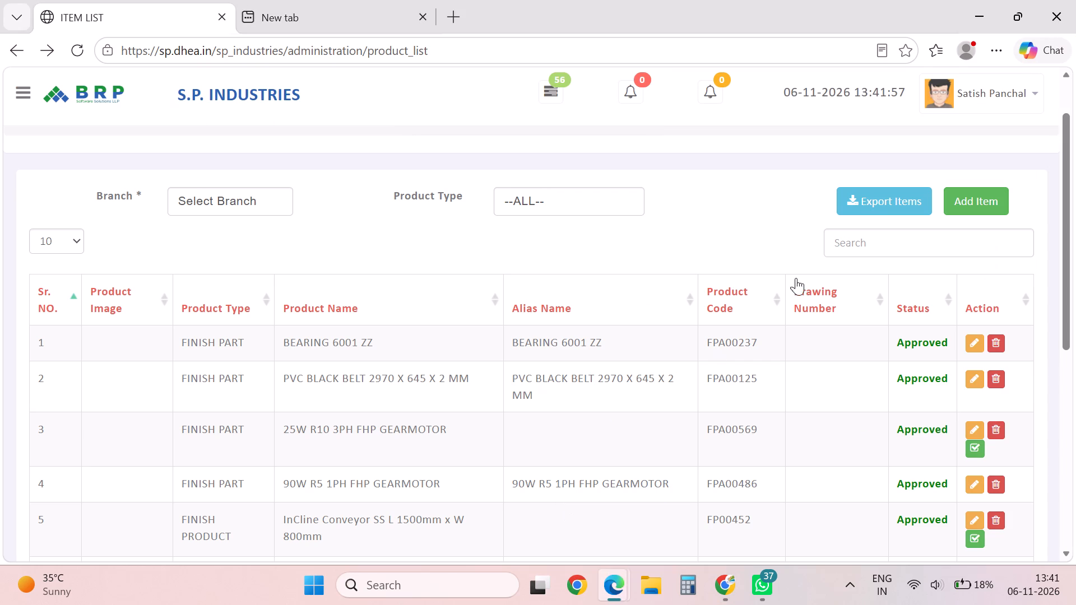
click(967, 208)
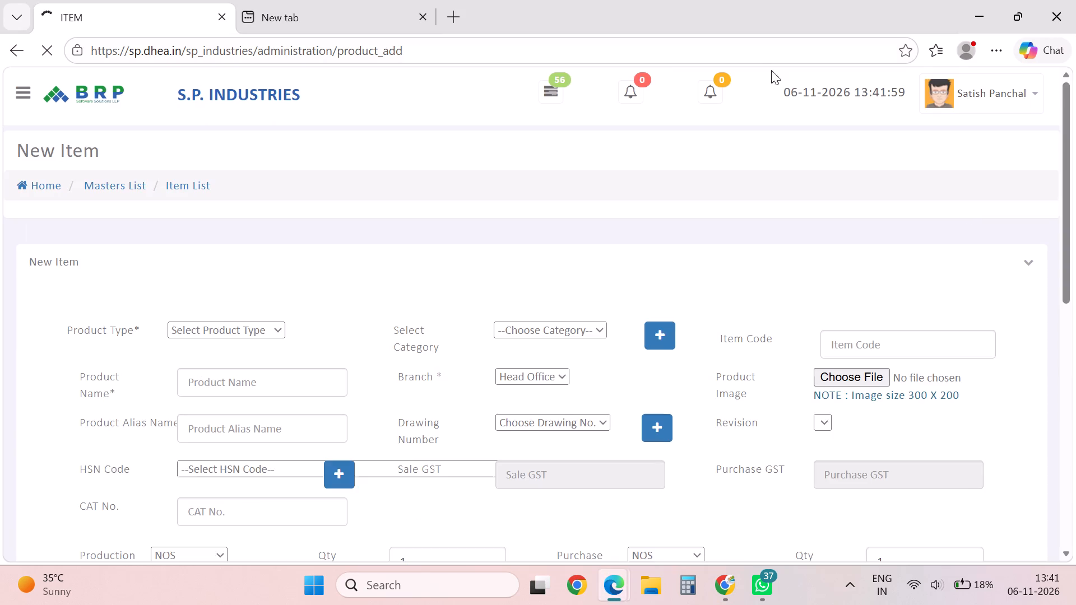
click(217, 333)
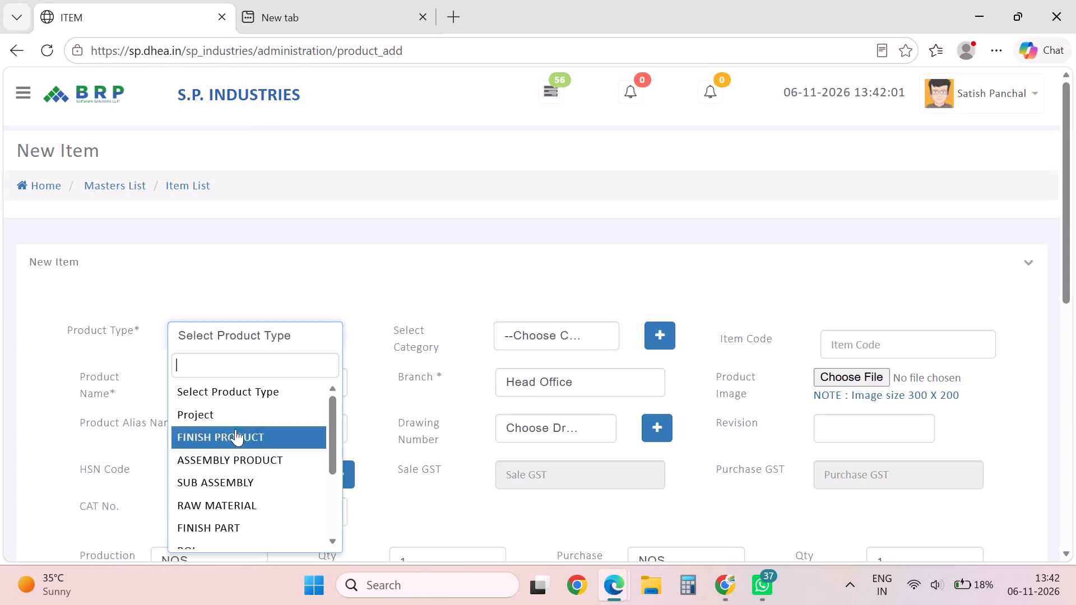
click(260, 505)
Paste the copied text as the new item's product name and change it to SS LN CAP 5 X 15.
click(254, 389)
double_click(246, 380)
ctrl+click(246, 380)
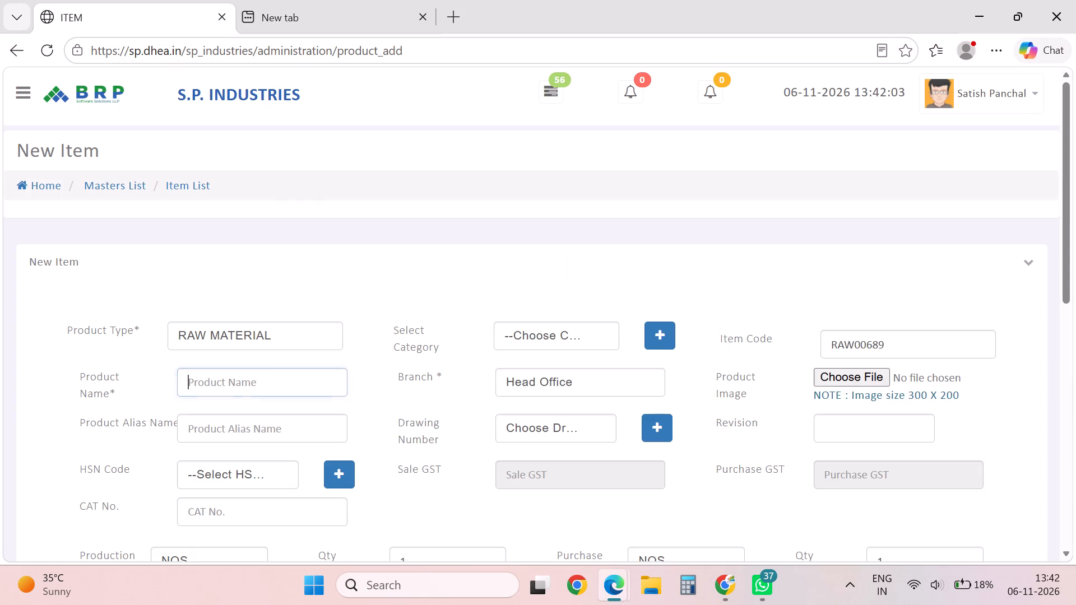
key(ctrl+v)
key(Left)
key(Left)
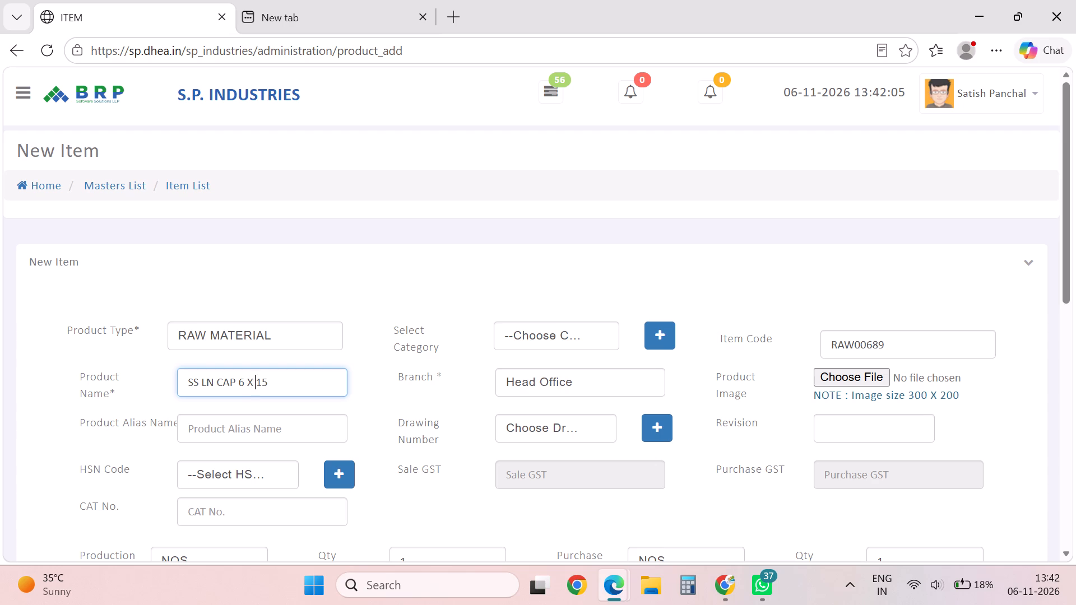
key(Left)
key(Left)
key(Left)
key(BackSpace)
key(5)
Set the new item's category to PRIMARY and its HSN code to 7318, and save the item.
click(565, 337)
click(559, 415)
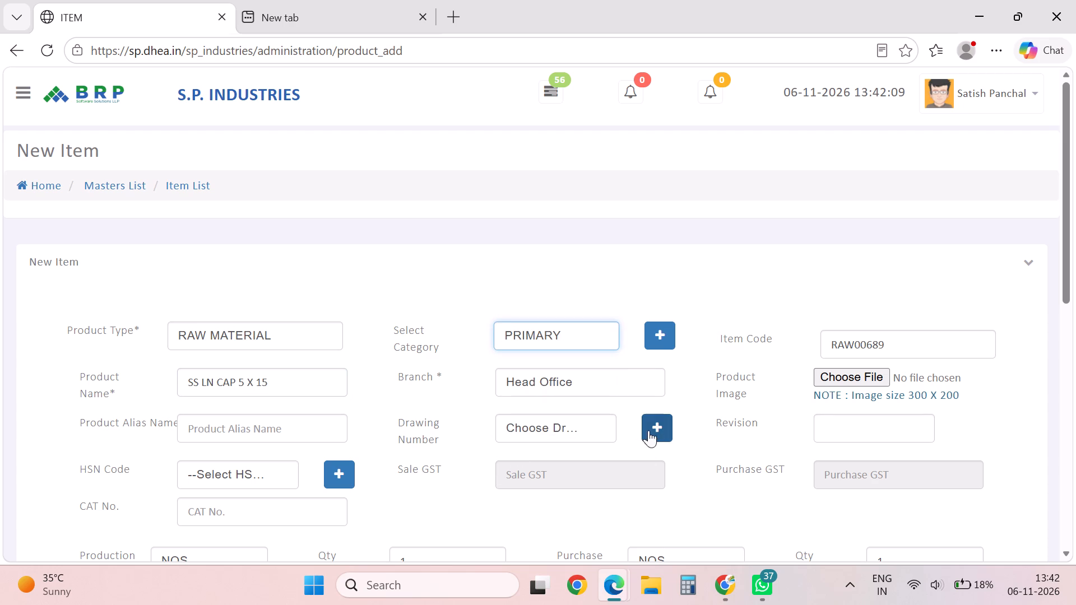
drag(1075, 234, 1073, 276)
click(193, 378)
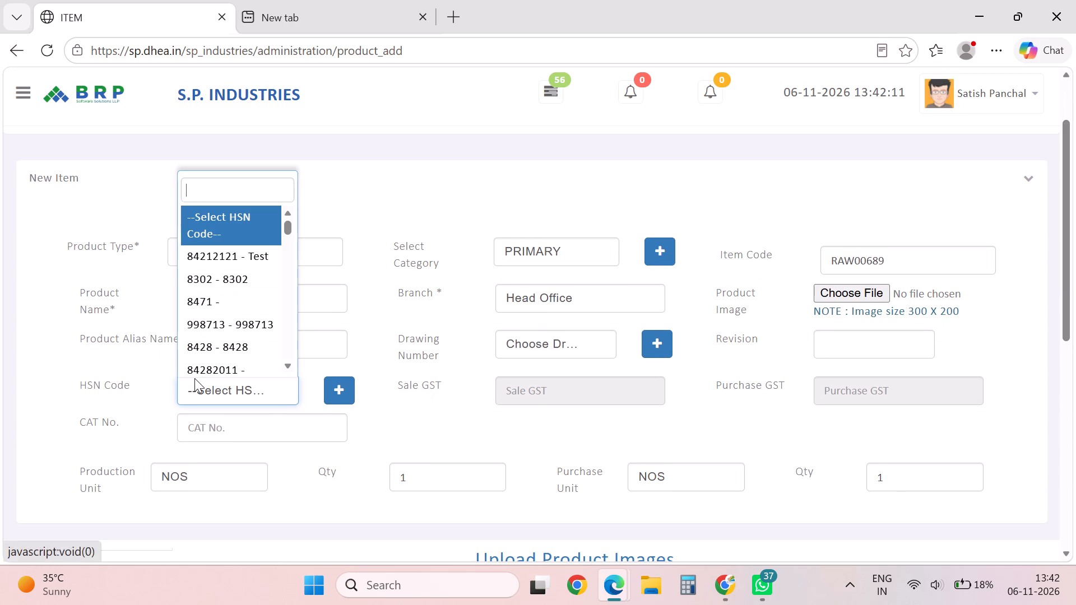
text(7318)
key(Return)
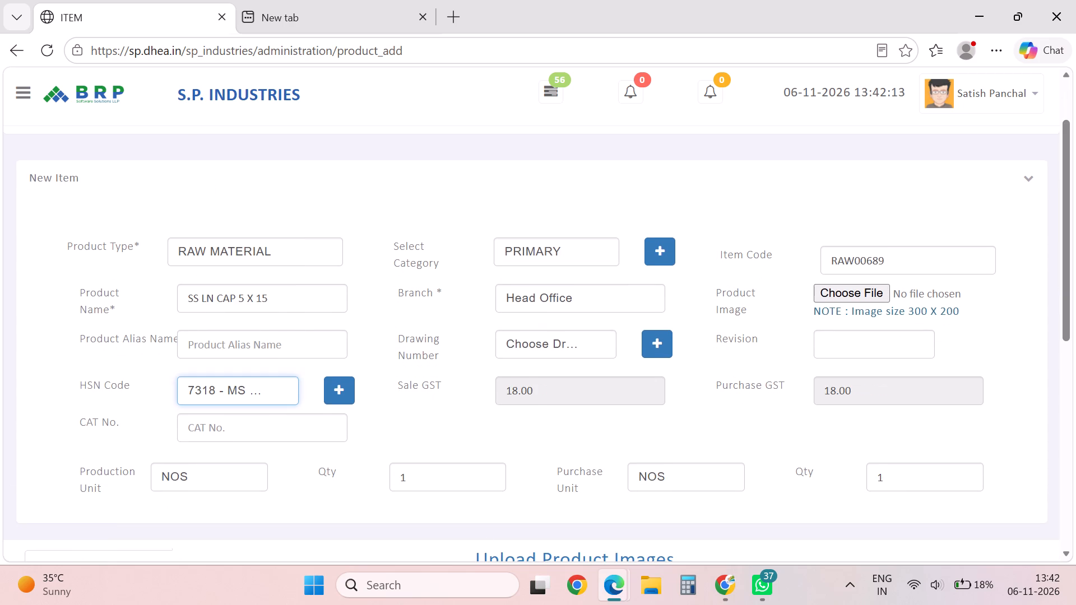
drag(1075, 232, 733, 604)
drag(1075, 190, 1022, 604)
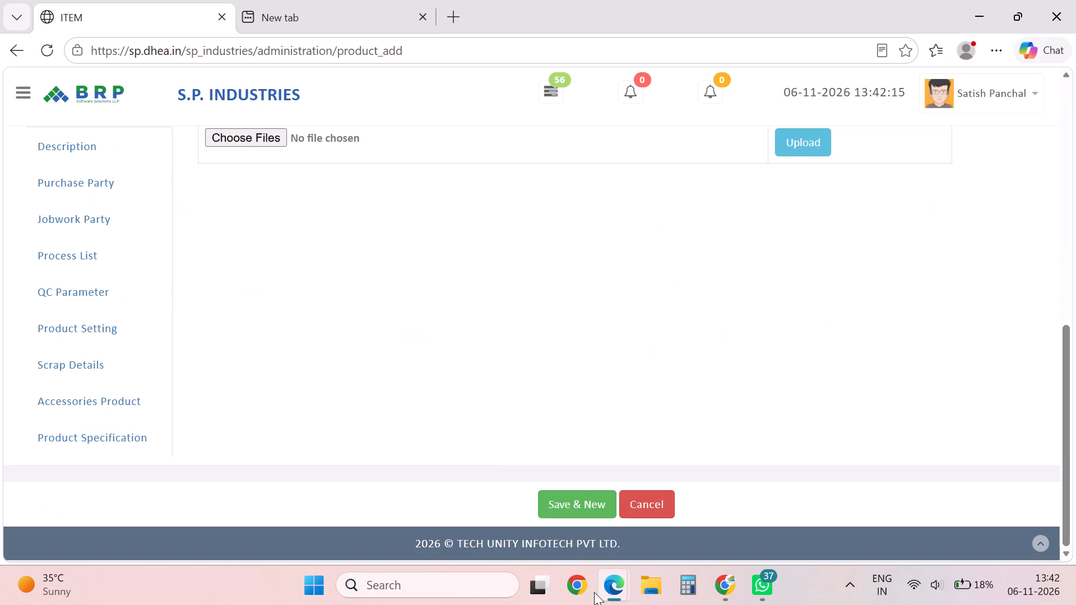
click(572, 494)
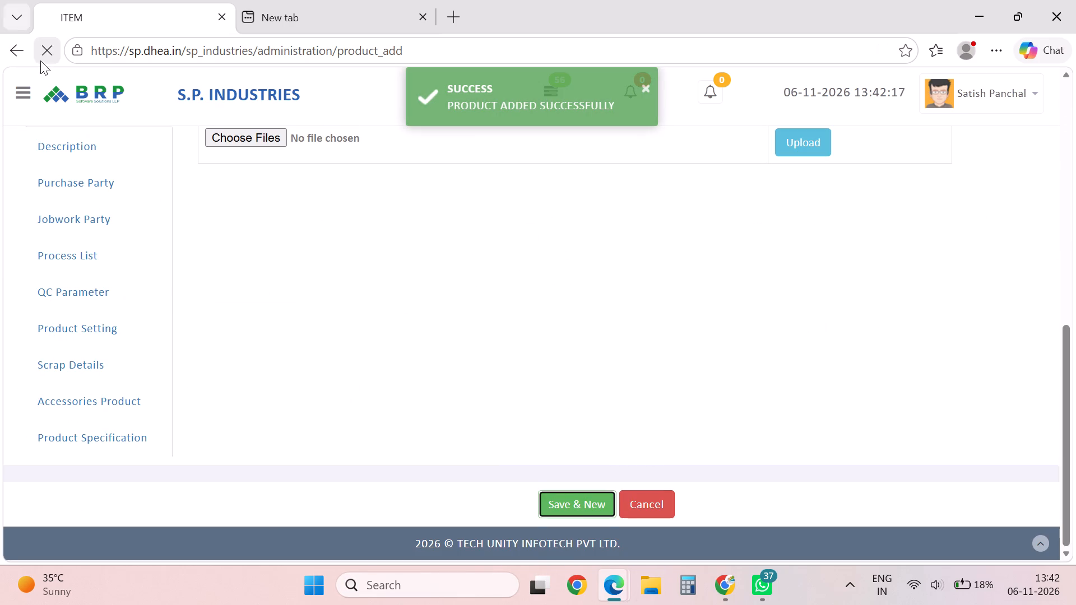
Return to the item list and approve the pending raw material SS LN CAP 5 X 15.
click(26, 53)
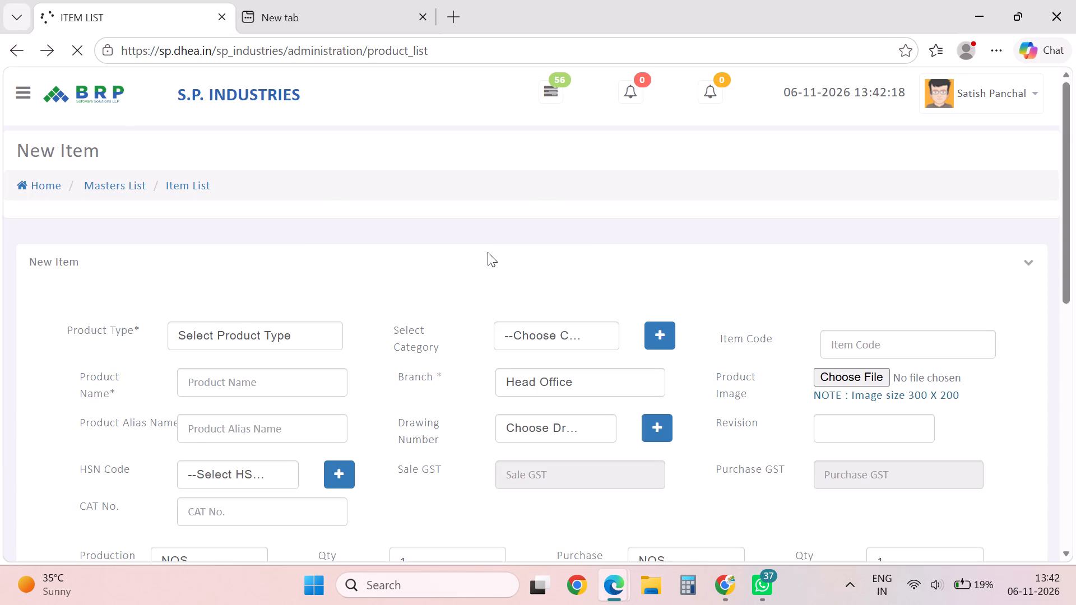
click(970, 448)
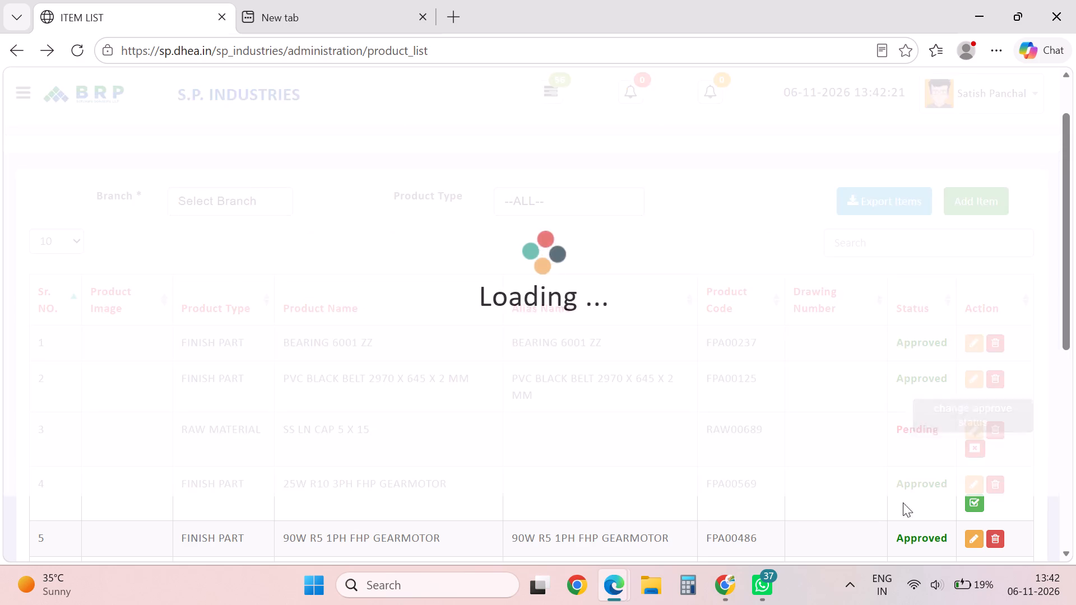
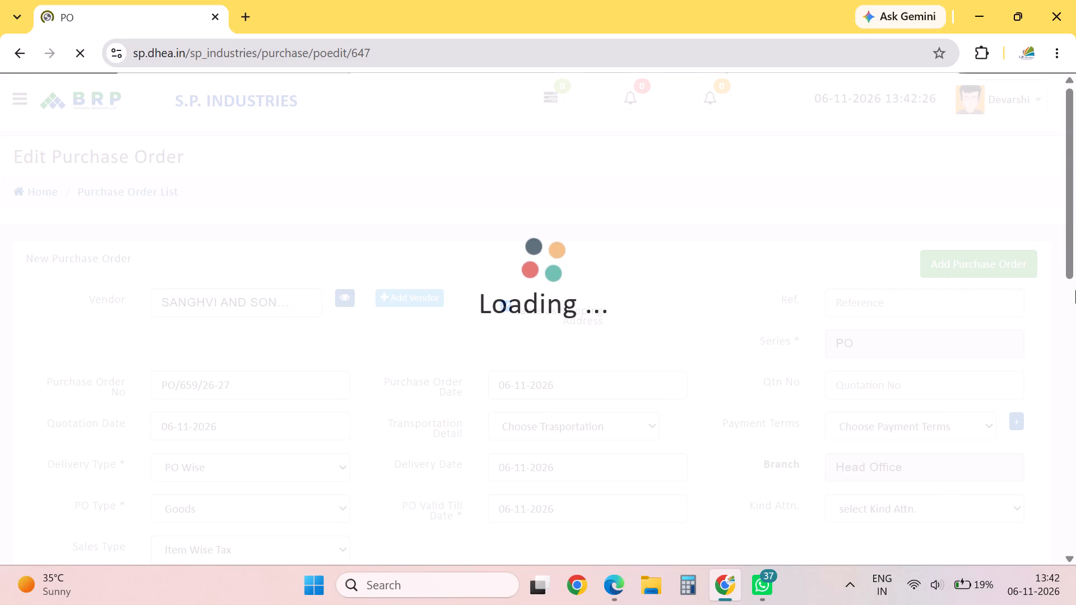
Select SS LN CAP 5 X 15 as the product for a new line in the purchase order.
drag(1072, 211, 1075, 248)
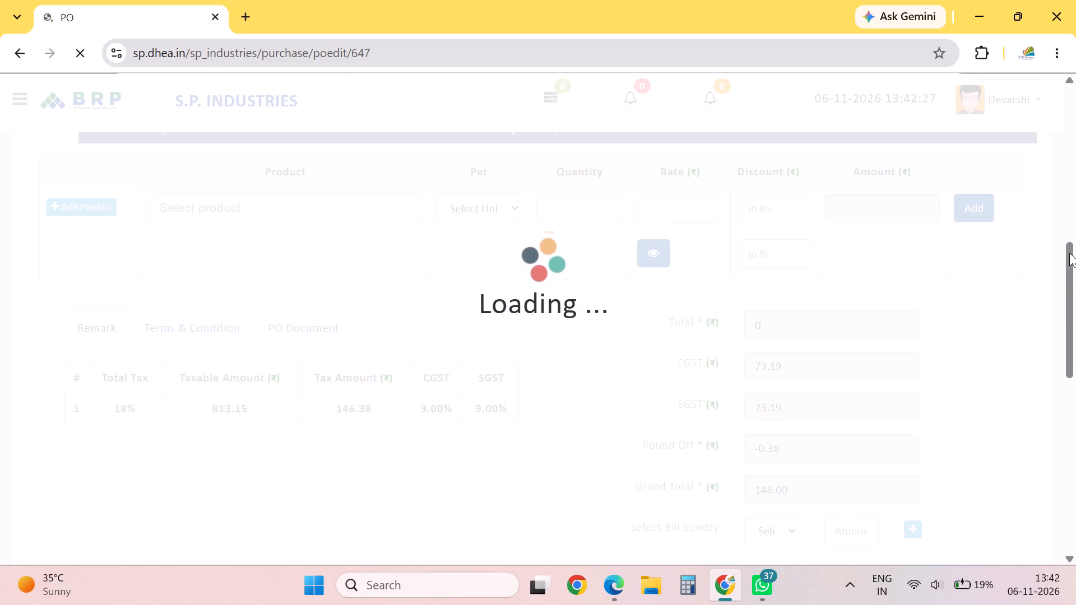
click(359, 212)
key(s)
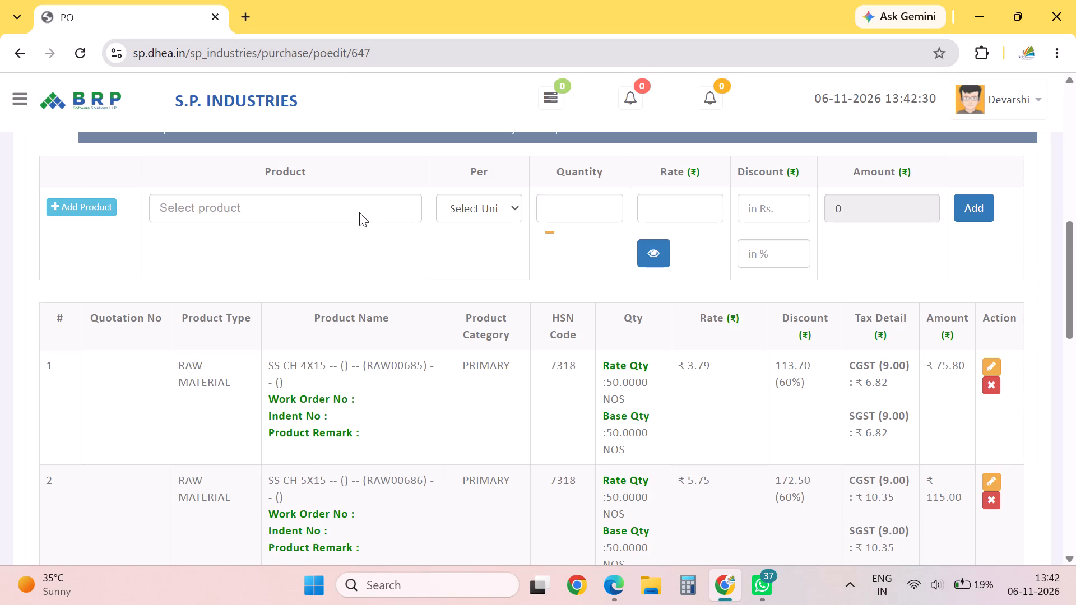
click(283, 220)
double_click(289, 210)
double_click(240, 268)
triple_click(210, 210)
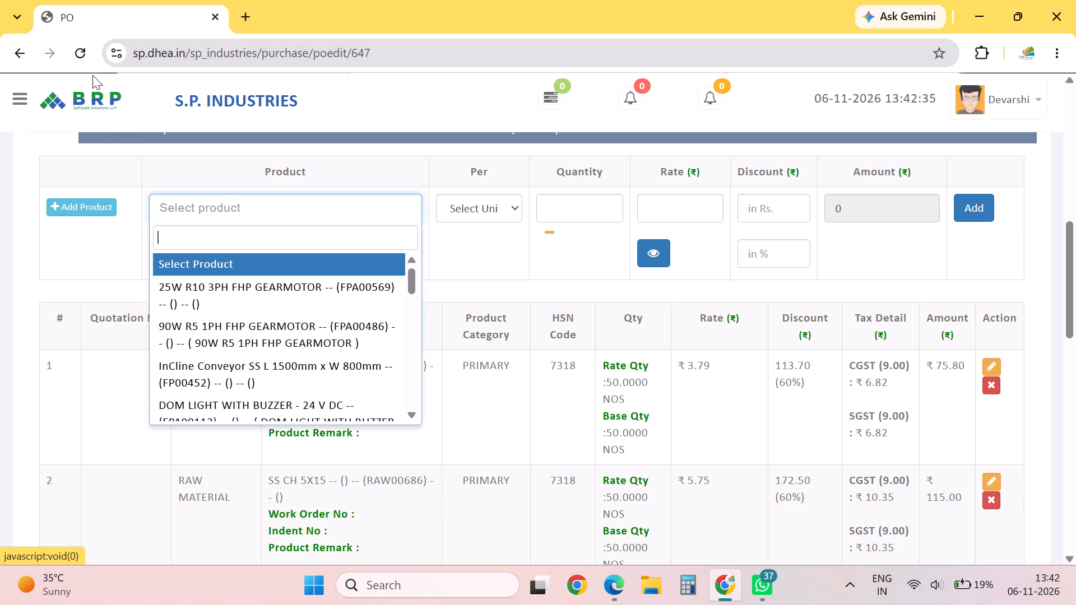
text(SS LN)
key(space)
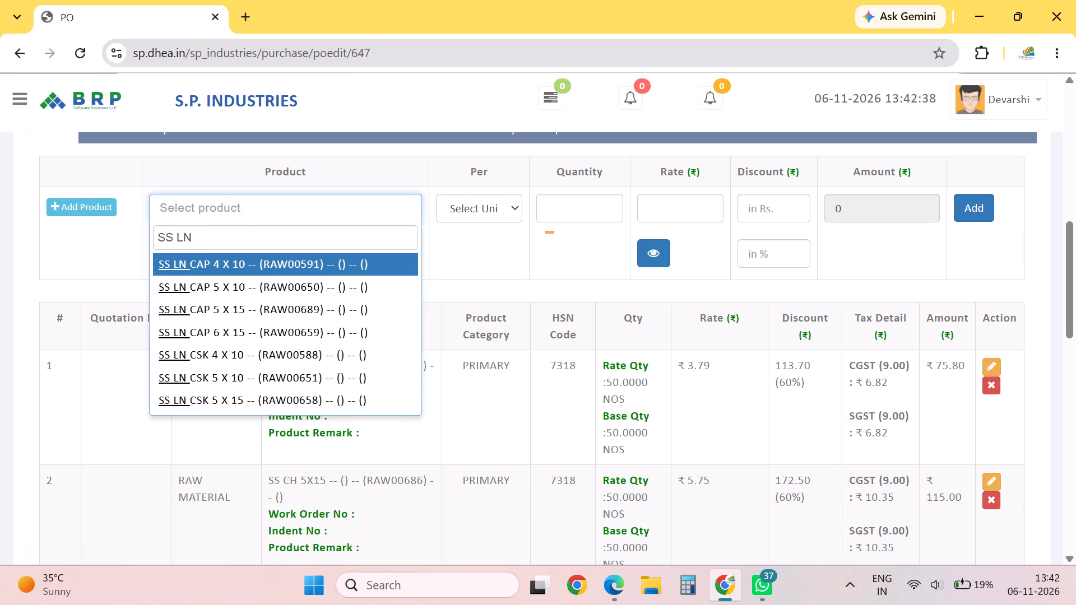
text(CAP)
key(Down)
key(Down)
key(Return)
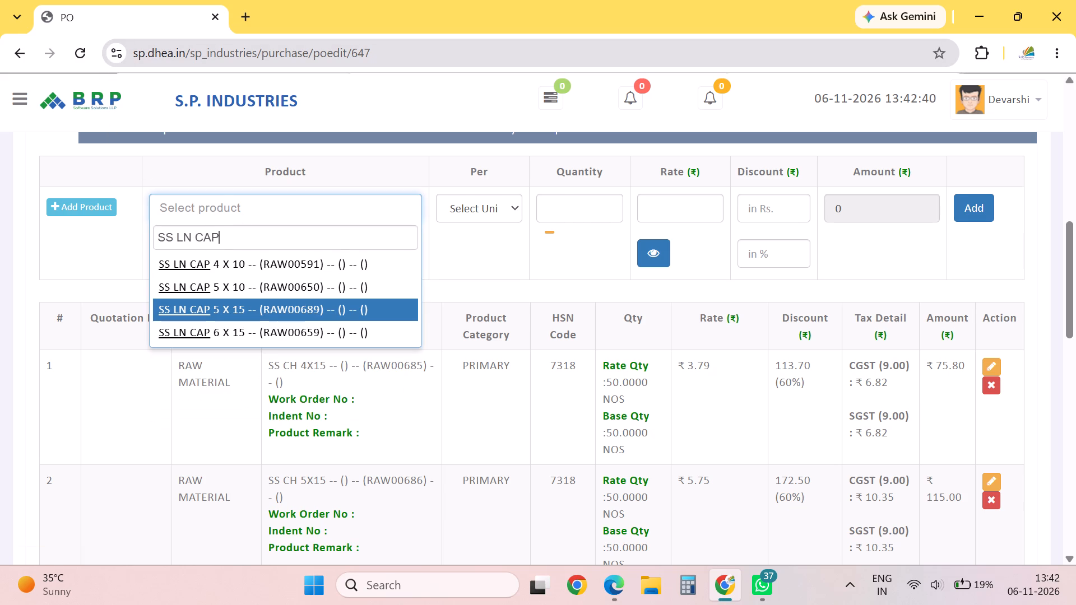
Give the SS LN CAP 5 X 15 line quantity 100, rate 7.01 and a 55% discount, and add it to the order.
click(580, 206)
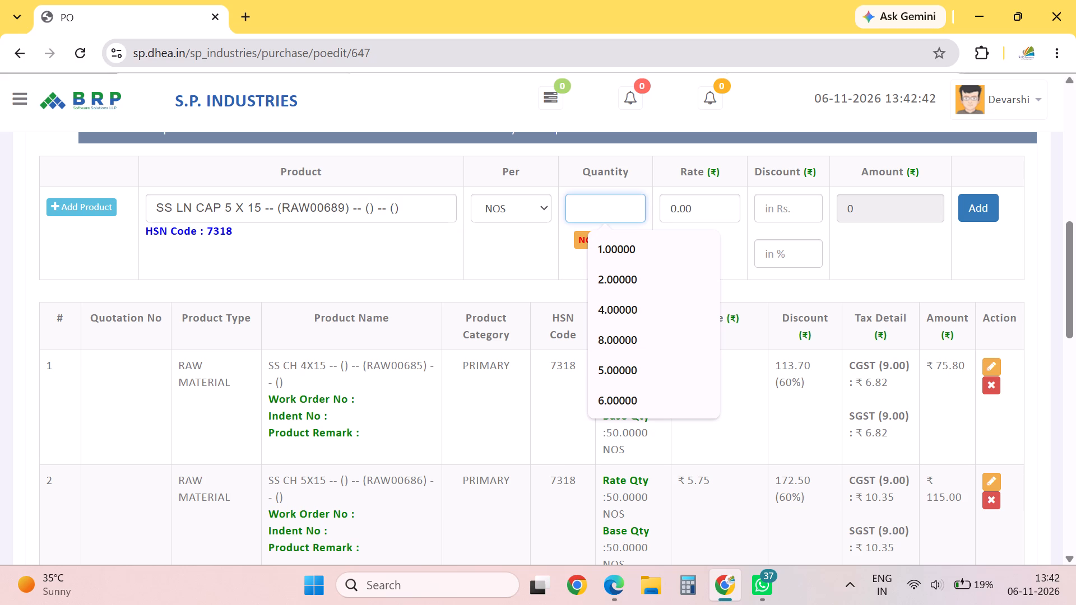
text(100)
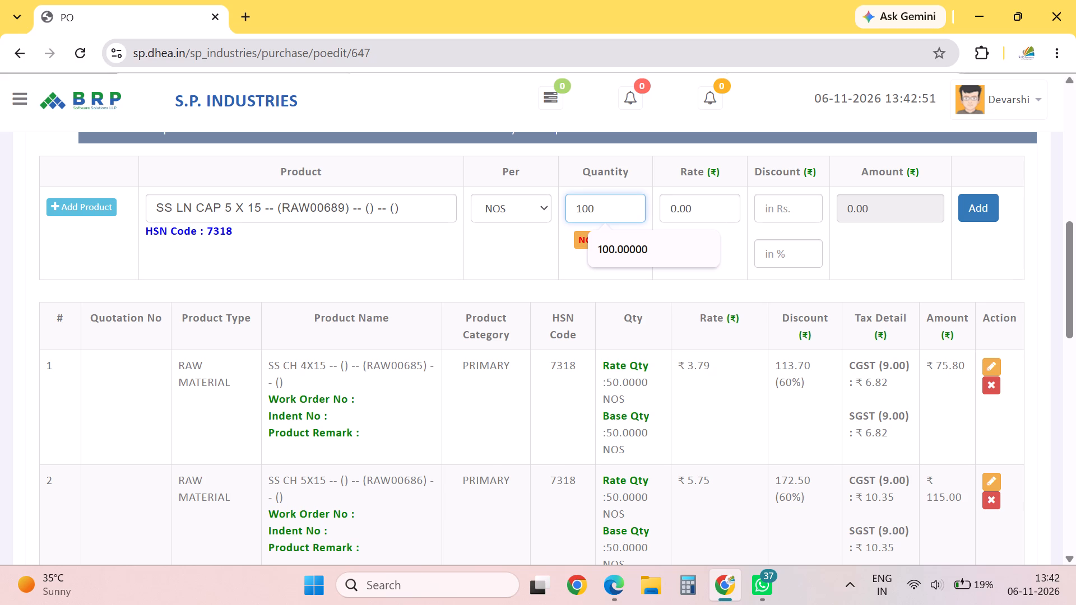
key(Tab)
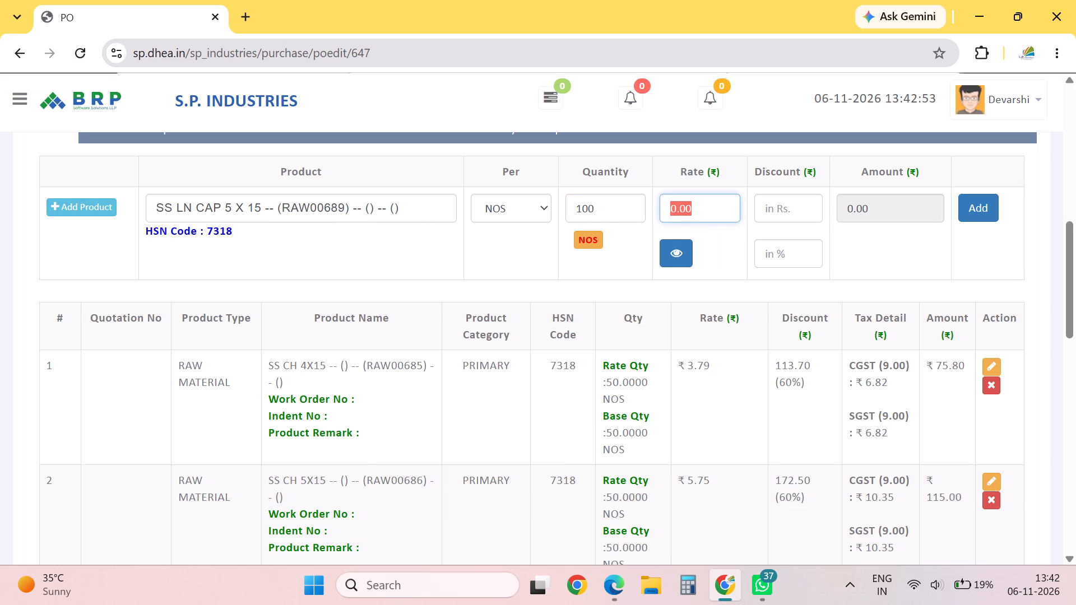
text(7.01)
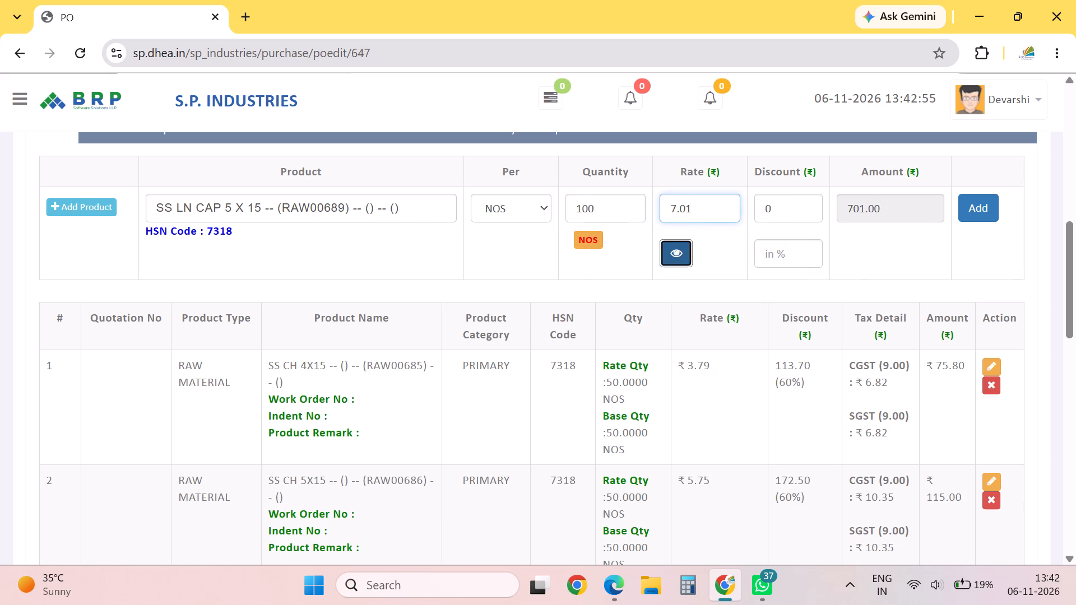
key(Tab)
key(Tab)
key(Tab)
text(55)
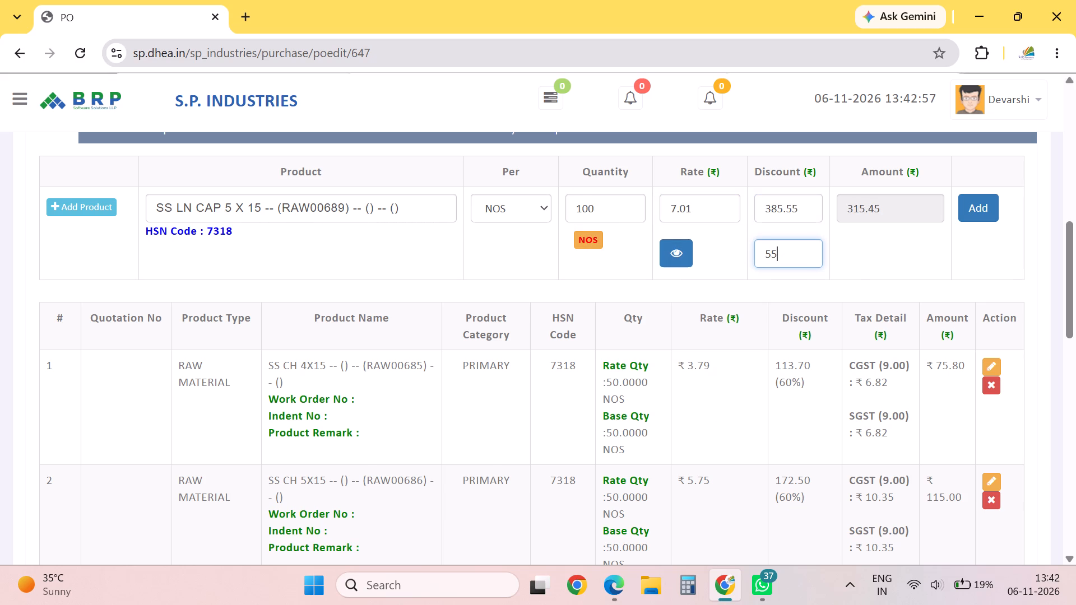
click(982, 208)
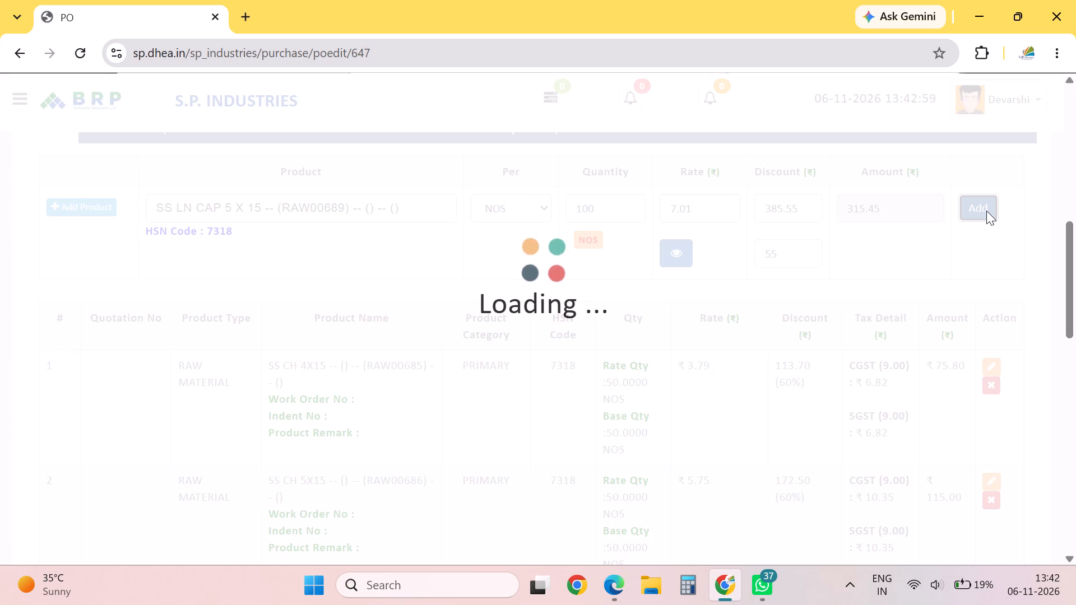
Search the purchase order's product choices for SS LN CSK and examine which sizes are available.
click(293, 191)
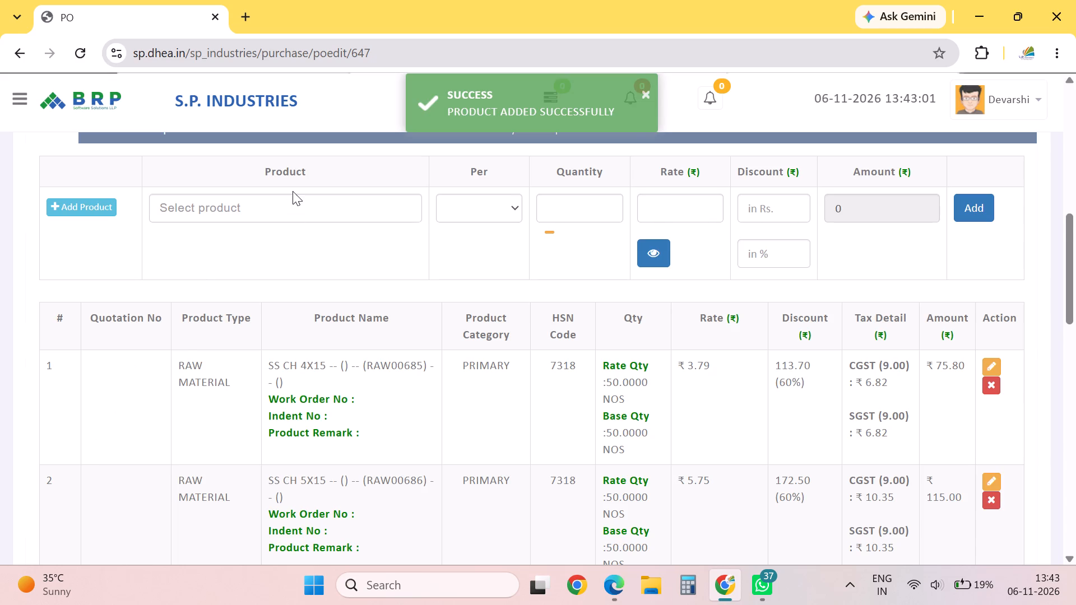
click(290, 210)
text(SS LN CSK)
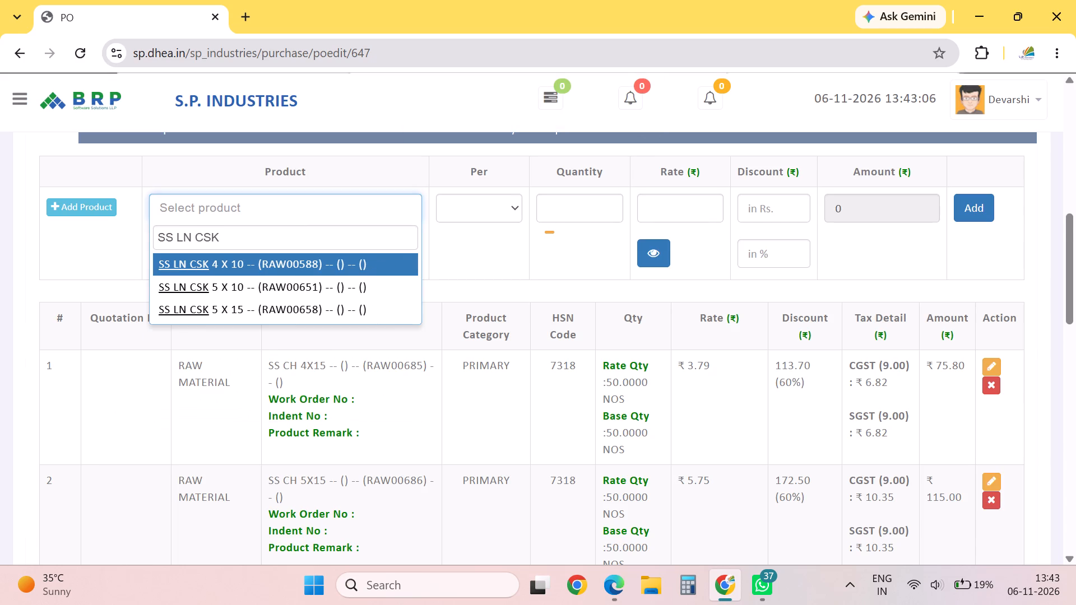
key(Down)
key(Down)
key(Up)
key(Down)
key(Up)
key(Down)
key(Up)
key(Down)
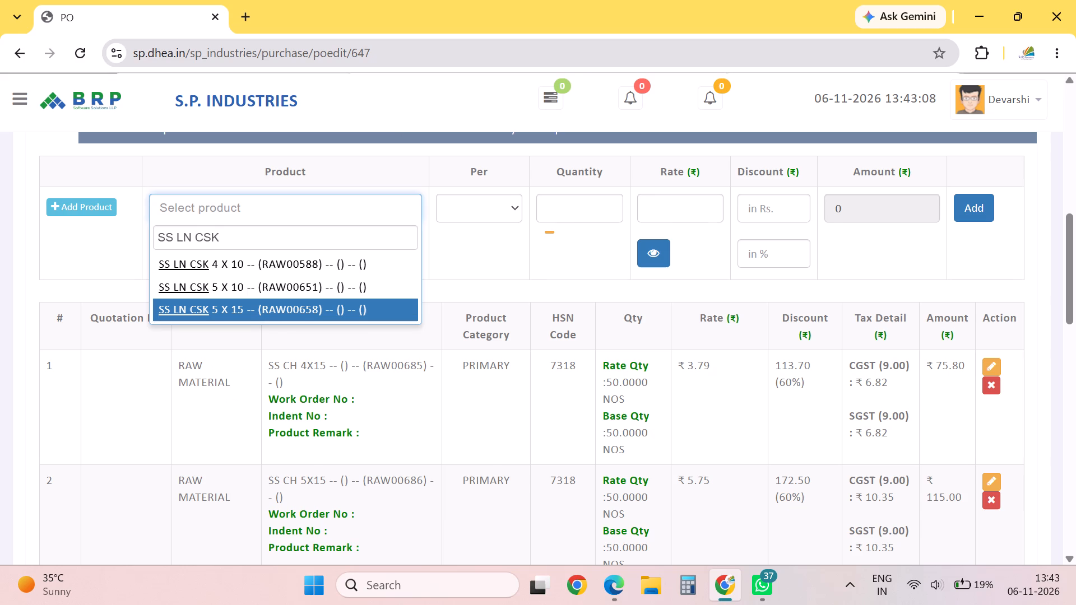
key(Up)
key(Down)
key(Down)
key(Down)
key(Down)
key(Up)
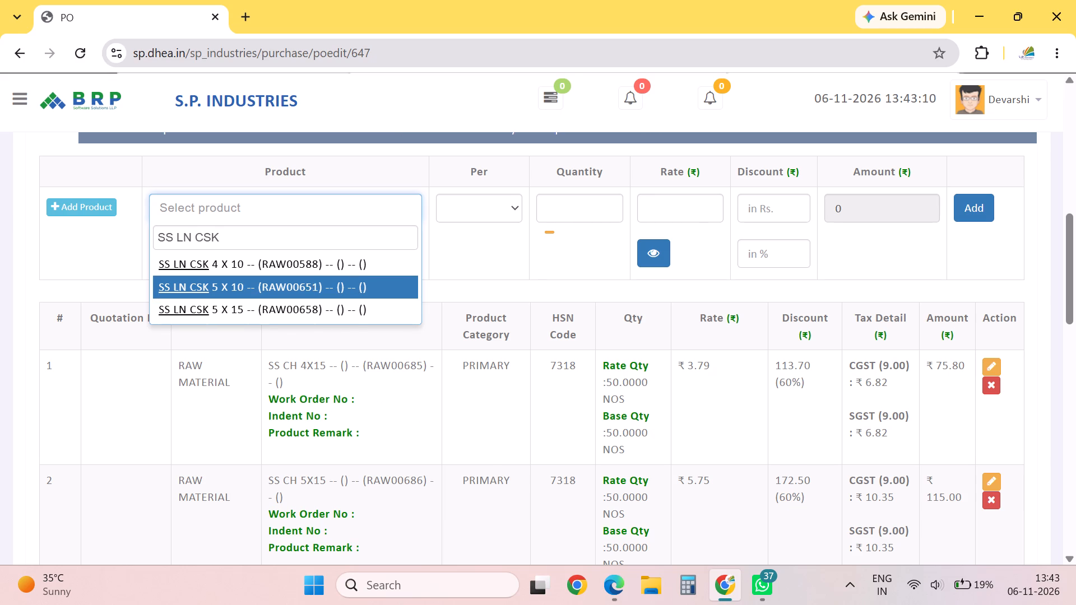
key(Up)
key(Down)
key(Down)
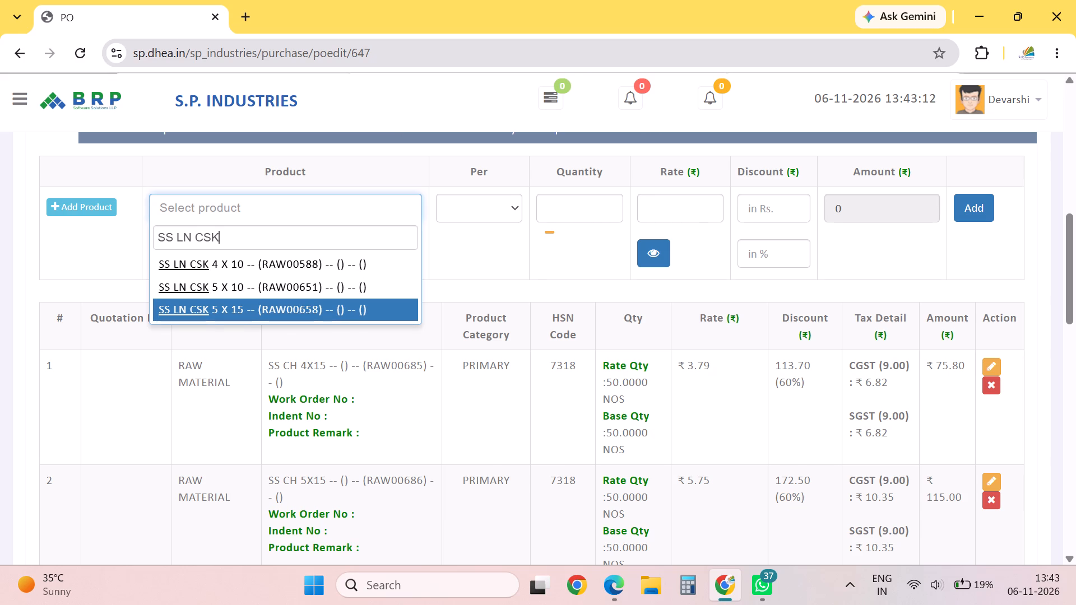
Switch to Microsoft Edge and search the item list for SS LN.
click(607, 597)
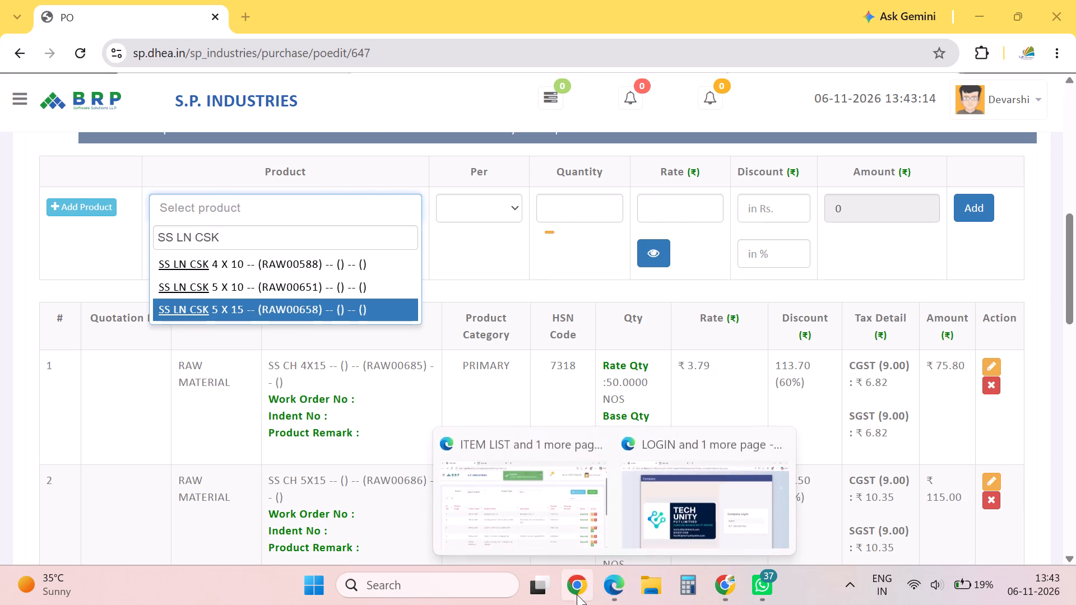
click(552, 530)
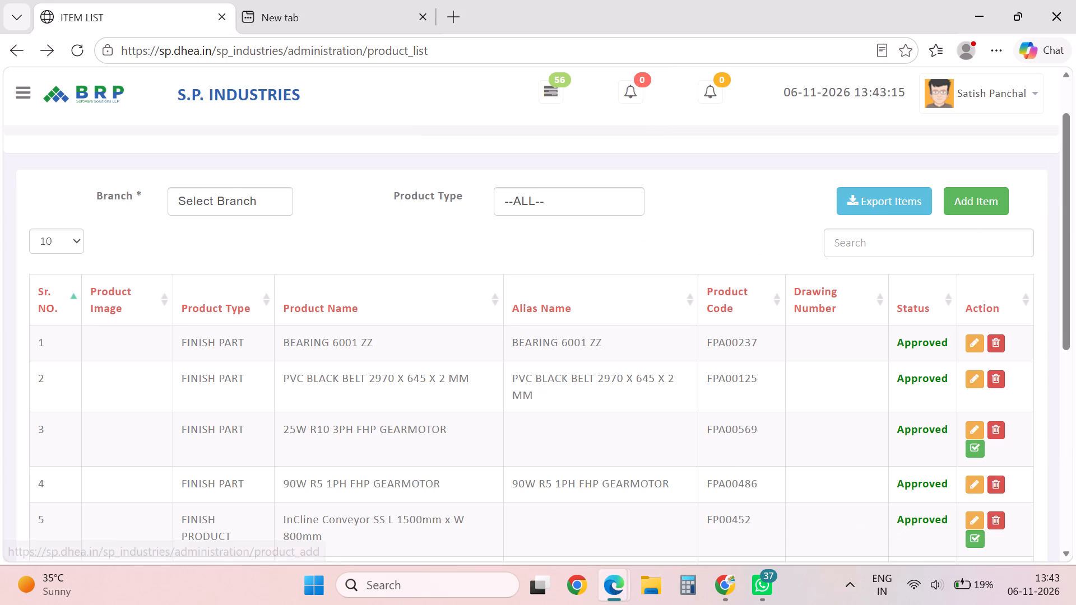
click(906, 251)
text(SS LN)
key(Return)
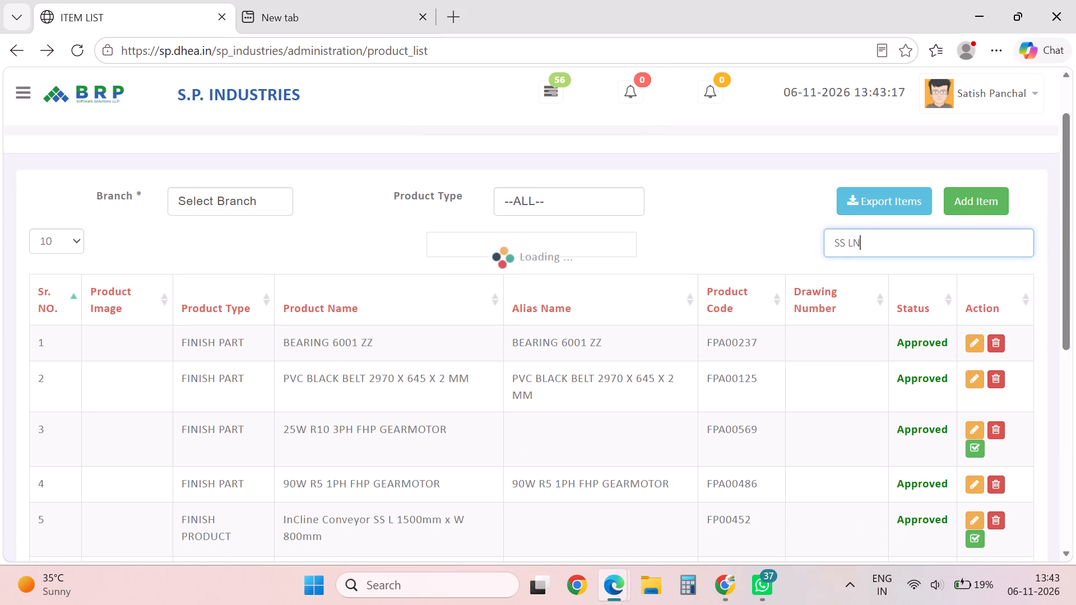
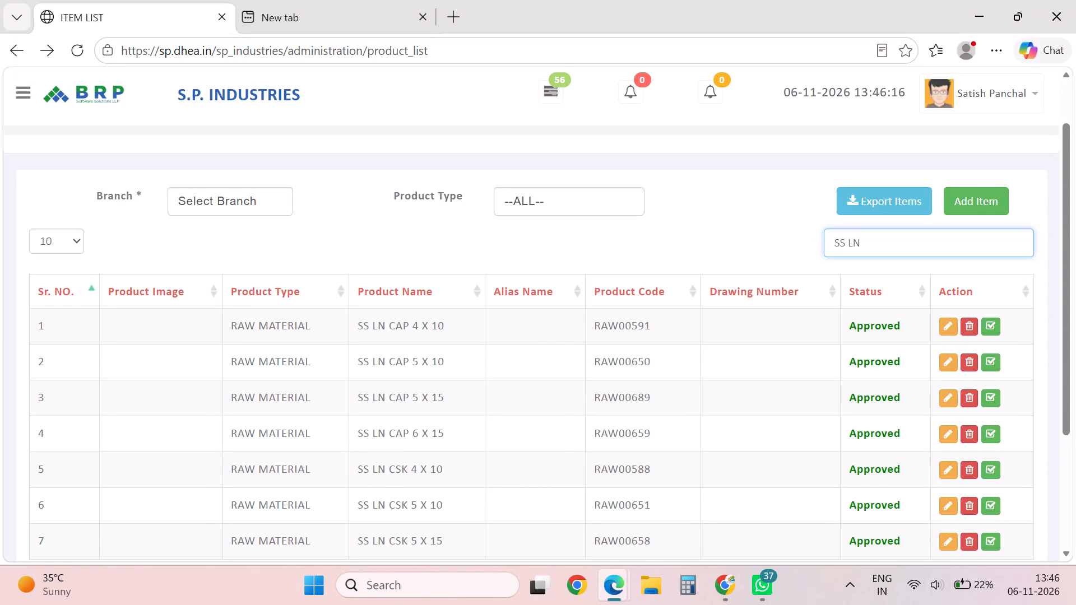
Copy the product name SS LN CSK 4 X 10 from the item list.
drag(350, 464, 378, 469)
drag(378, 469, 456, 474)
key(ctrl+c)
key(ctrl+c)
key(ctrl+c)
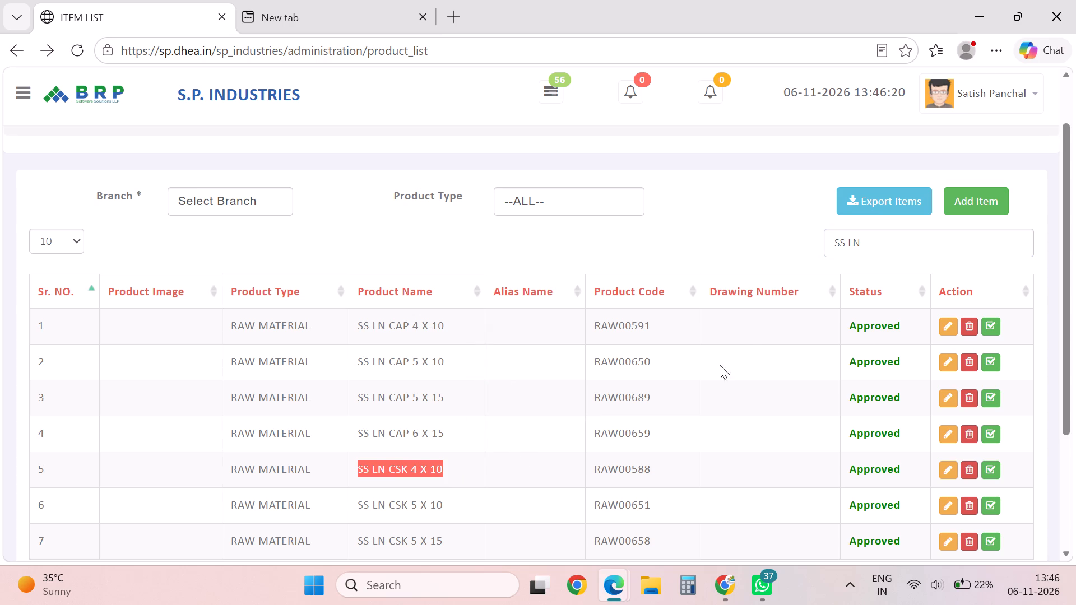
Start a new item from the item list and set its product type to RAW MATERIAL.
scroll(754, 345, up, 1)
scroll(754, 345, down, 1)
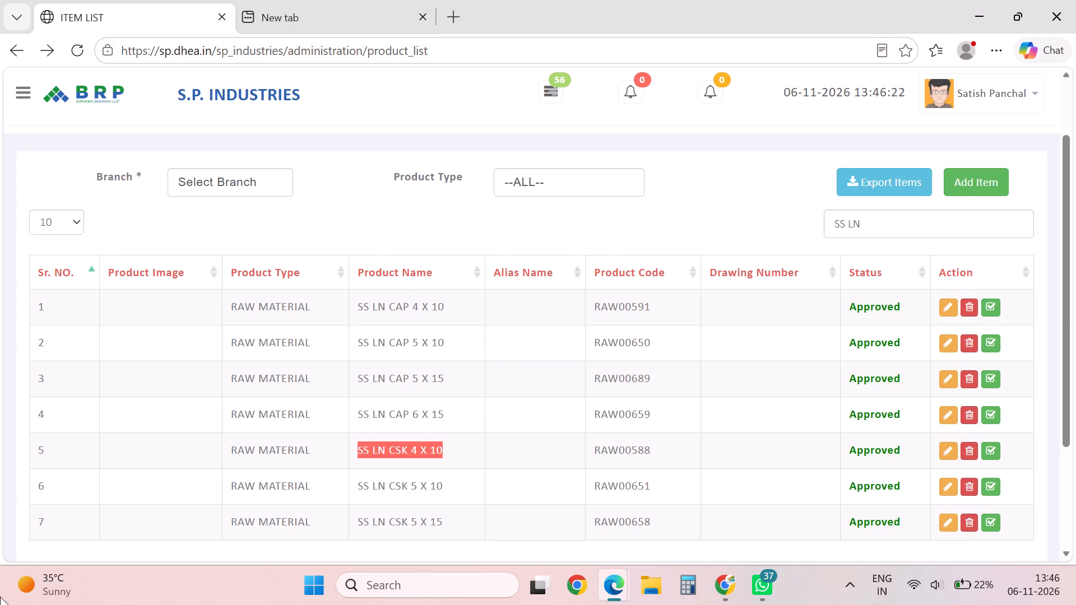
click(965, 187)
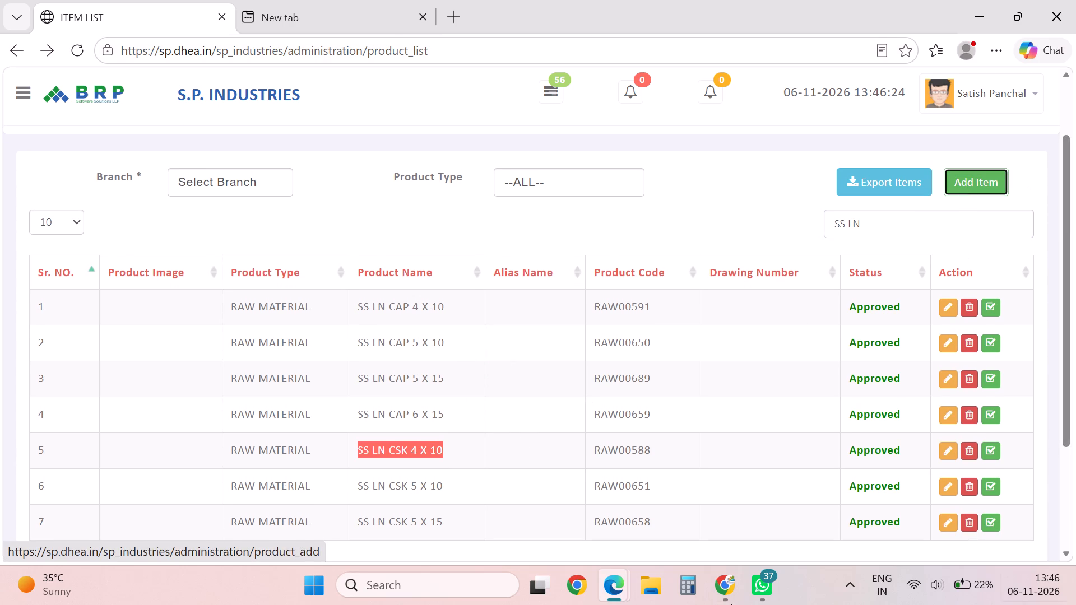
scroll(995, 424, down, 1)
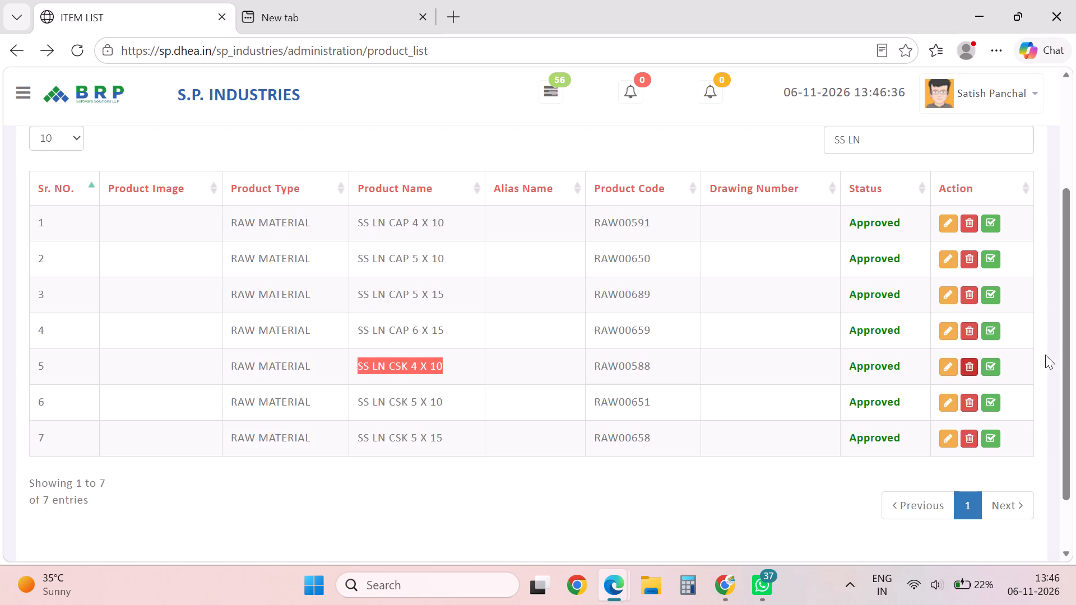
drag(1066, 351, 1075, 253)
click(1010, 277)
click(1004, 269)
click(999, 259)
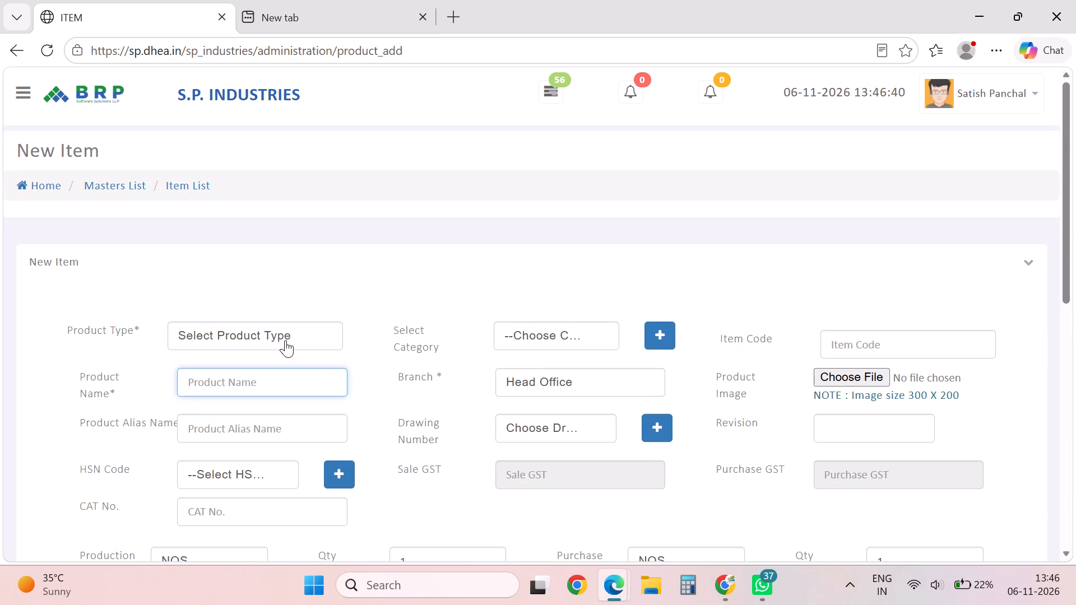
click(234, 345)
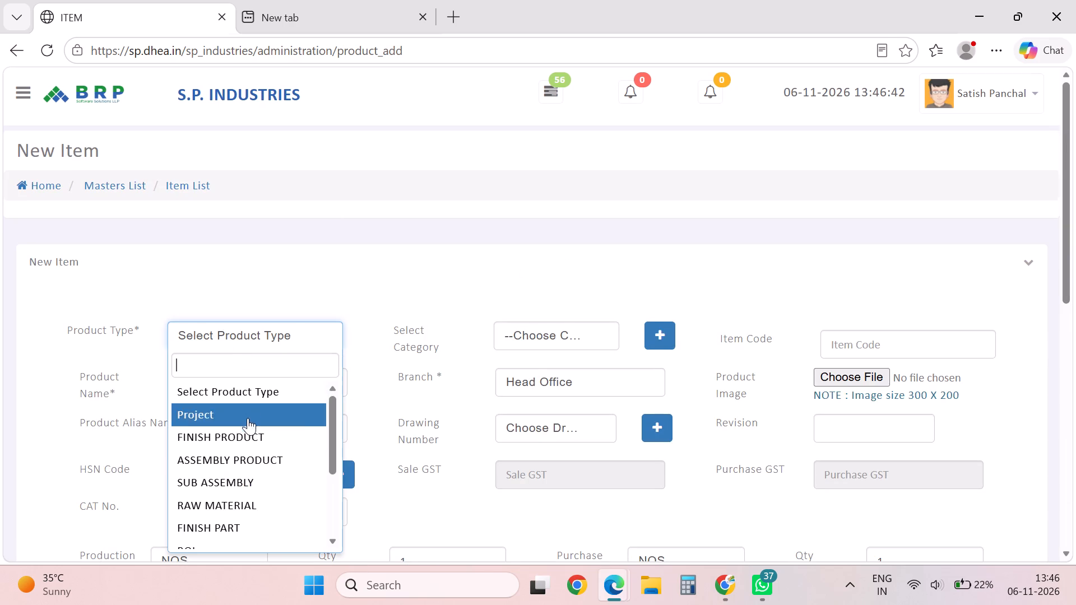
click(243, 501)
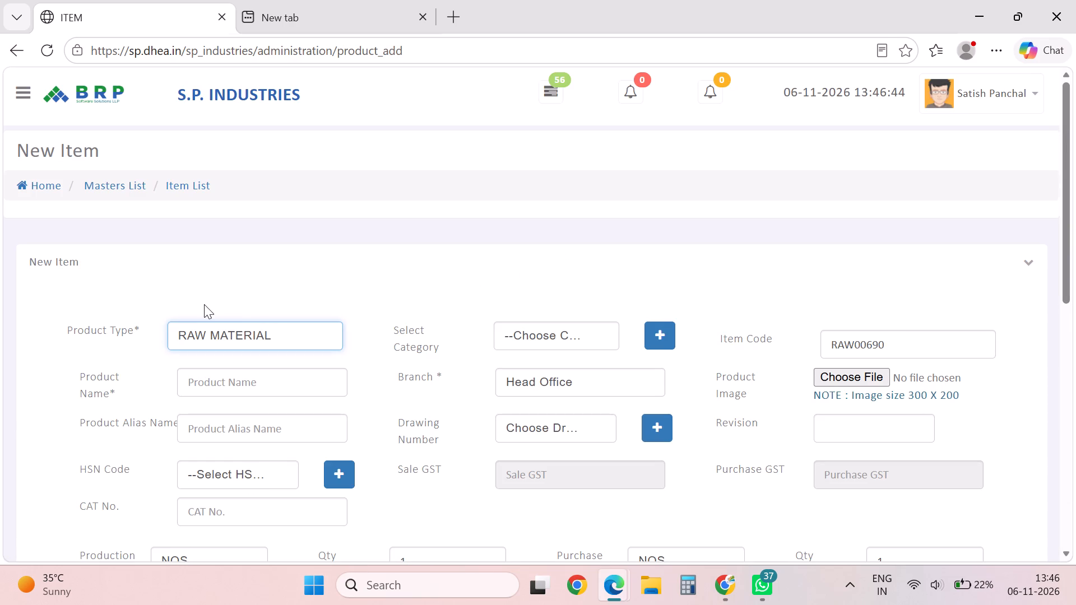
Enter the product name SS LN CSK 6 X 16 by pasting the copied name and changing its sizes.
click(250, 367)
click(242, 380)
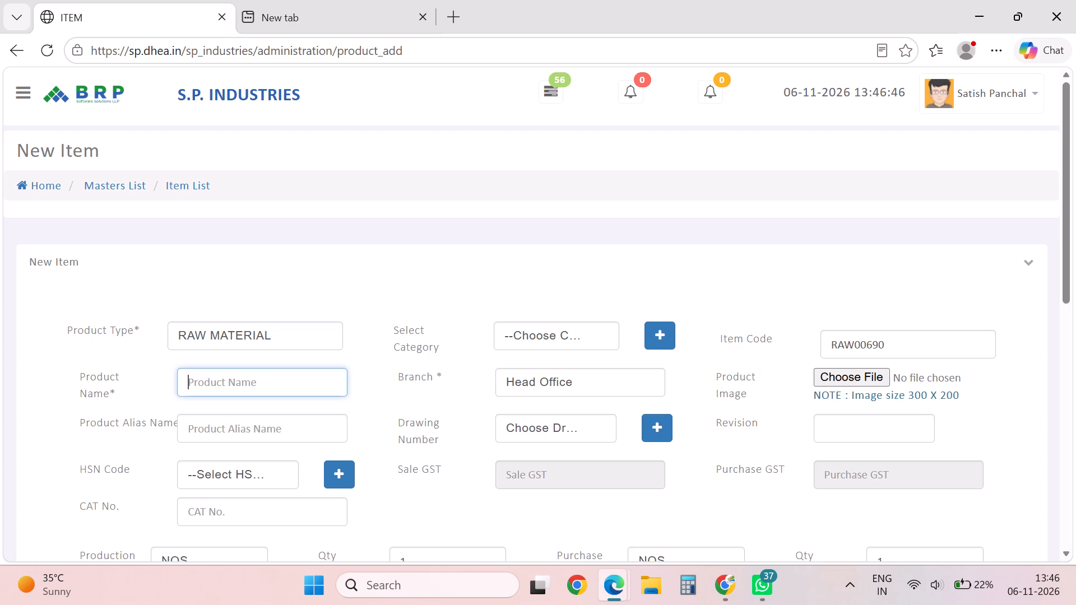
key(ctrl+v)
key(Left)
key(Left)
key(Left)
key(Left)
key(Right)
key(Left)
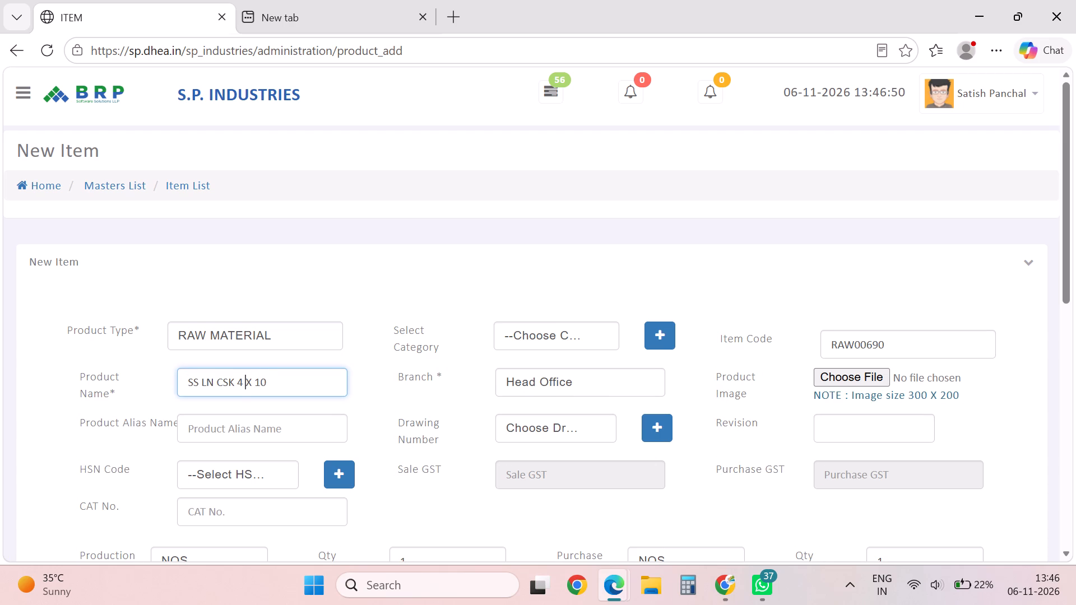
key(Left)
key(Right)
key(Left)
key(BackSpace)
key(6)
key(Right)
key(Right)
key(Right)
key(Right)
key(BackSpace)
key(6)
key(BackSpace)
key(Right)
key(BackSpace)
text(16)
Assign HSN code 7318 and the PRIMARY category to the new item.
click(285, 473)
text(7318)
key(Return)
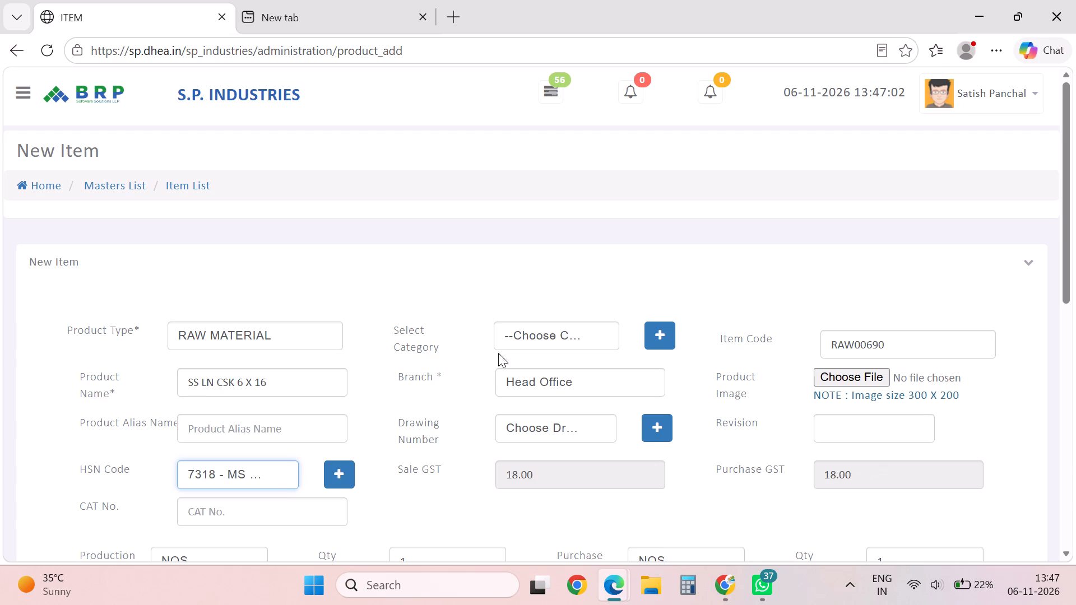
click(511, 345)
click(525, 410)
drag(514, 413, 469, 549)
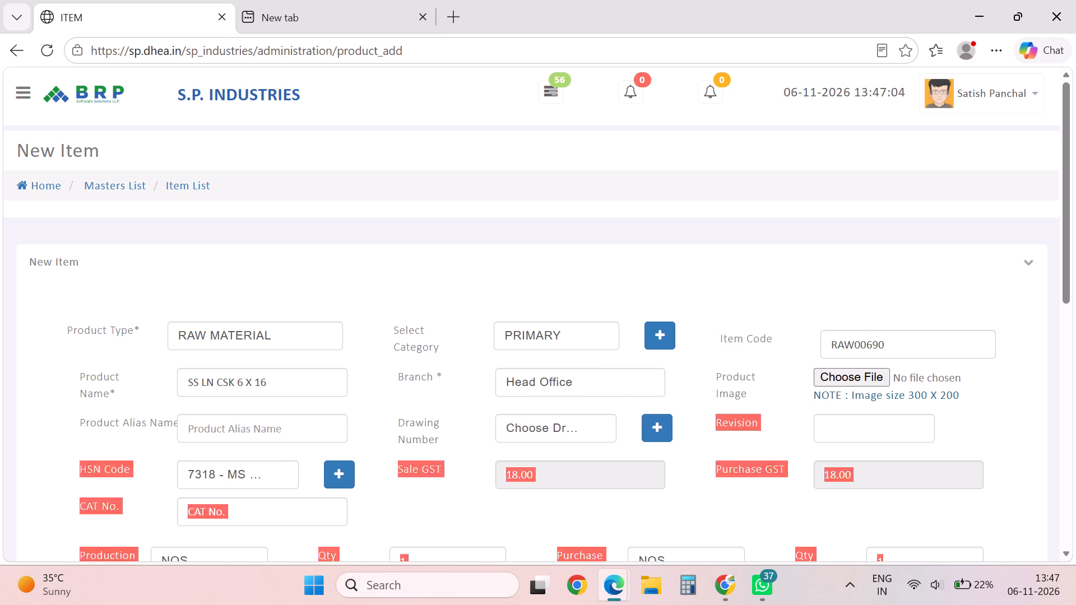
Save the new SS LN CSK 6 X 16 item.
drag(1070, 228, 1075, 269)
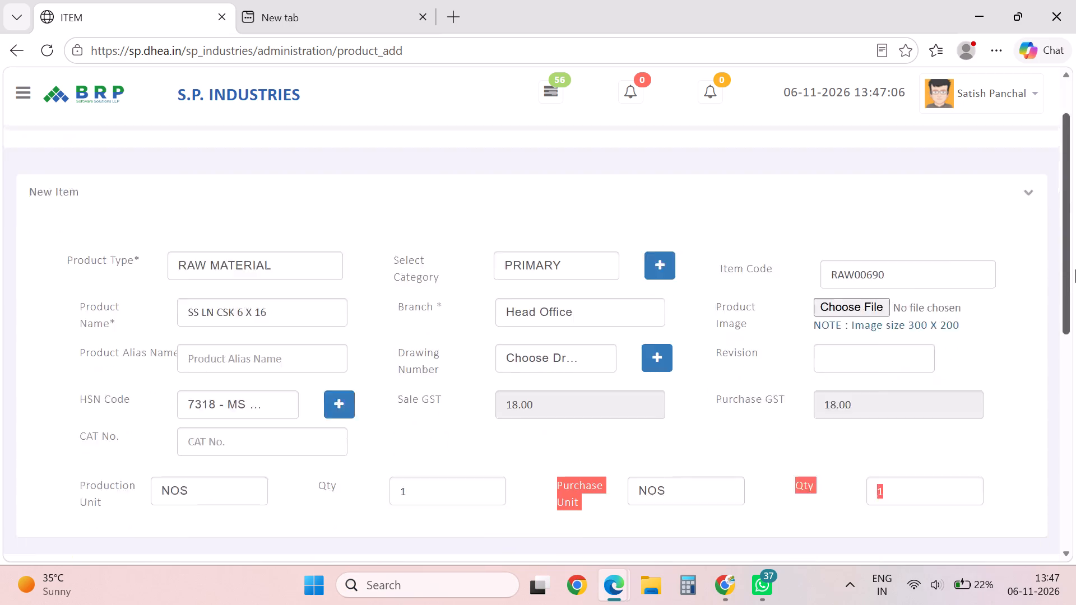
drag(1075, 269, 1075, 429)
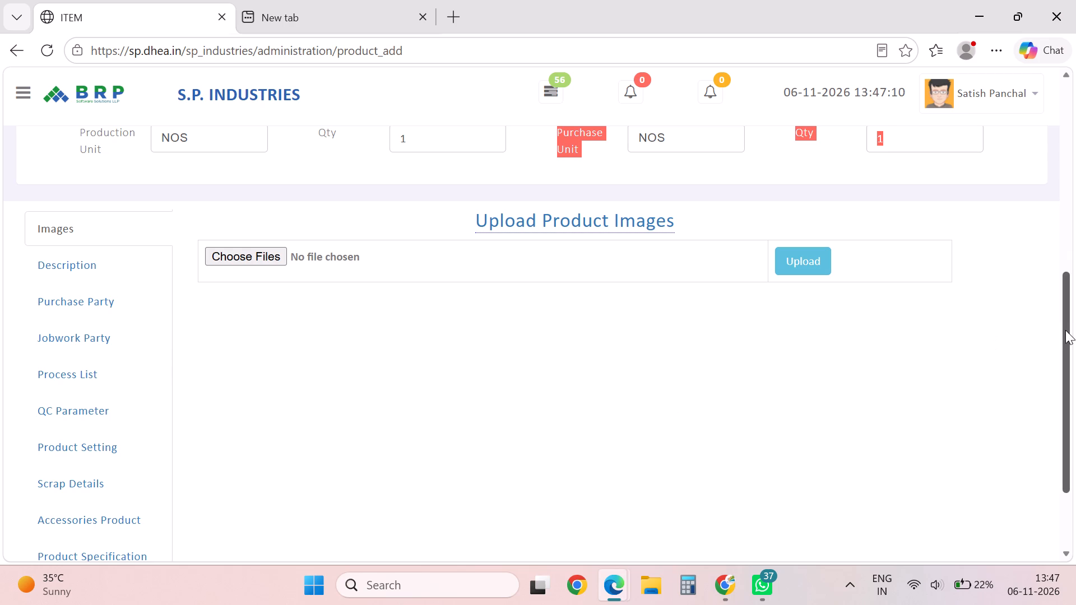
drag(1065, 330, 1075, 249)
drag(1075, 249, 1075, 226)
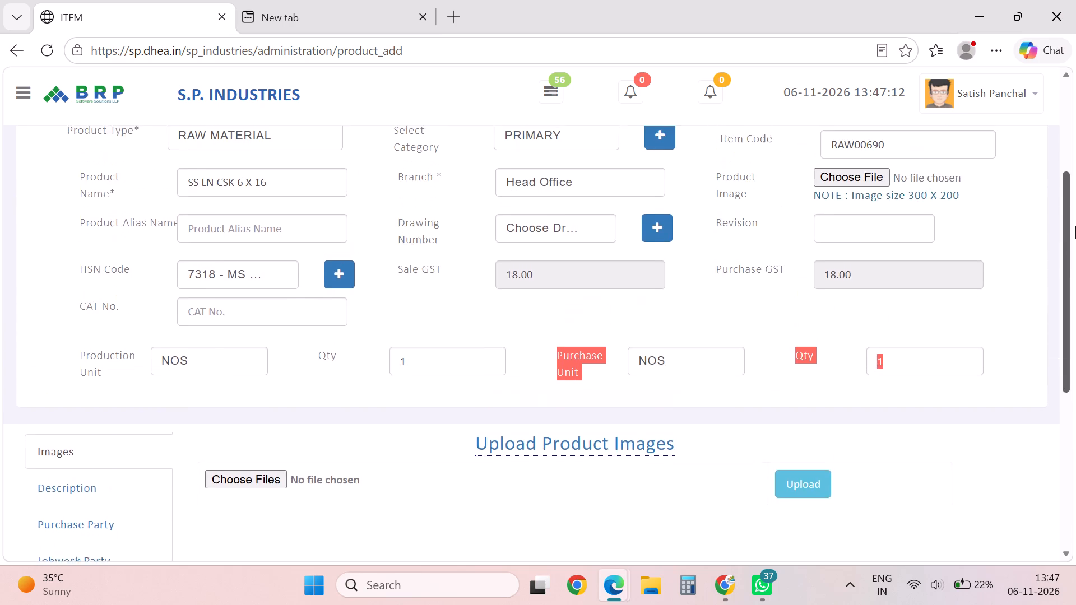
drag(1075, 226, 1034, 445)
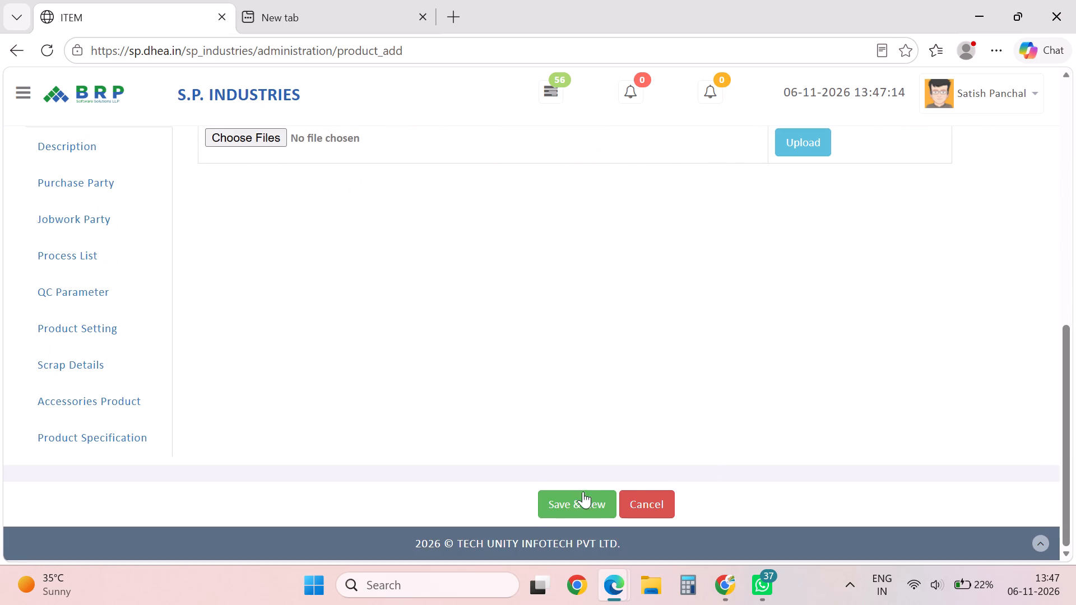
click(575, 498)
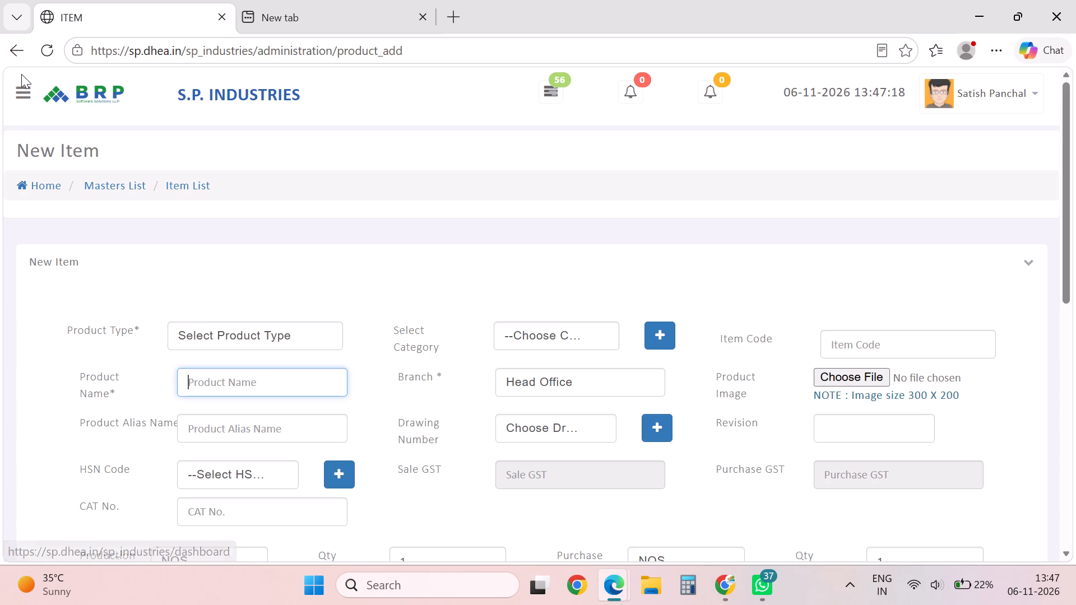
Return to the item list and approve the pending SS LN CSK 6 X 16 item.
click(18, 62)
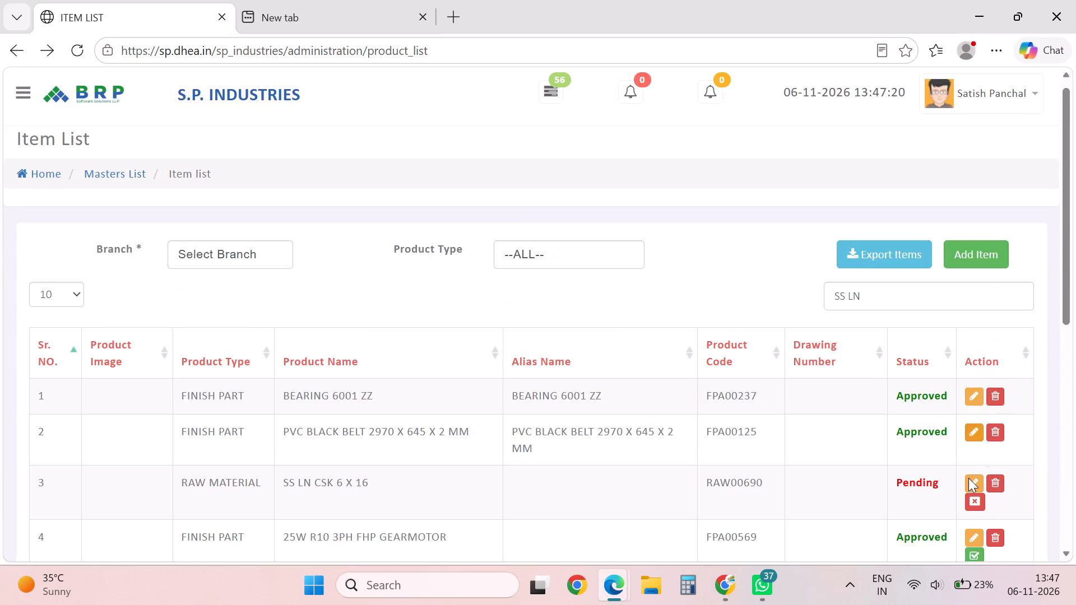
click(981, 512)
click(976, 510)
click(967, 506)
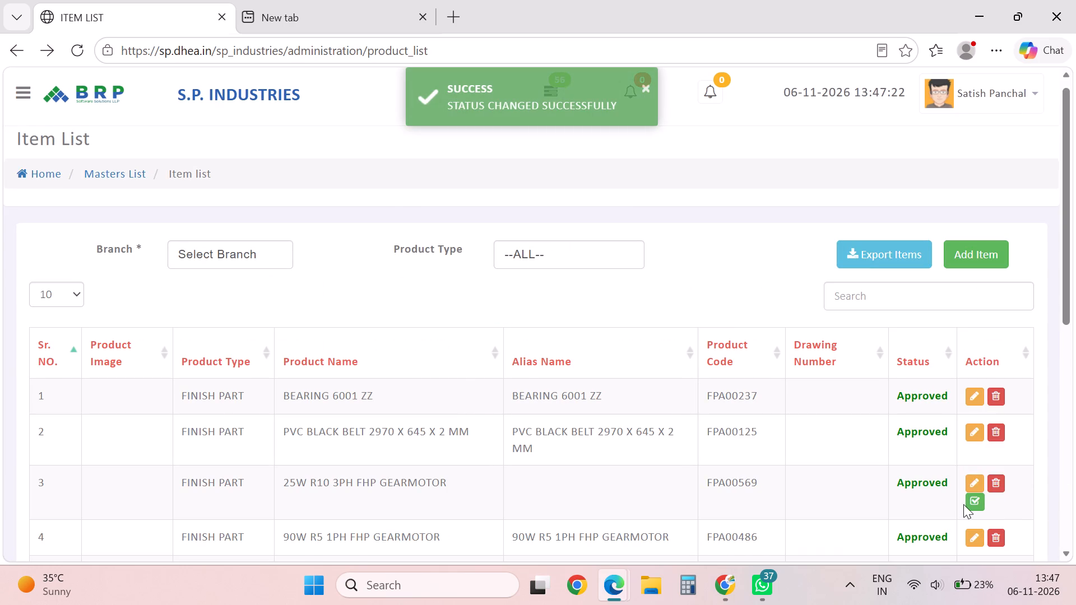
Switch to Google Chrome and reload the purchase order page.
key(alt+Tab)
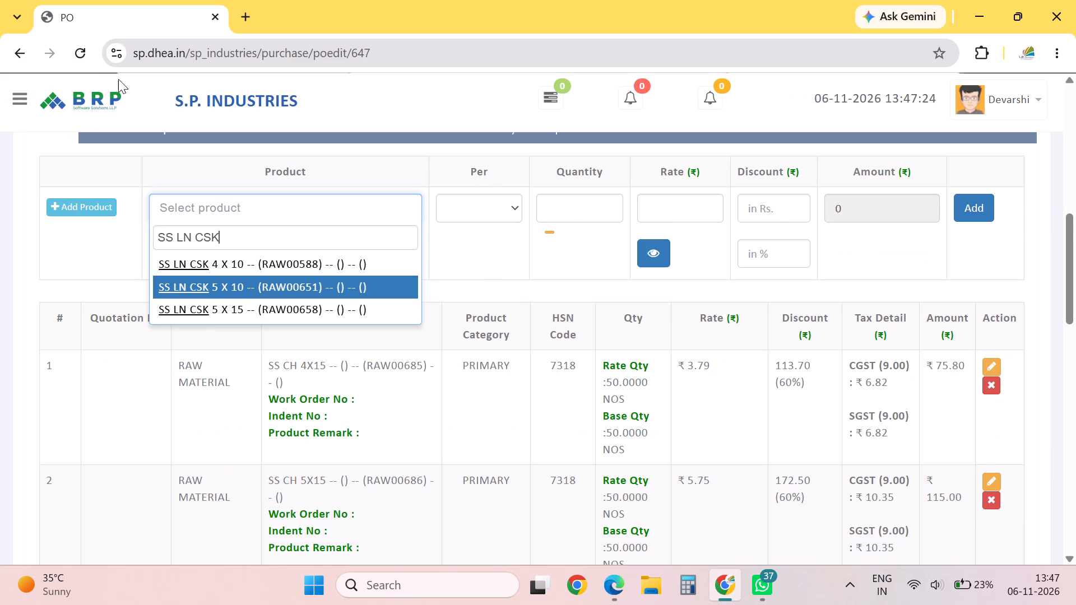
click(84, 60)
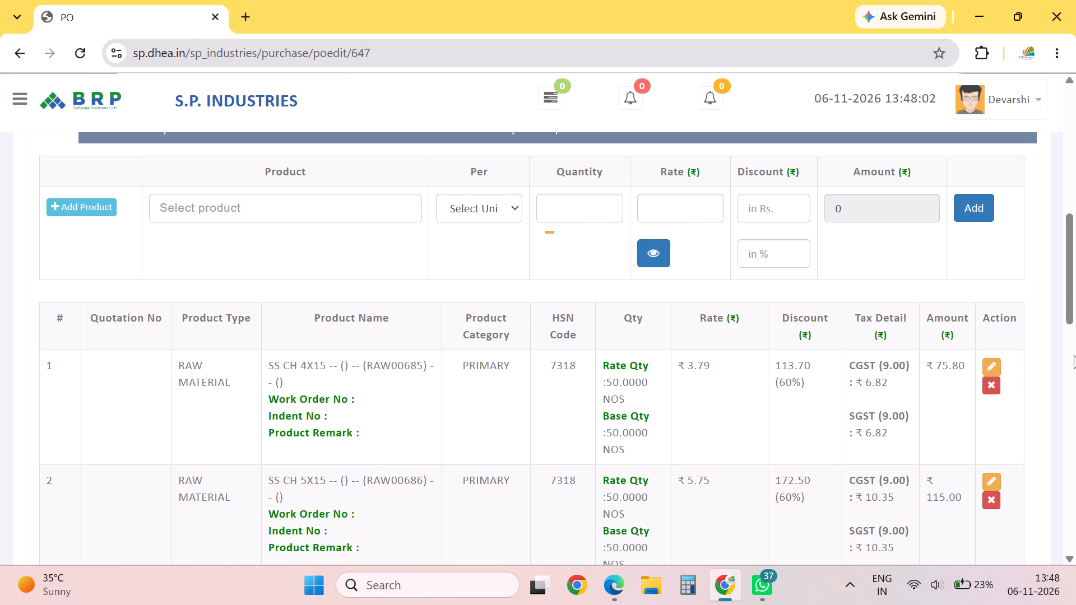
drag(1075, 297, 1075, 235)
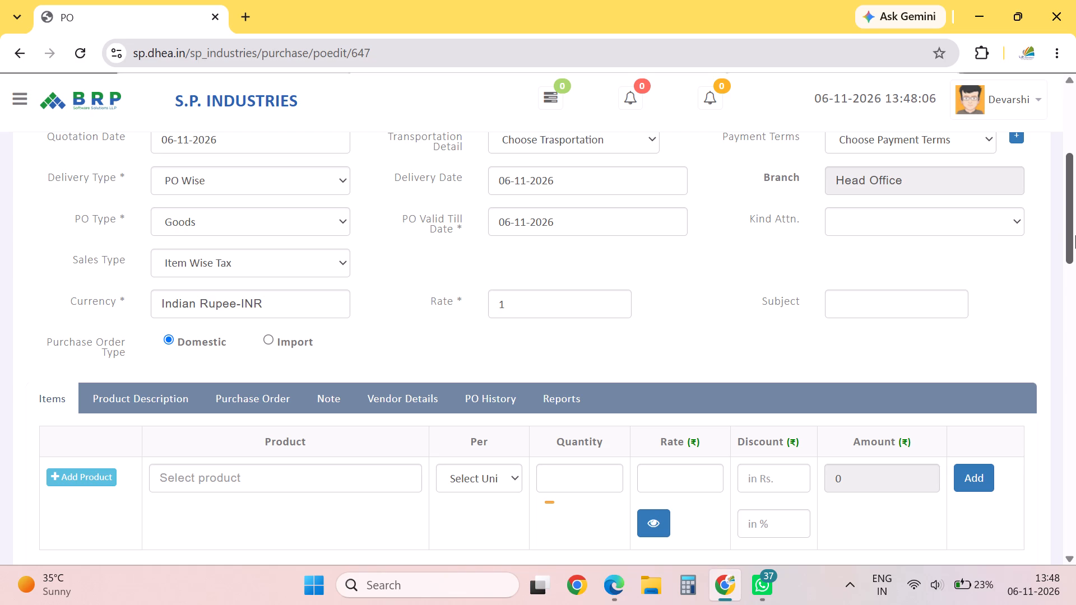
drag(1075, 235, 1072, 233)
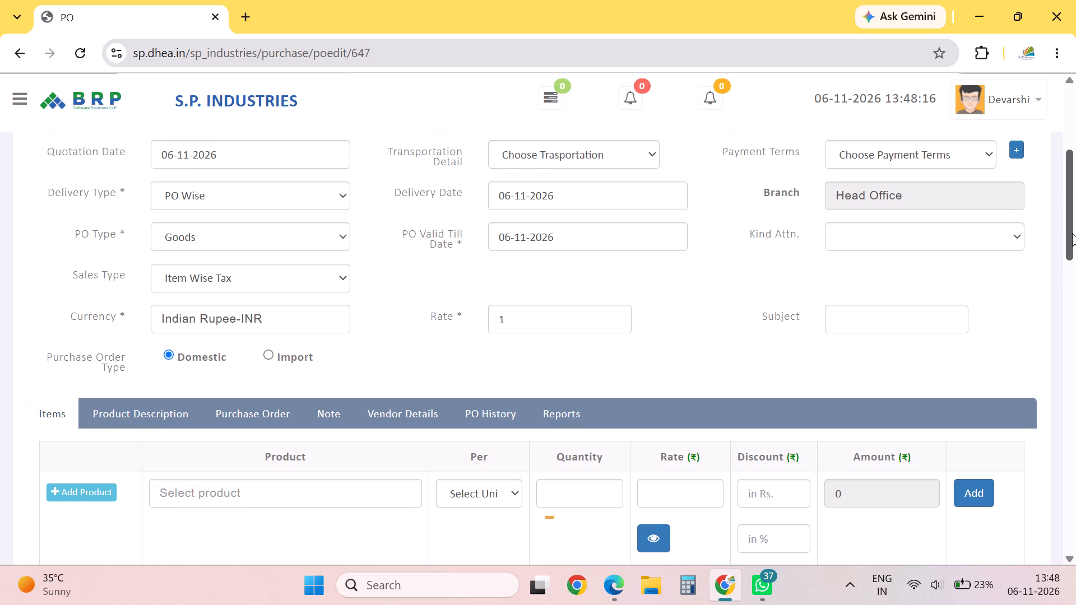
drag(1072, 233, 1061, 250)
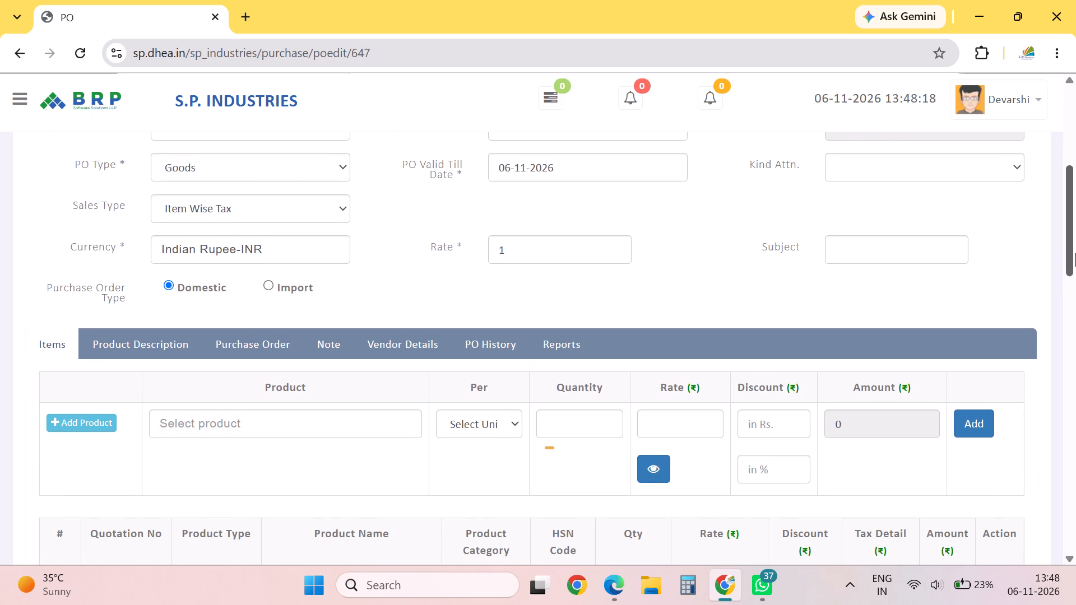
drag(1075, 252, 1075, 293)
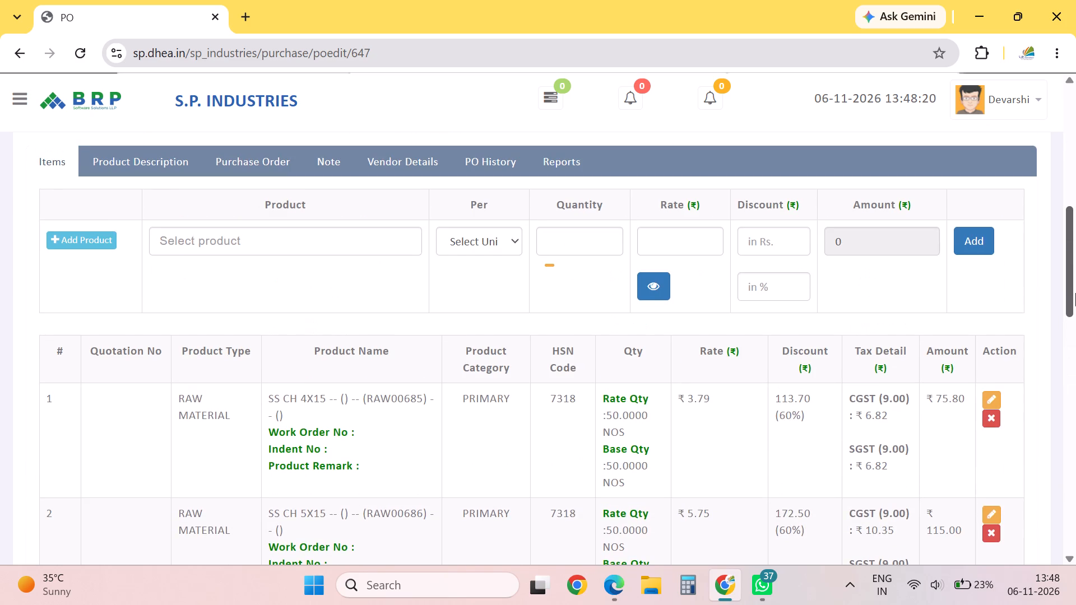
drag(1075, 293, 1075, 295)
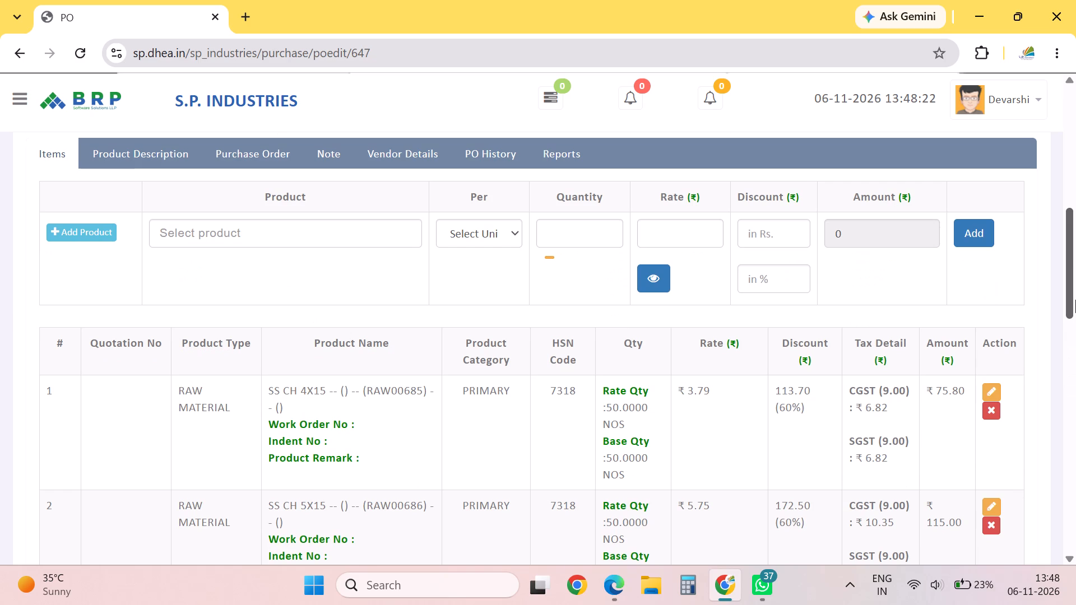
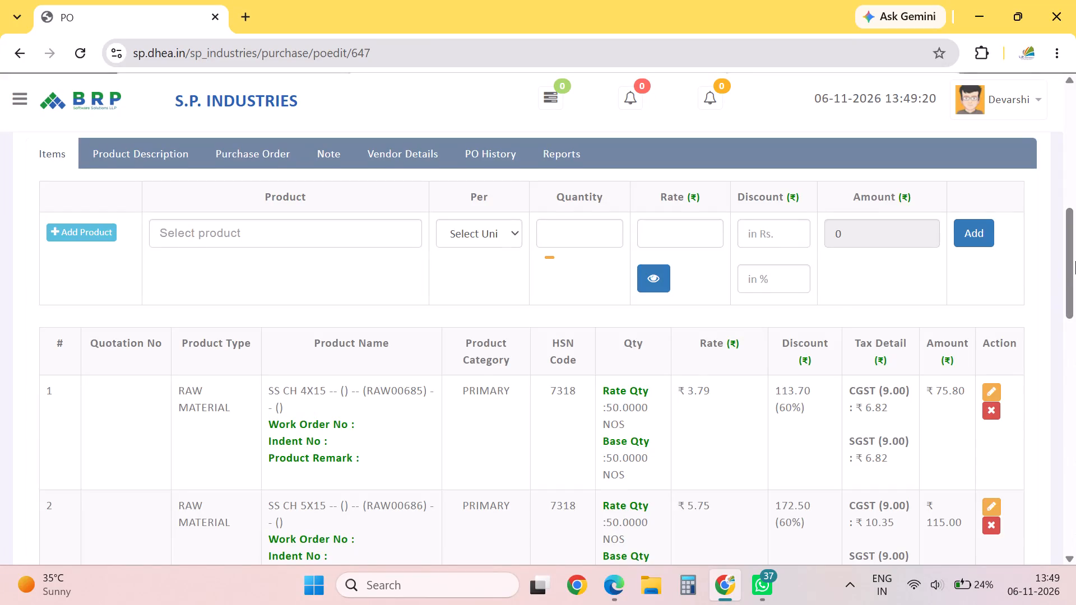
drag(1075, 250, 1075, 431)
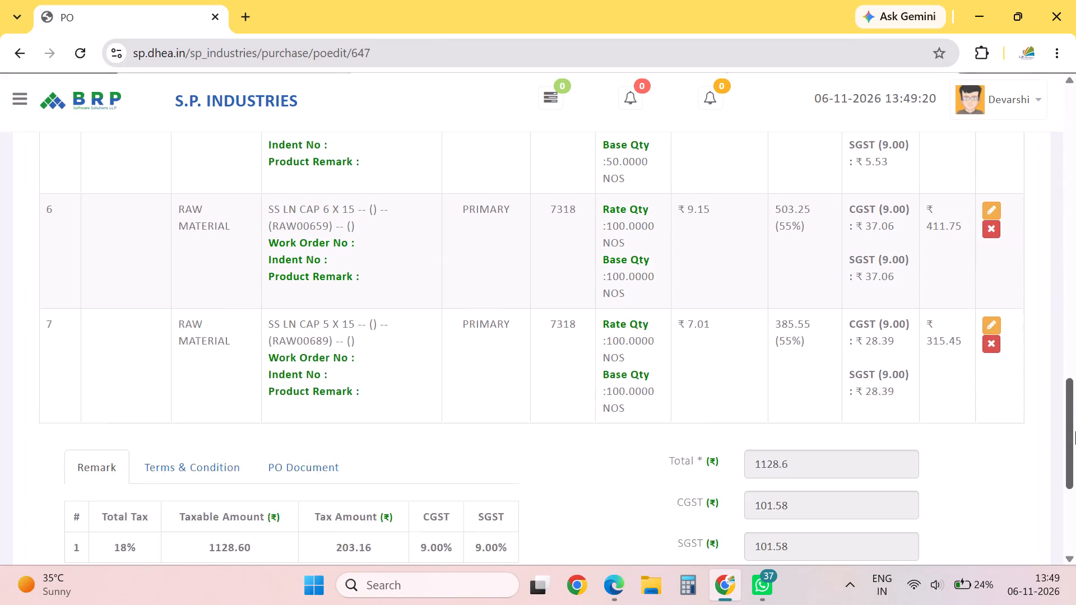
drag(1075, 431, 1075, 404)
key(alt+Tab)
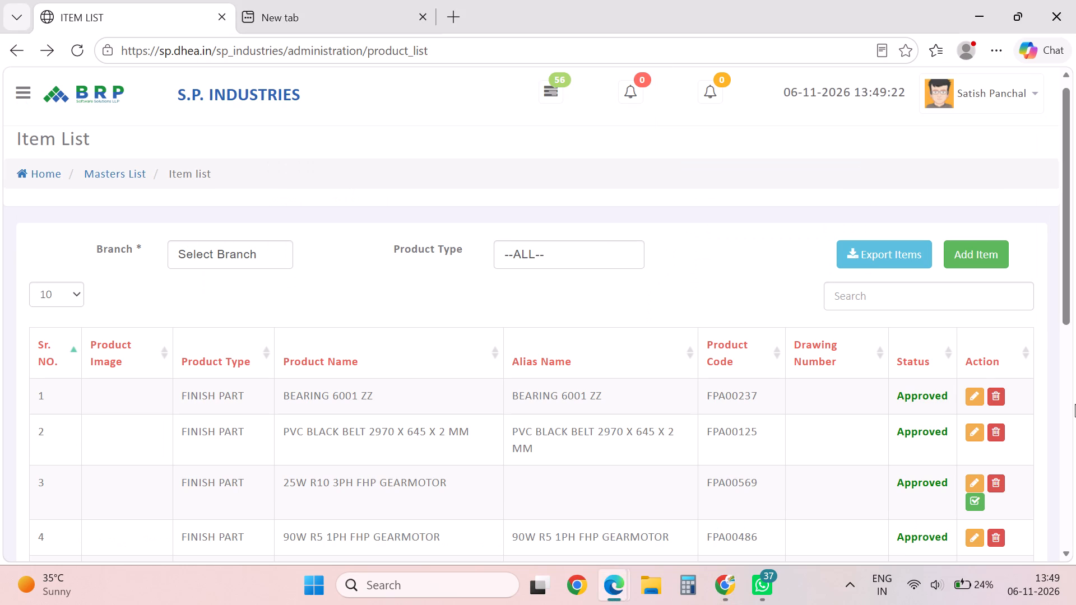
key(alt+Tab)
Select the product SS LN CAP 6 X 15 (RAW00659) for a new line in the purchase order's items.
drag(1075, 404, 1075, 163)
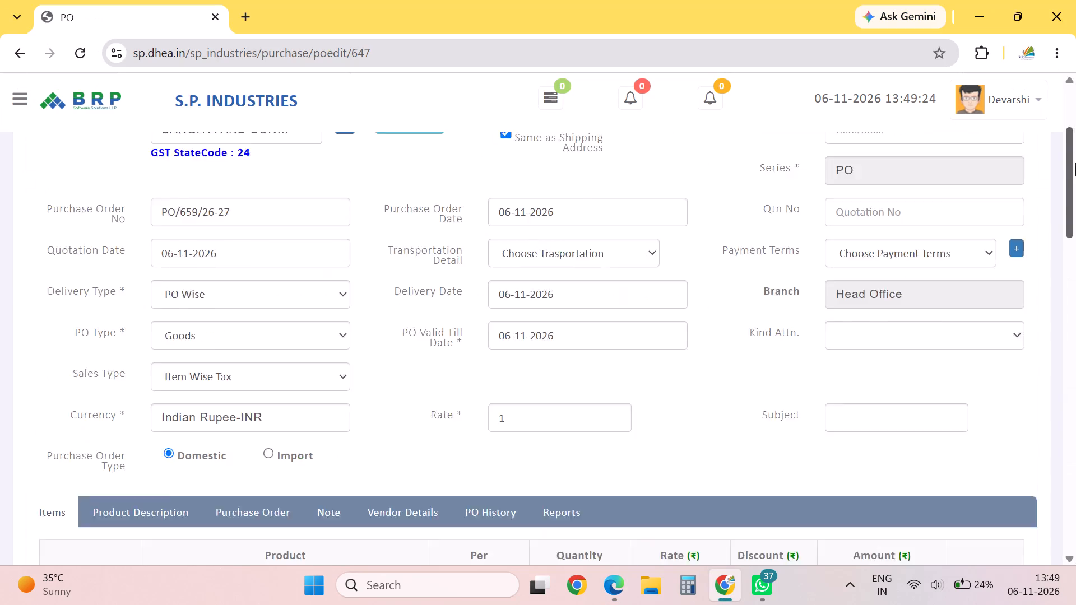
drag(1075, 163, 1072, 162)
drag(1075, 199, 1075, 282)
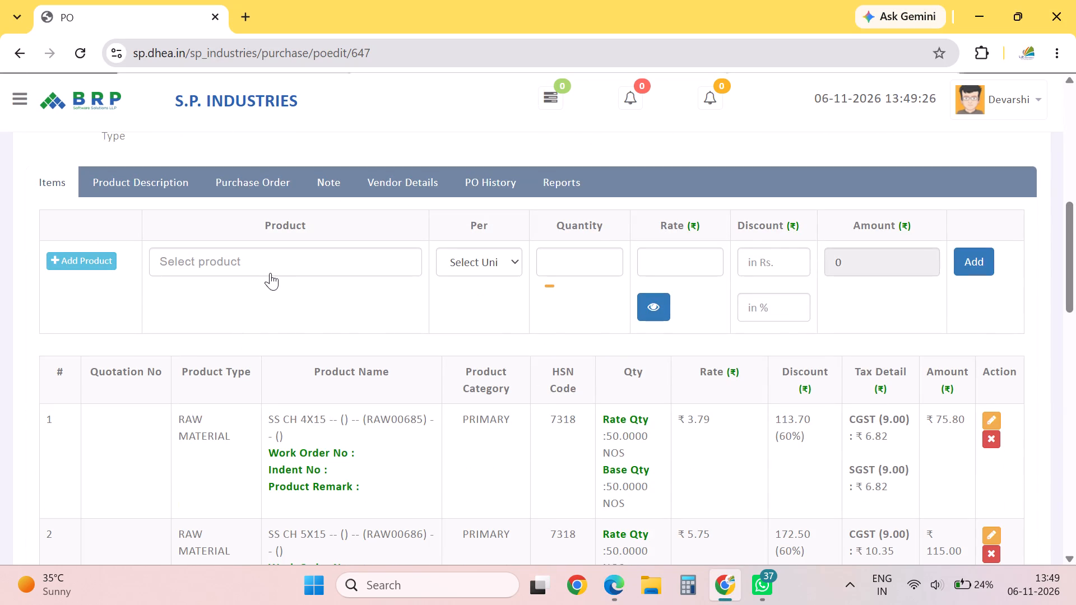
click(274, 269)
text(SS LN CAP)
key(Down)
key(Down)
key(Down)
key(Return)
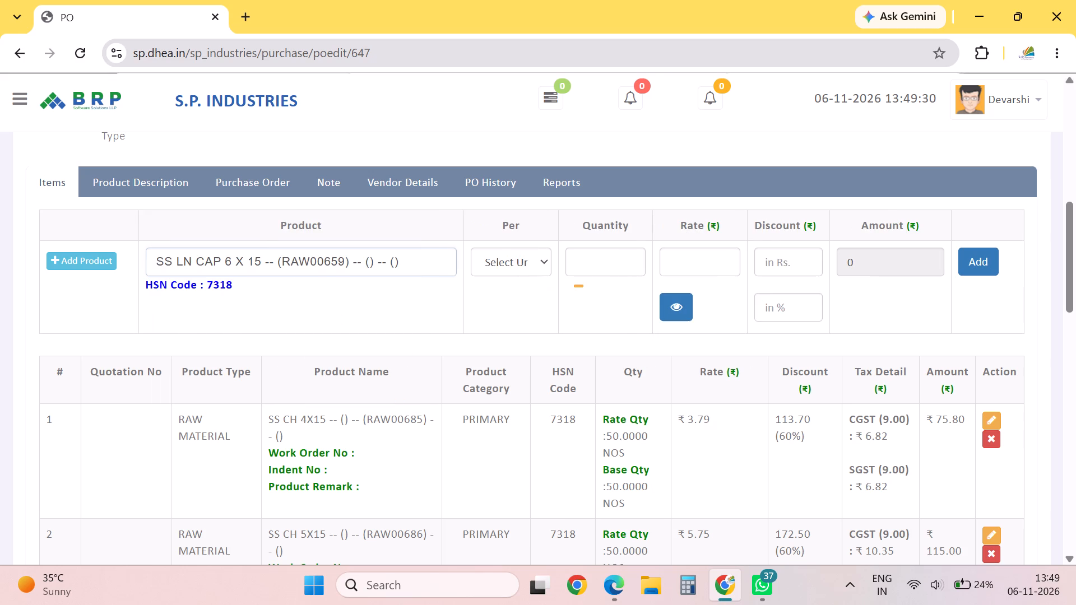
Open the quantity of the new SS LN CAP 6 X 15 line for entry.
click(650, 273)
click(626, 264)
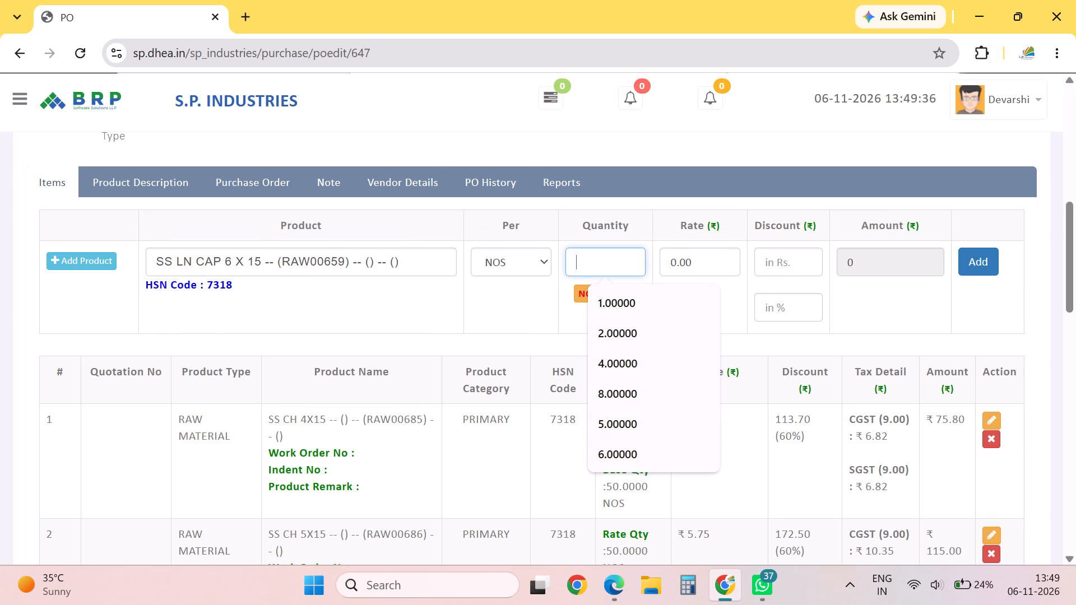
Add SS LN CAP 6 X 15 to the order with quantity 50, rate 5.58 and a 60% discount.
key(5)
key(Tab)
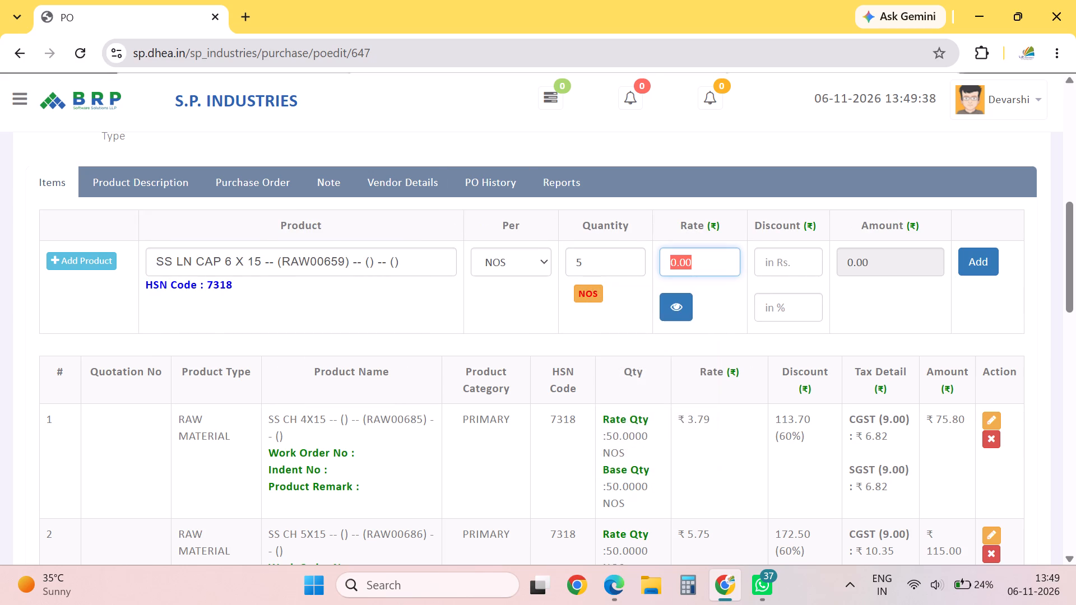
key(shift+Tab)
text(50)
key(Tab)
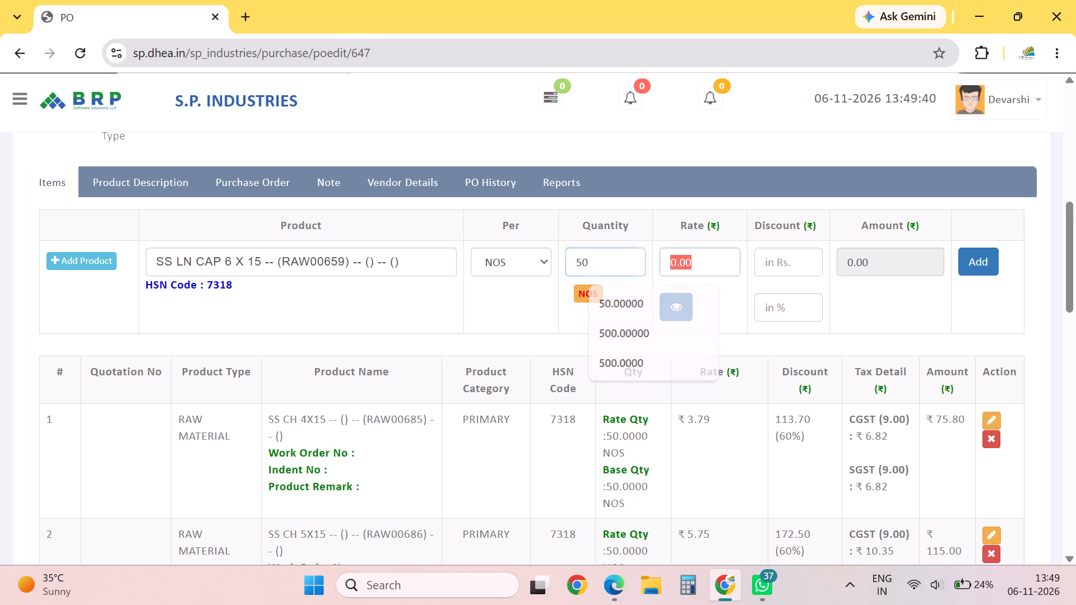
text(5.58)
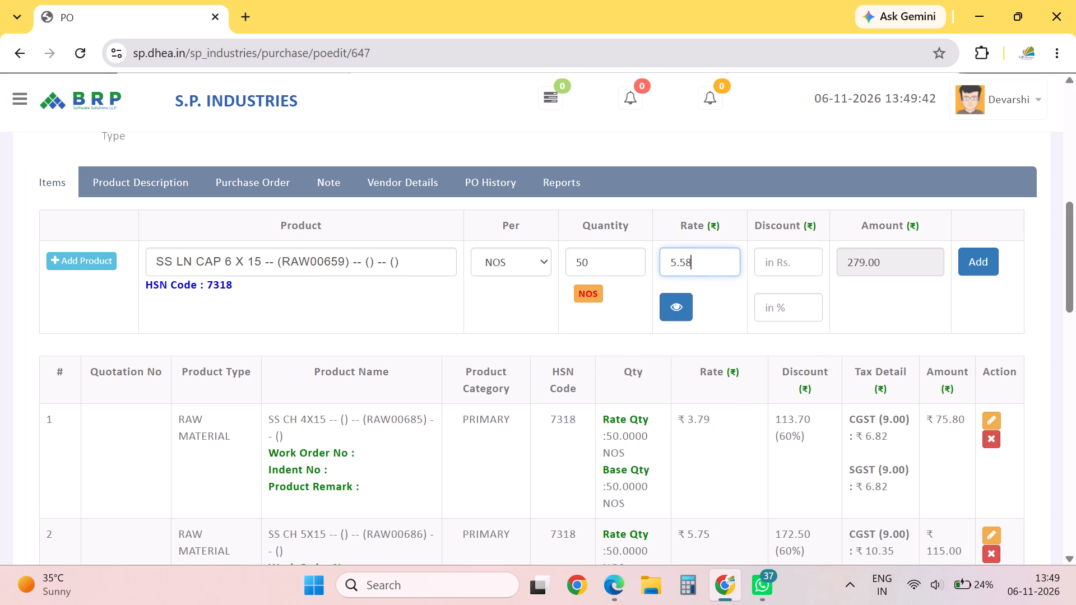
click(792, 313)
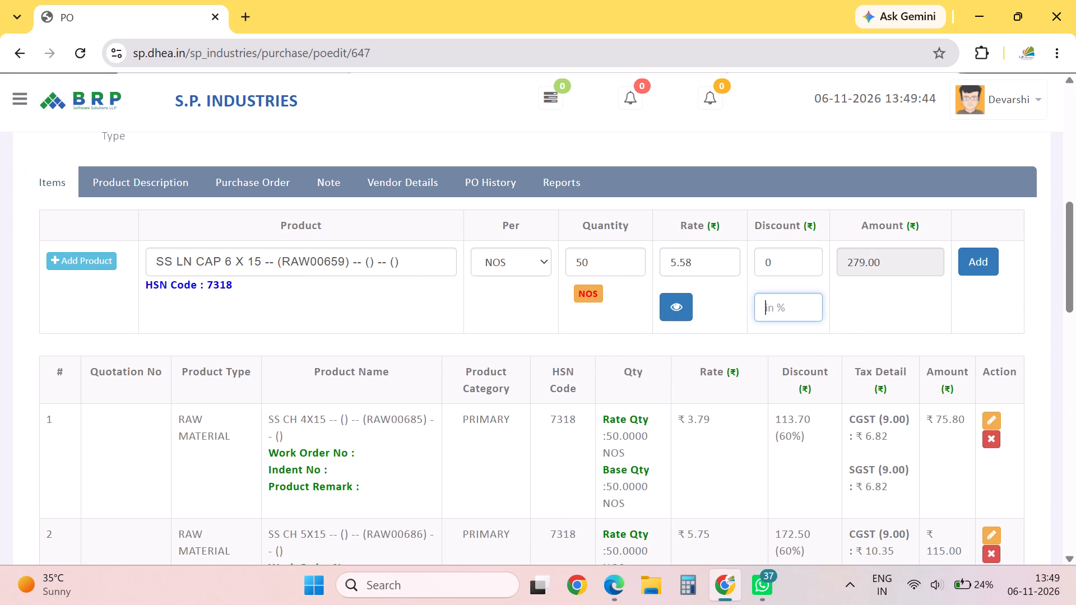
text(60)
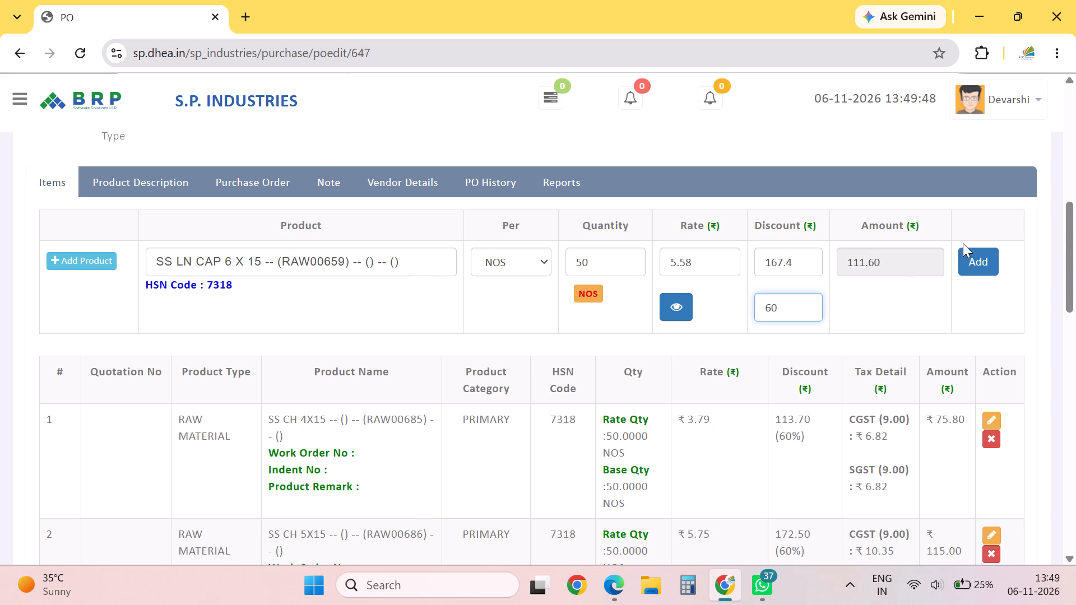
click(964, 266)
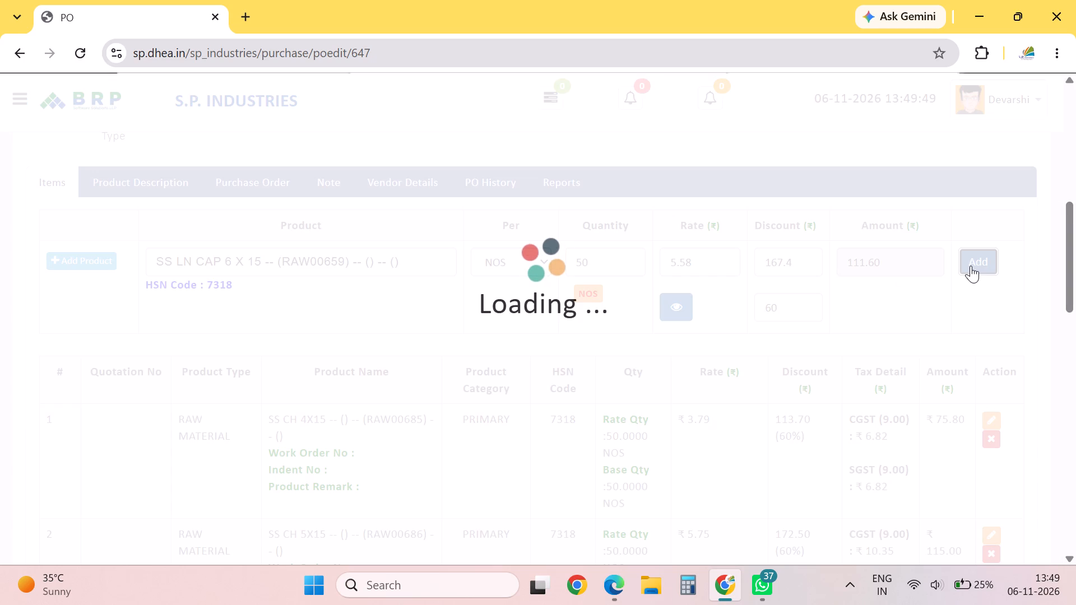
Add SS 304 CIRCLIP A-10 to the purchase order with quantity 50 and rate 8.
click(240, 272)
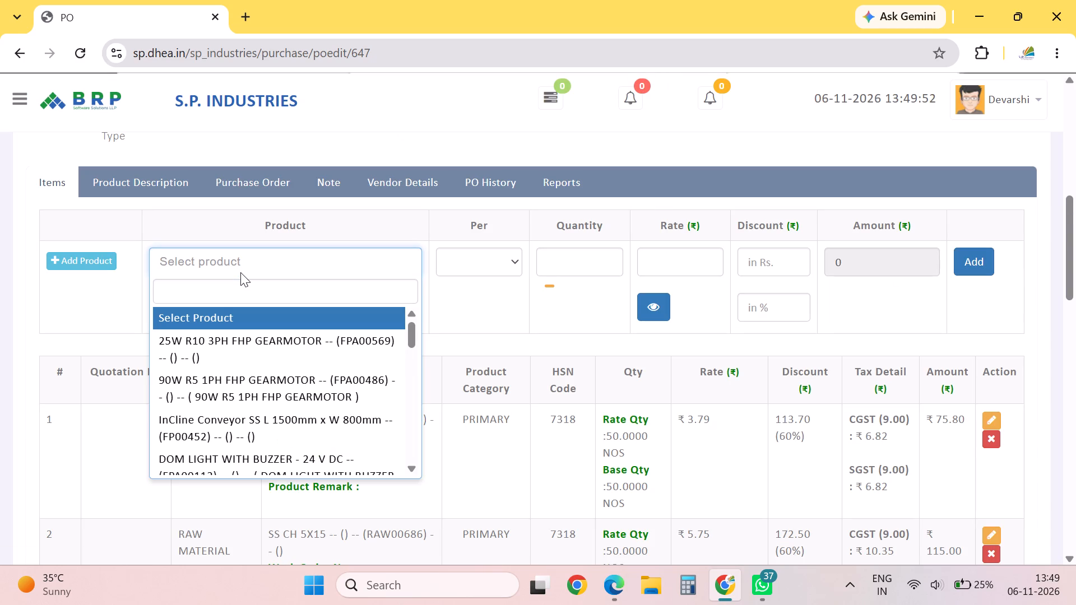
text(SS CIRCLIP)
key(BackSpace)
key(BackSpace)
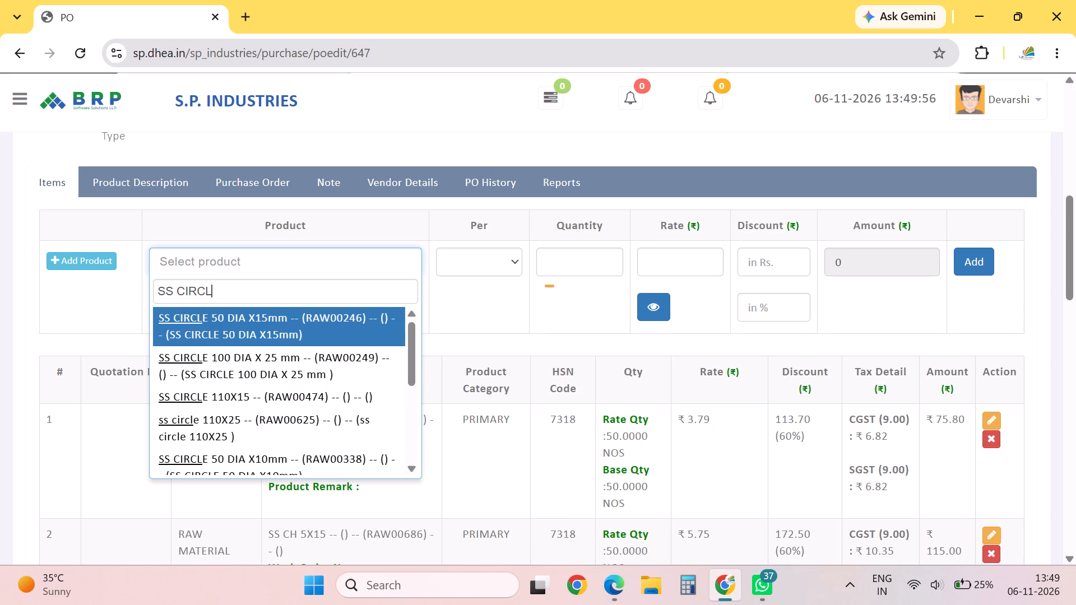
key(BackSpace)
key(BackSpace)
key(BackSpace)
key(BackSpace)
key(BackSpace)
key(BackSpace)
key(BackSpace)
key(BackSpace)
key(BackSpace)
key(BackSpace)
key(BackSpace)
key(BackSpace)
key(BackSpace)
key(BackSpace)
key(BackSpace)
key(BackSpace)
text(CIRCLIP)
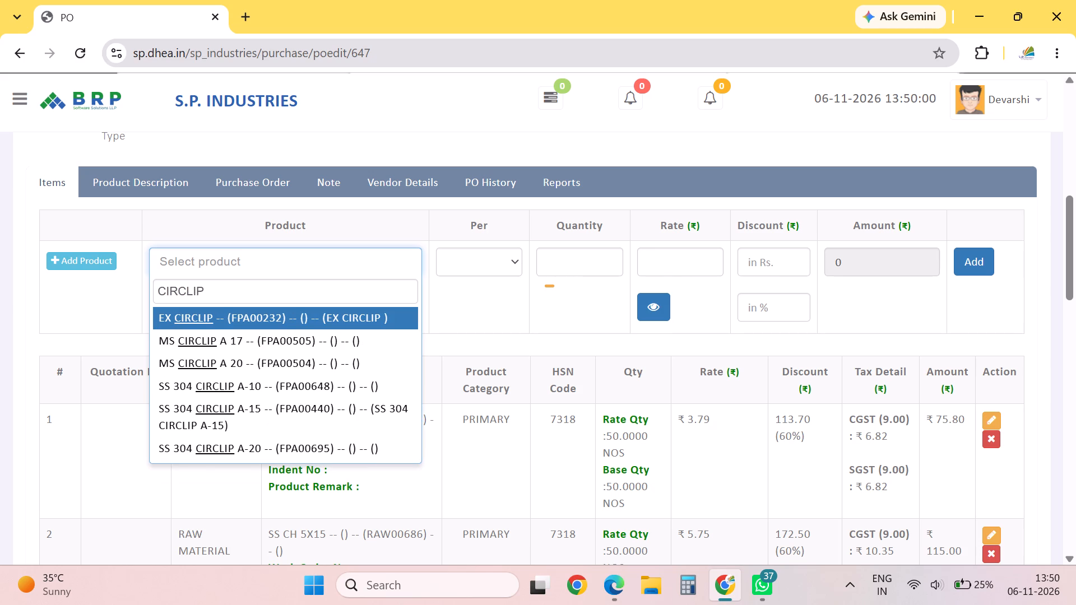
key(Down)
key(Down)
key(Down)
key(Up)
key(Down)
key(Up)
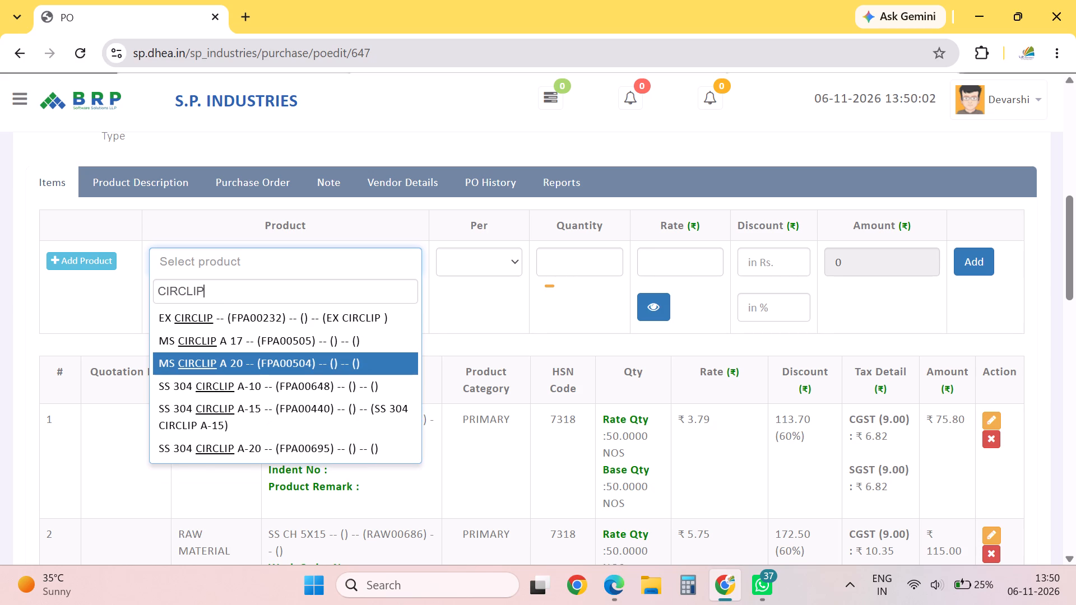
key(Down)
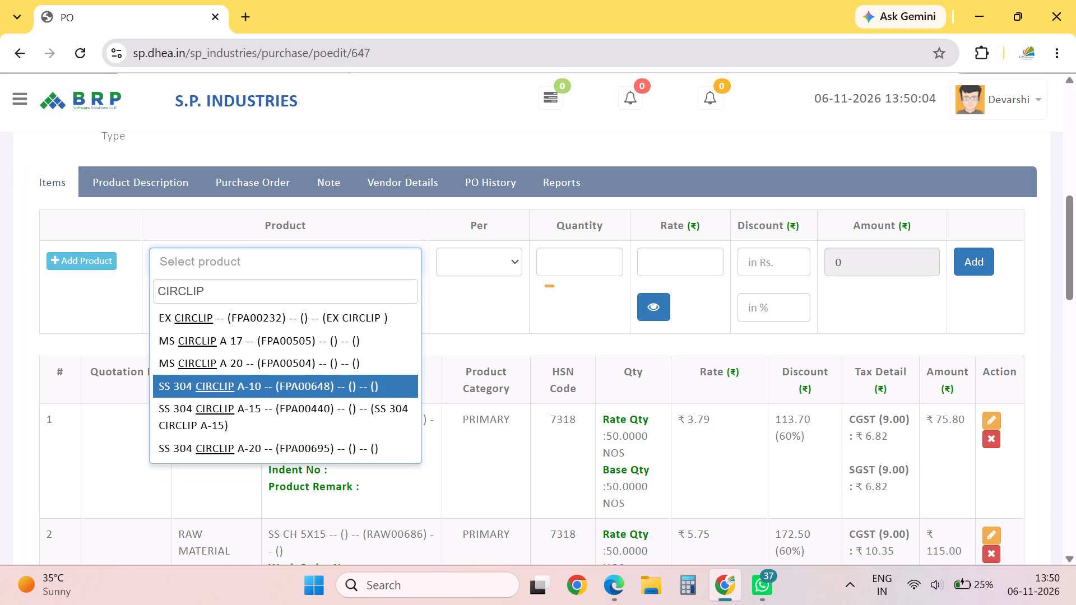
key(Return)
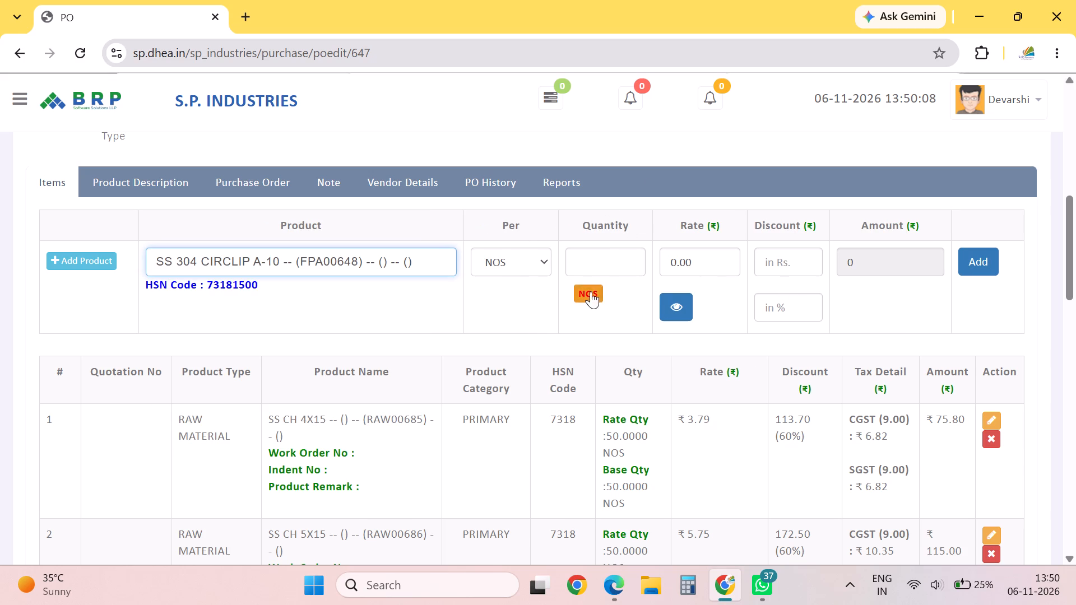
click(637, 259)
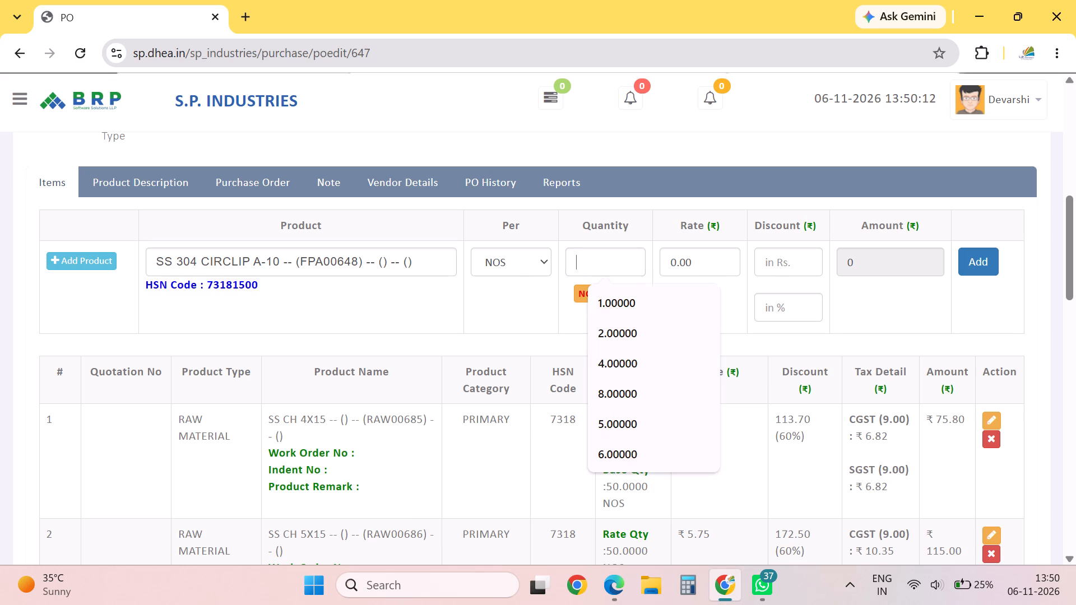
text(50)
key(Tab)
key(8)
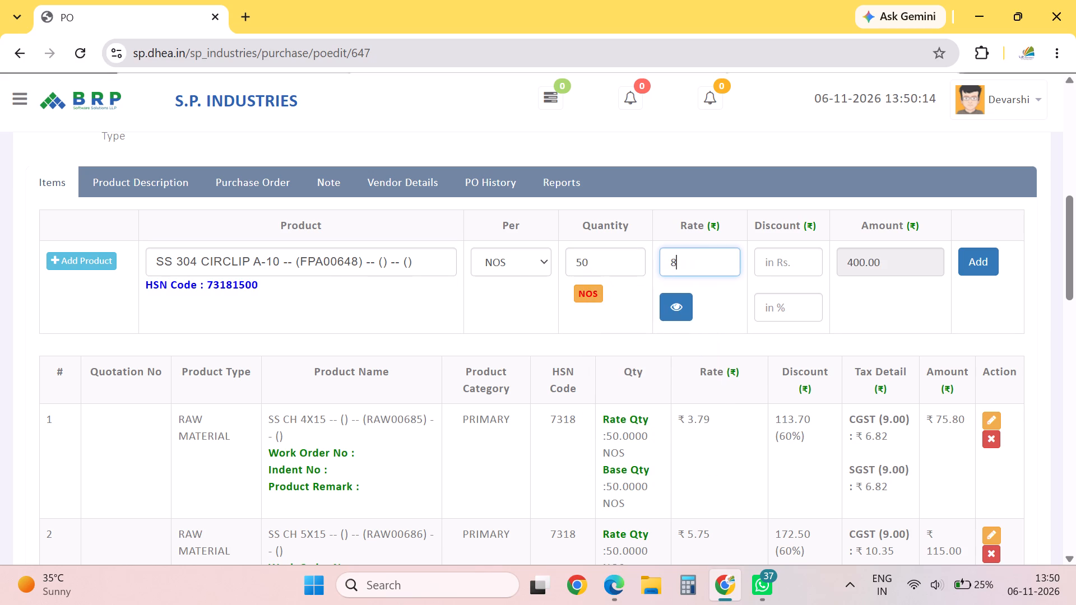
click(980, 248)
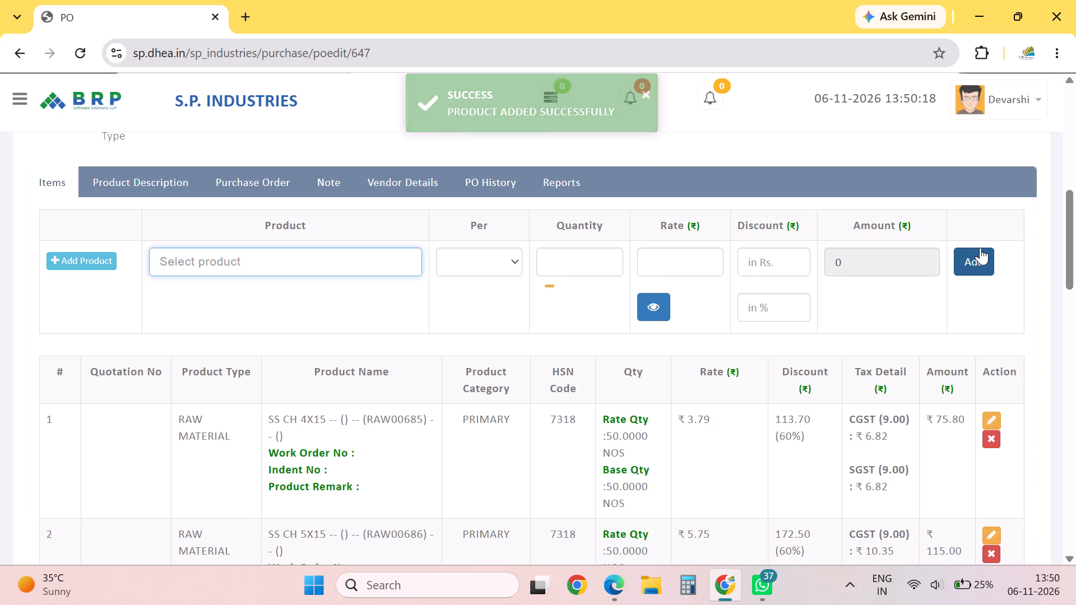
Search the products for CIRCLIP and select EX CIRCLIP (FPA00232) for the new order line.
click(267, 229)
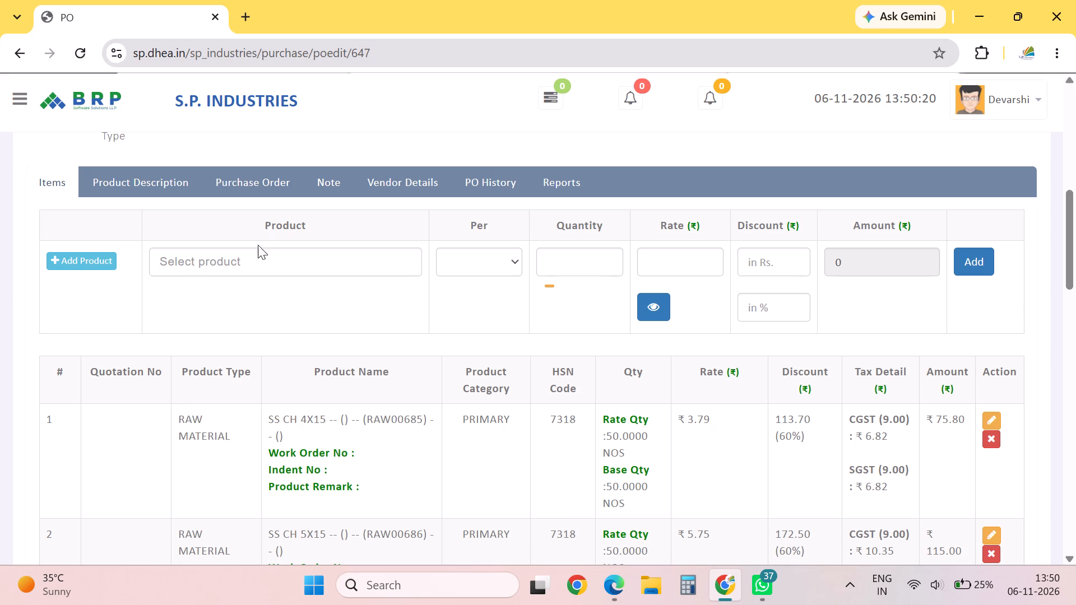
click(258, 249)
text(CIRCLIP)
key(Right)
key(Right)
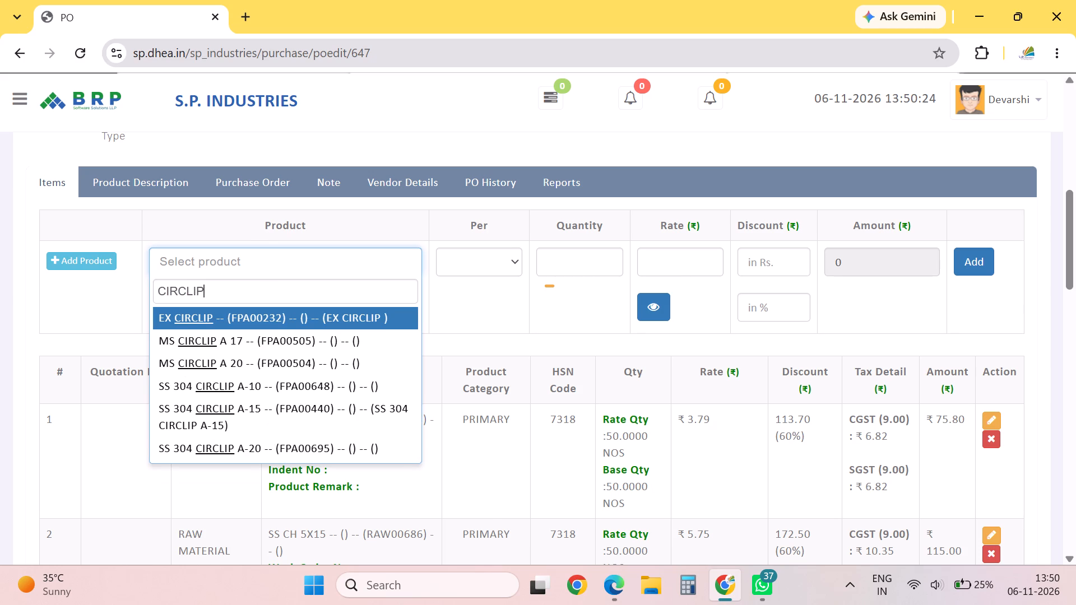
key(Down)
key(Up)
key(Down)
key(Down)
key(Up)
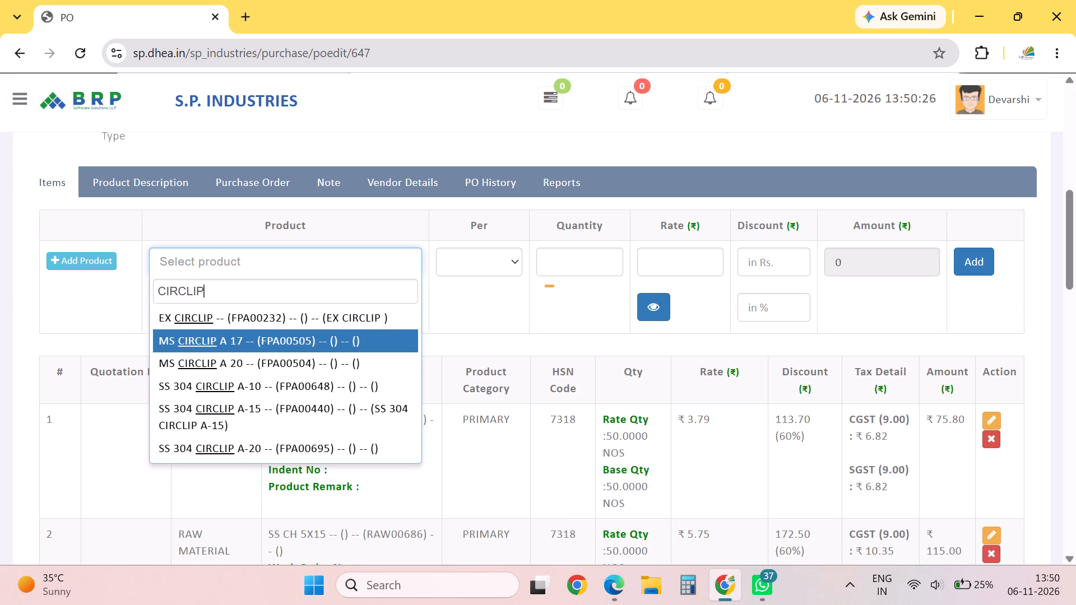
key(Down)
key(Down)
key(Down)
key(Down)
key(Up)
key(Down)
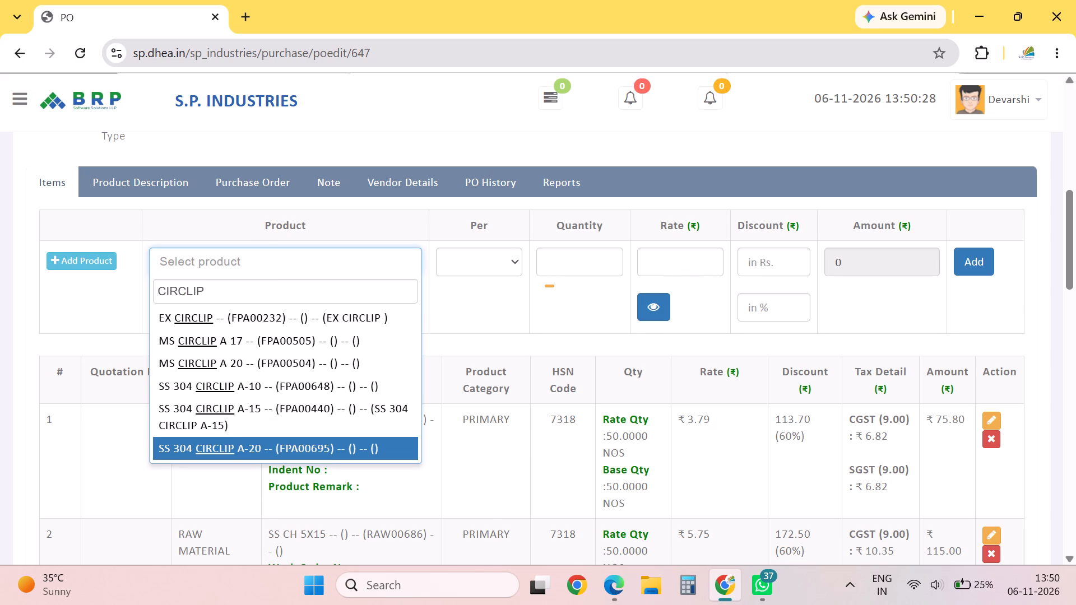
key(Up)
key(Down)
key(Down)
key(Down)
key(Down)
key(Down)
key(Up)
key(Up)
key(Up)
key(Up)
key(Up)
key(Up)
key(Down)
key(Down)
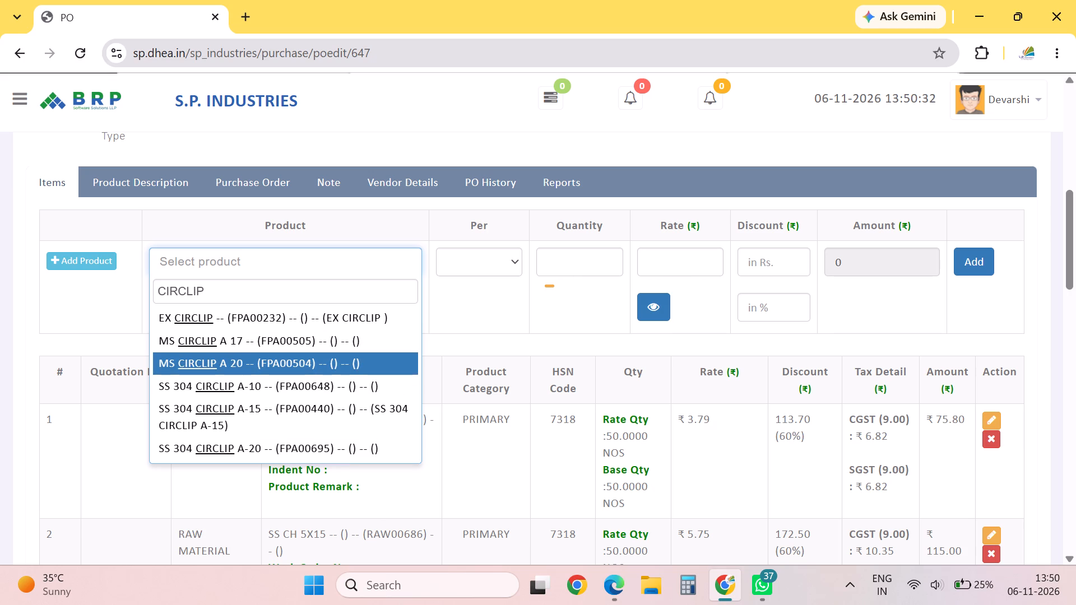
key(Up)
key(Down)
key(Down)
key(Up)
key(Down)
key(Up)
key(Up)
key(Up)
key(Up)
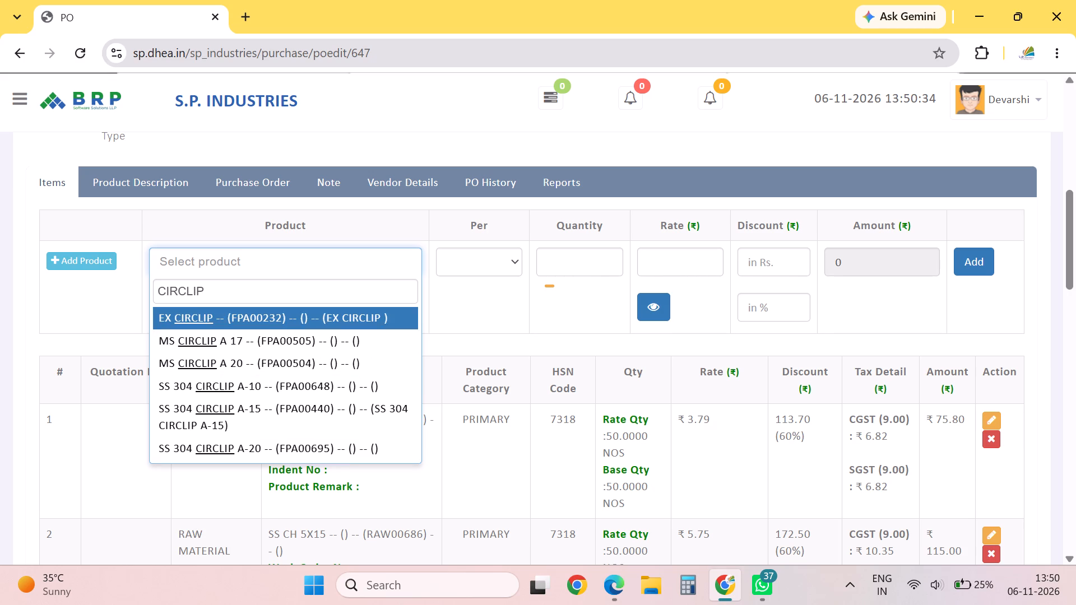
key(Down)
key(Up)
key(Down)
key(Up)
key(Return)
Enter a-10 as the product description for the EX CIRCLIP line and return to the order items.
click(141, 169)
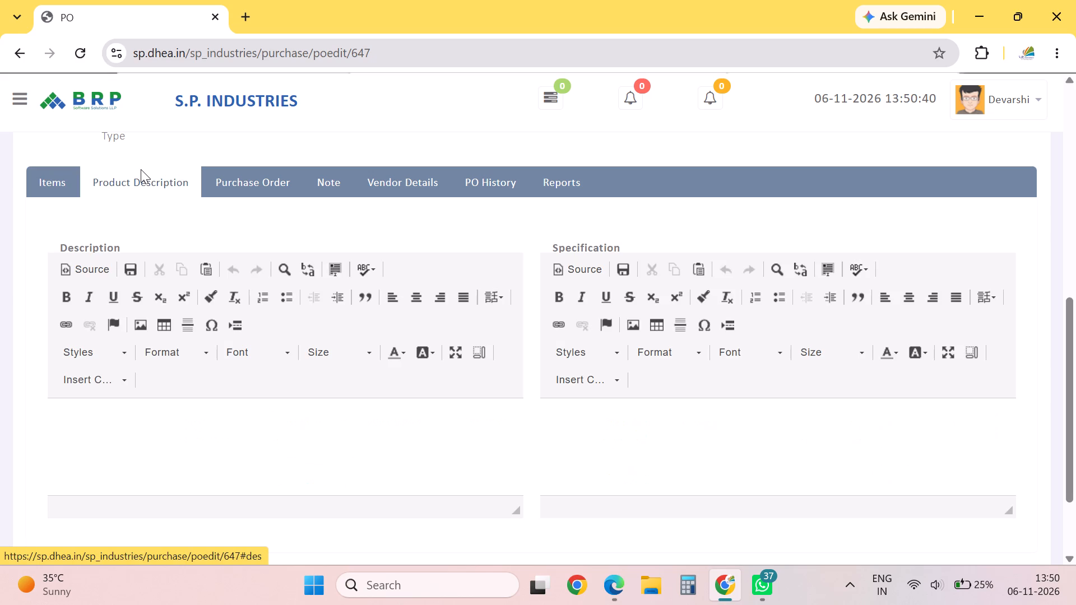
click(165, 432)
key(1)
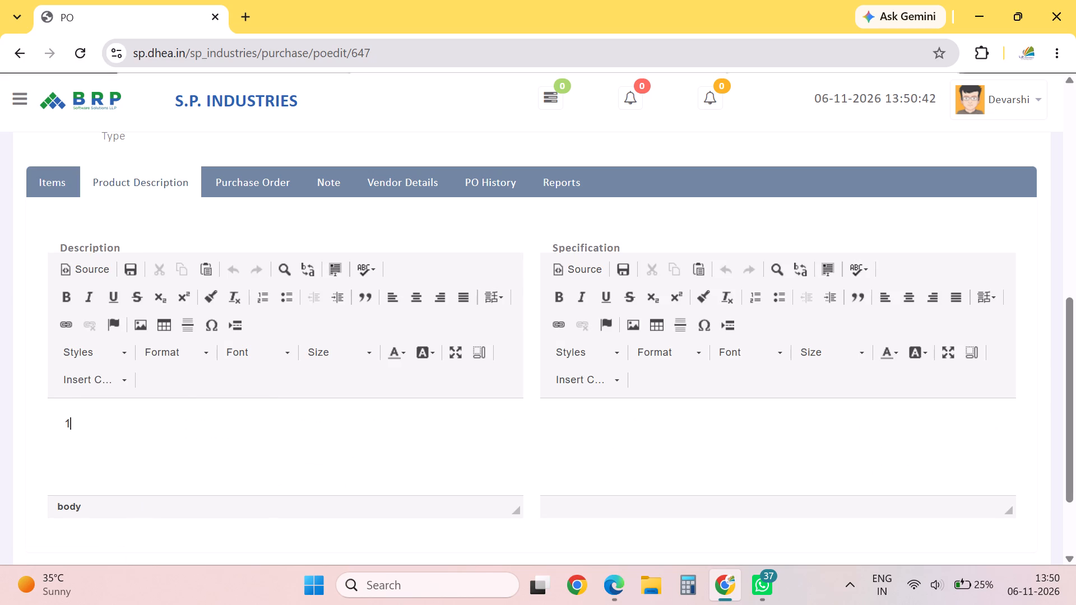
key(BackSpace)
key(a)
text(-10)
click(58, 179)
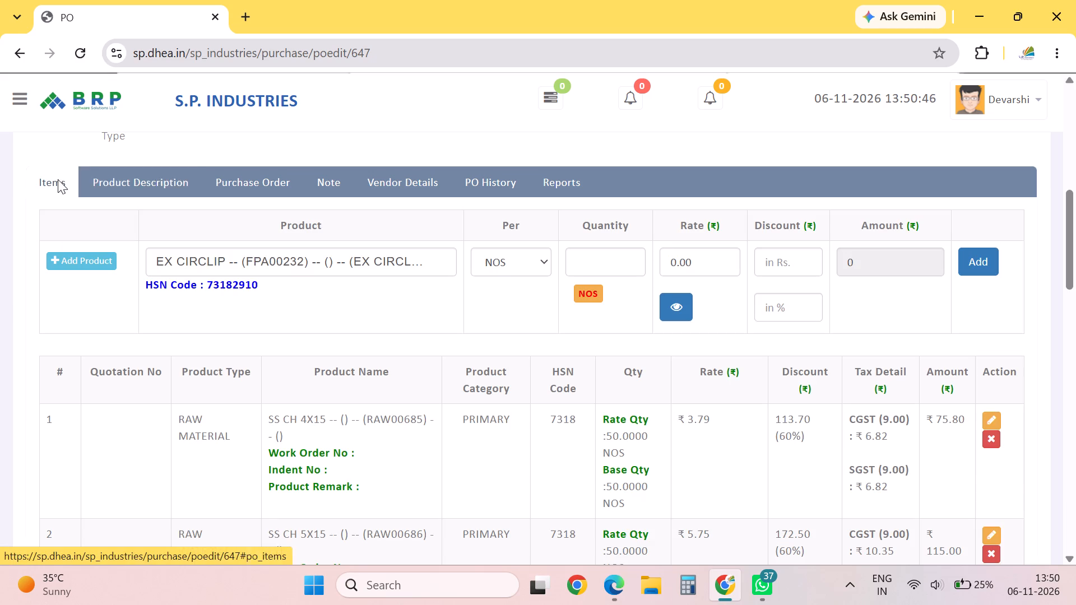
Set the EX CIRCLIP quantity to 50 and rate to 1, and add the line to the order.
click(618, 239)
click(622, 243)
click(622, 245)
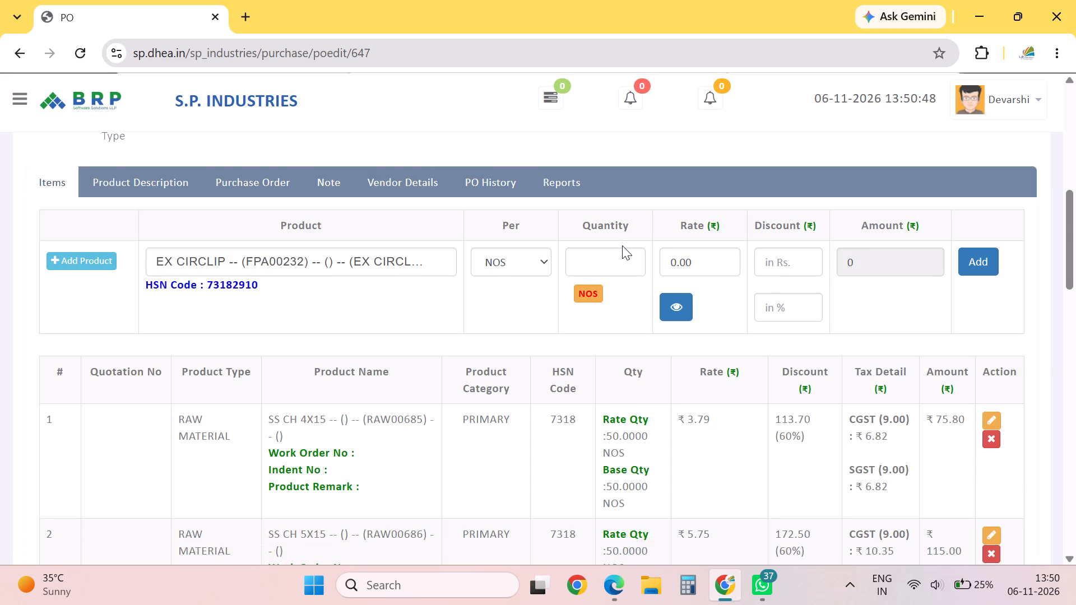
click(610, 258)
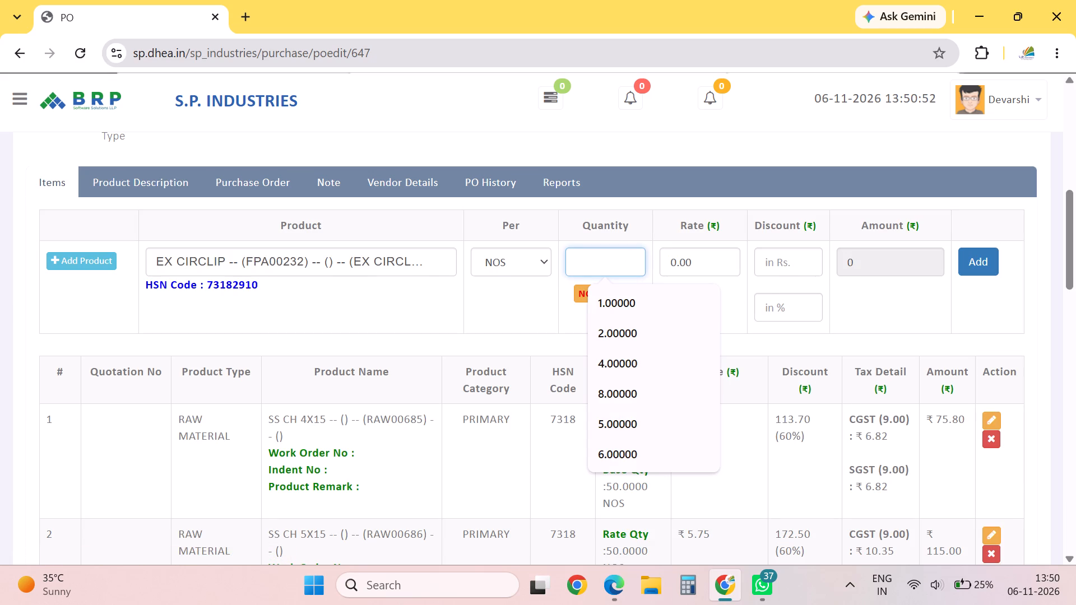
text(50)
key(Tab)
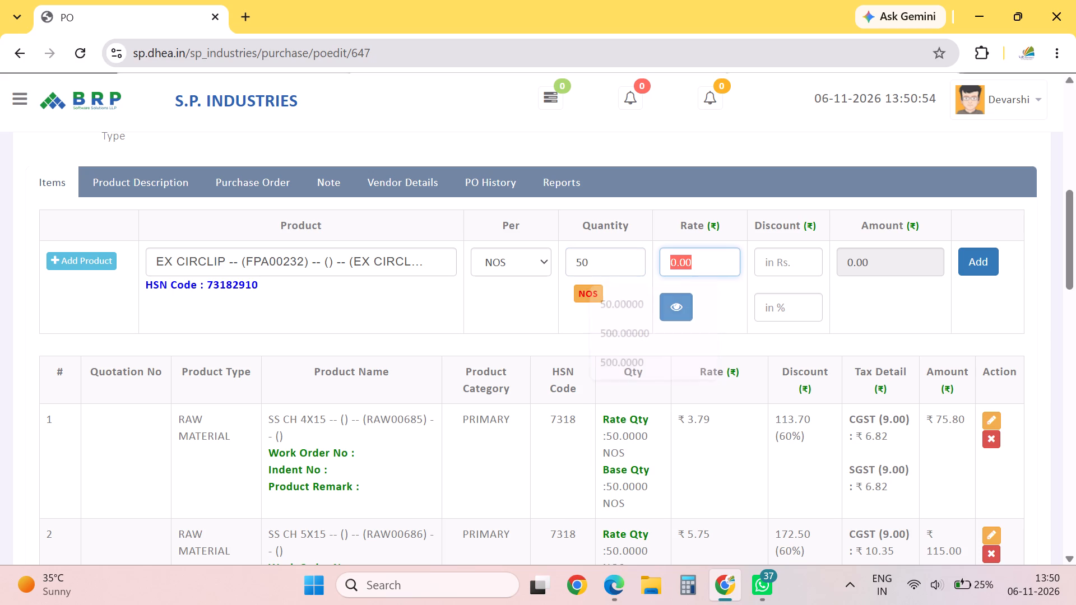
key(1)
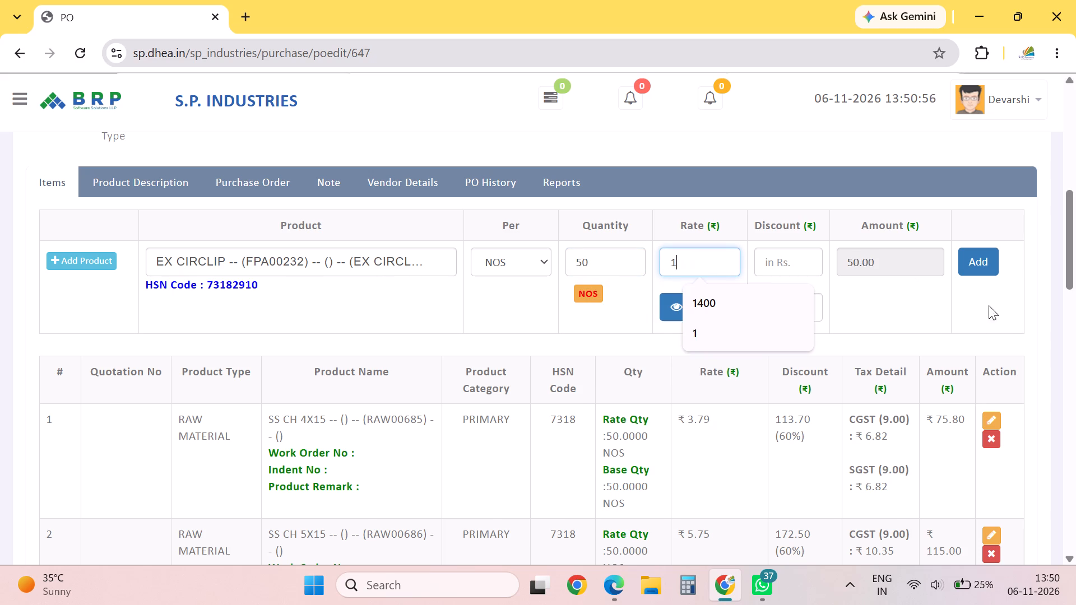
click(990, 270)
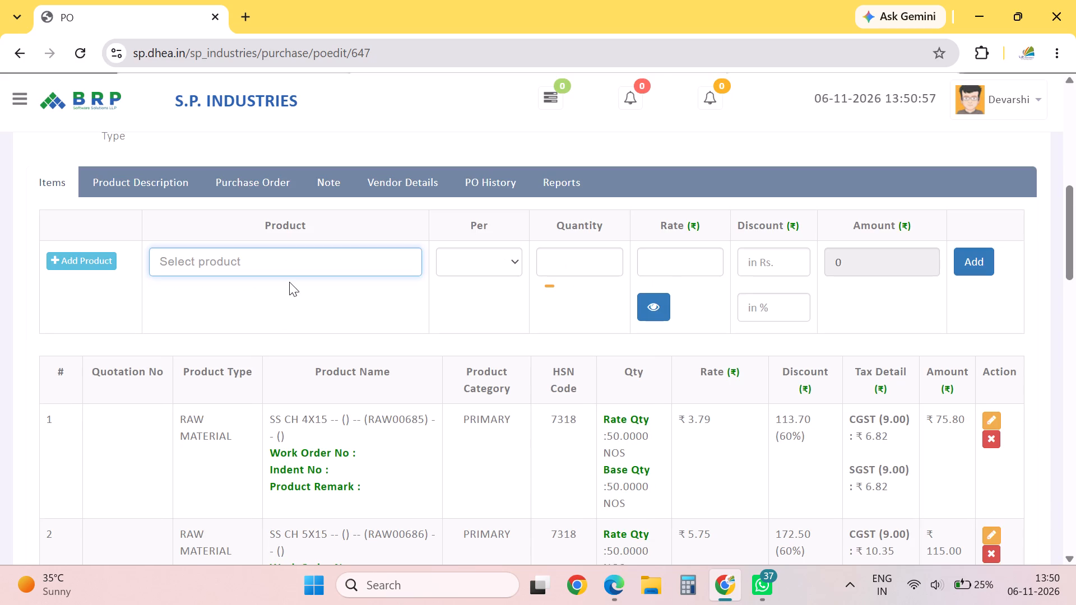
Add MS CIRCLIP A 17 (FPA00505) to the purchase order with quantity 50 and rate 1.25.
click(289, 282)
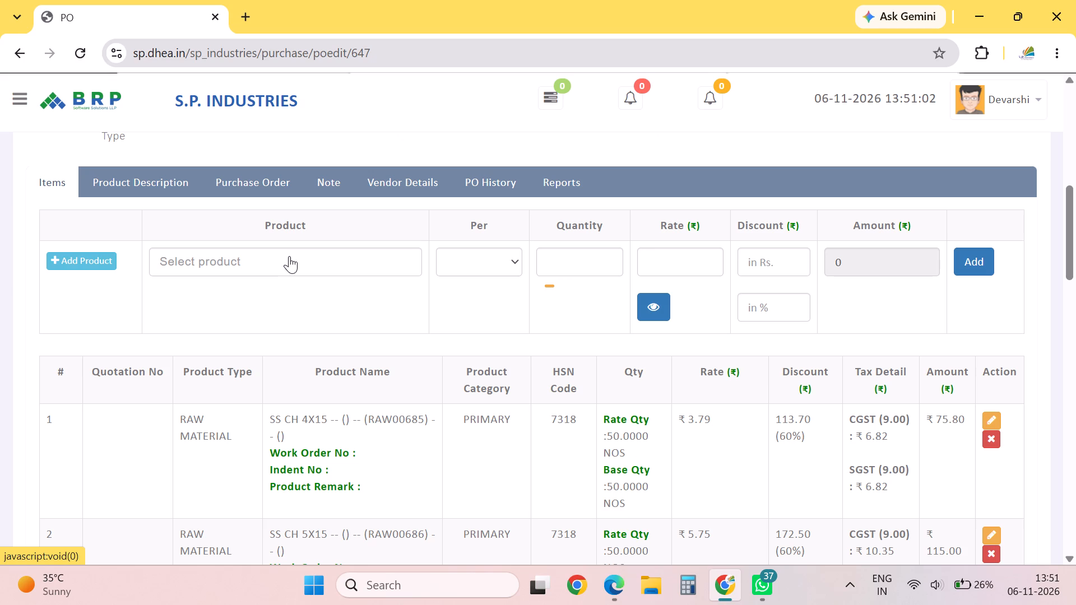
click(287, 259)
text(CIRCLIP)
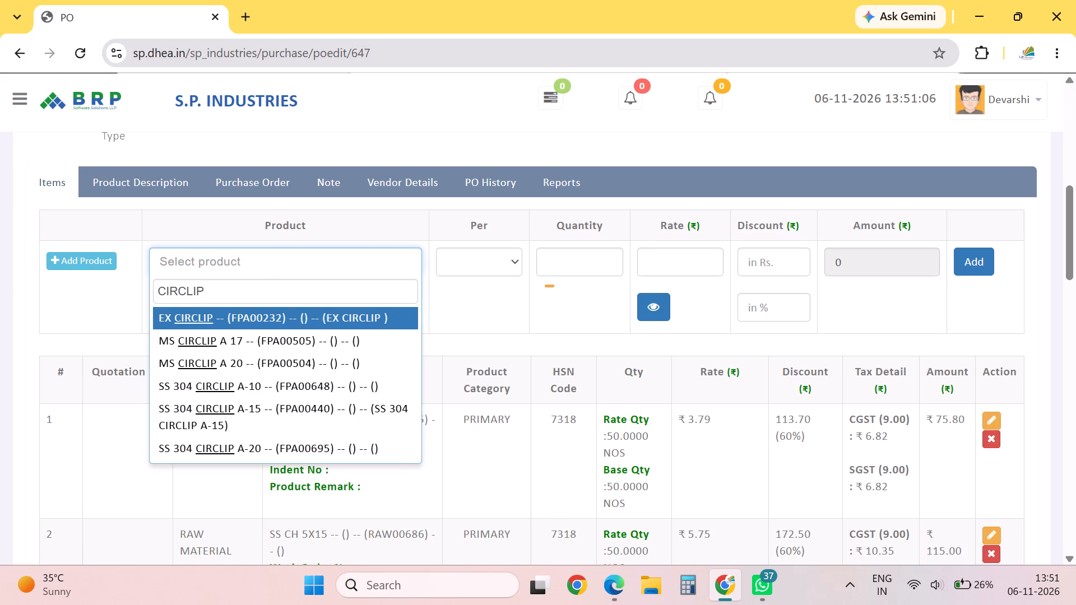
key(Down)
key(Down)
key(Up)
key(Return)
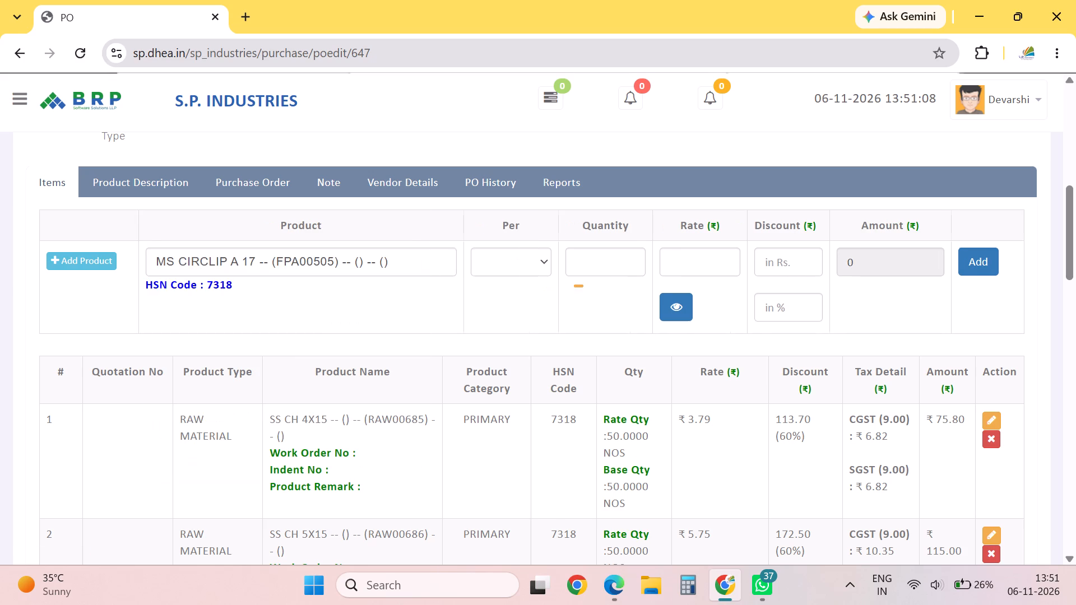
click(636, 260)
text(50)
key(Tab)
text(1.25)
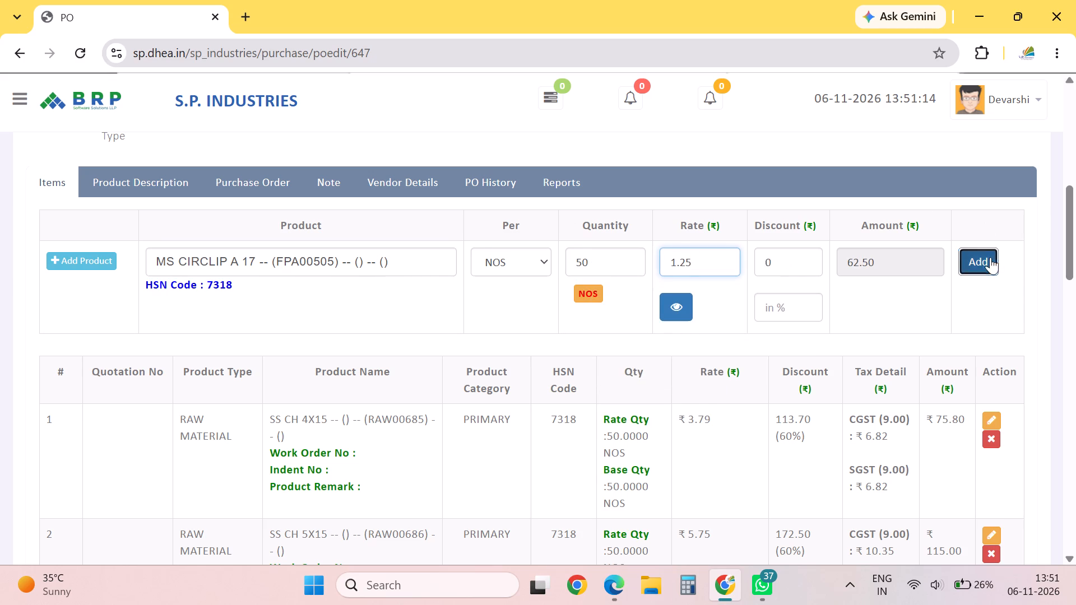
click(990, 257)
Add MS CIRCLIP A 20 (FPA00504) to the purchase order with quantity 50 and rate 1.75.
click(254, 271)
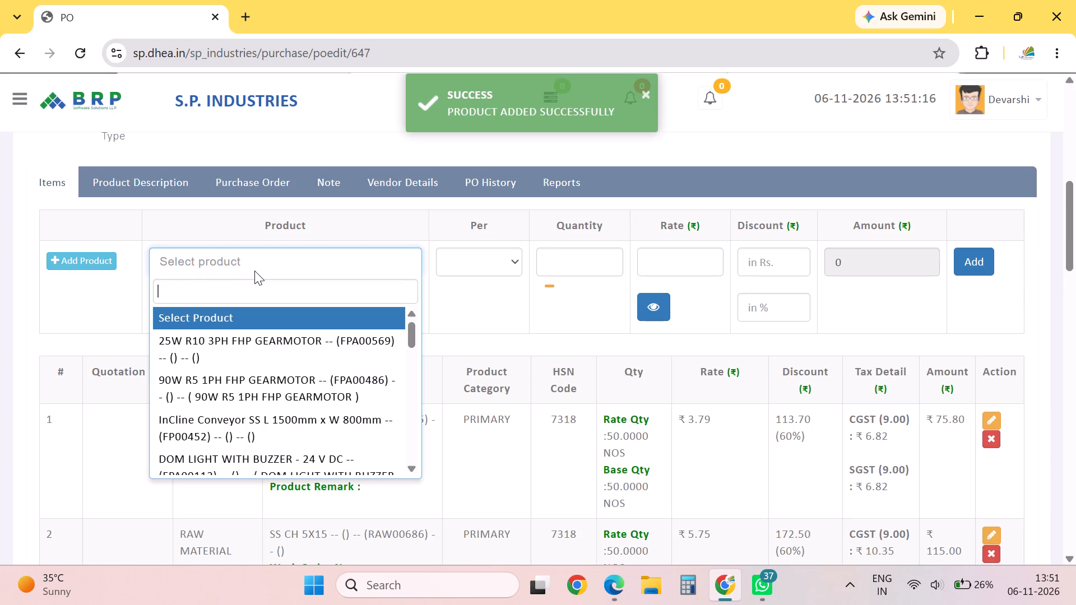
text(CIRCIP)
key(BackSpace)
key(BackSpace)
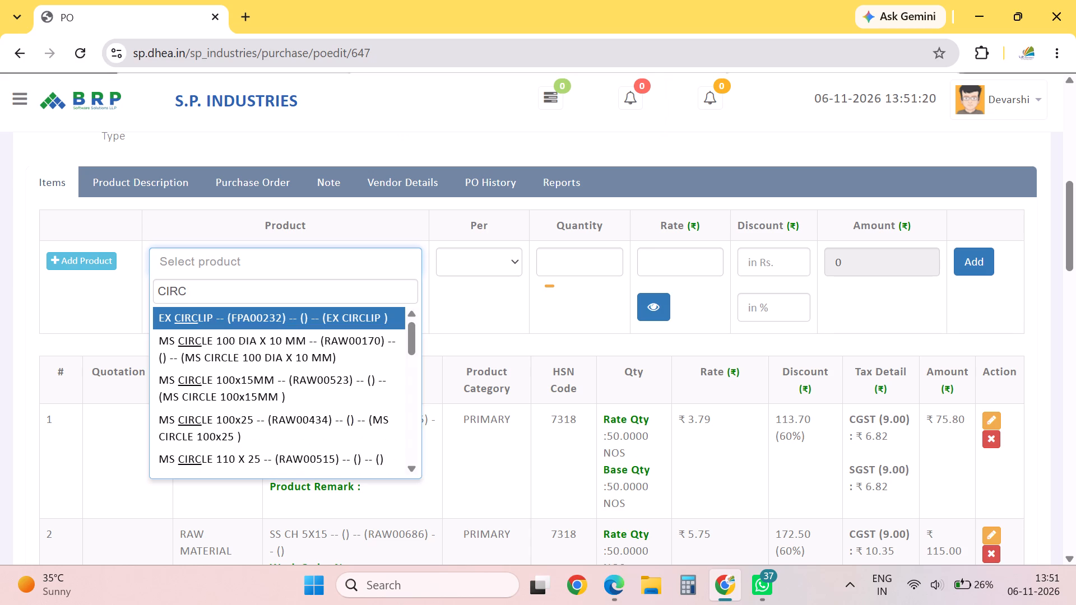
key(semicolon)
key(BackSpace)
text(LIP)
key(Down)
key(Down)
key(Return)
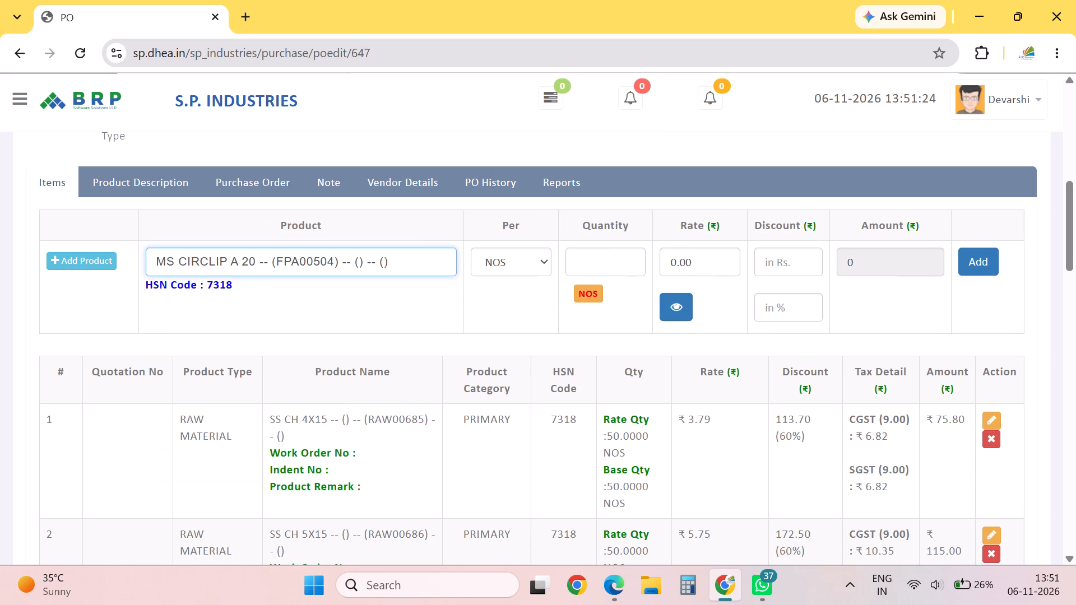
click(585, 269)
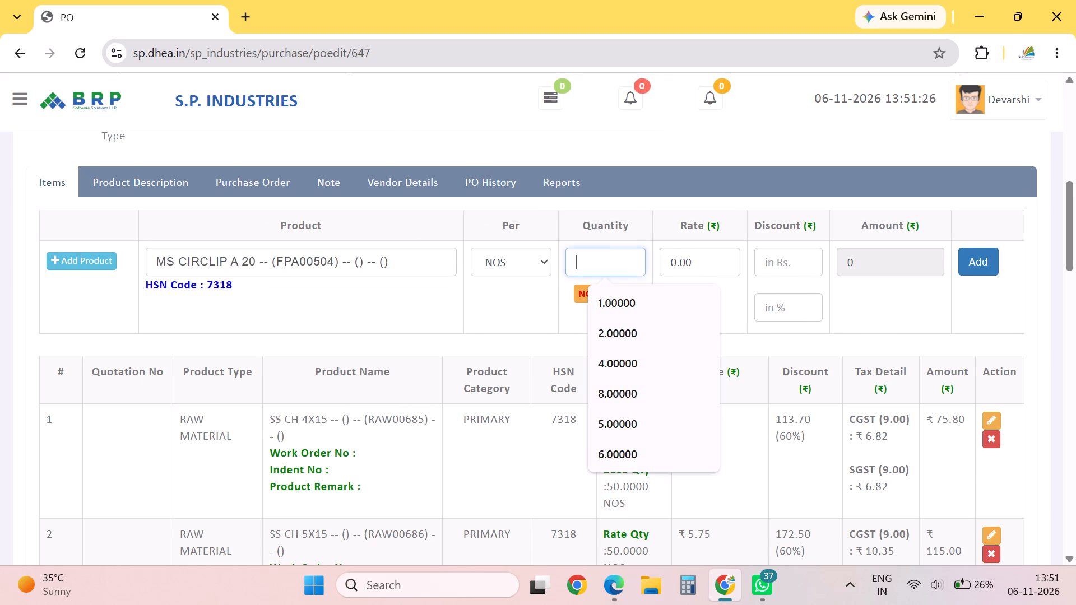
text(50)
key(Tab)
text(1.75)
click(978, 252)
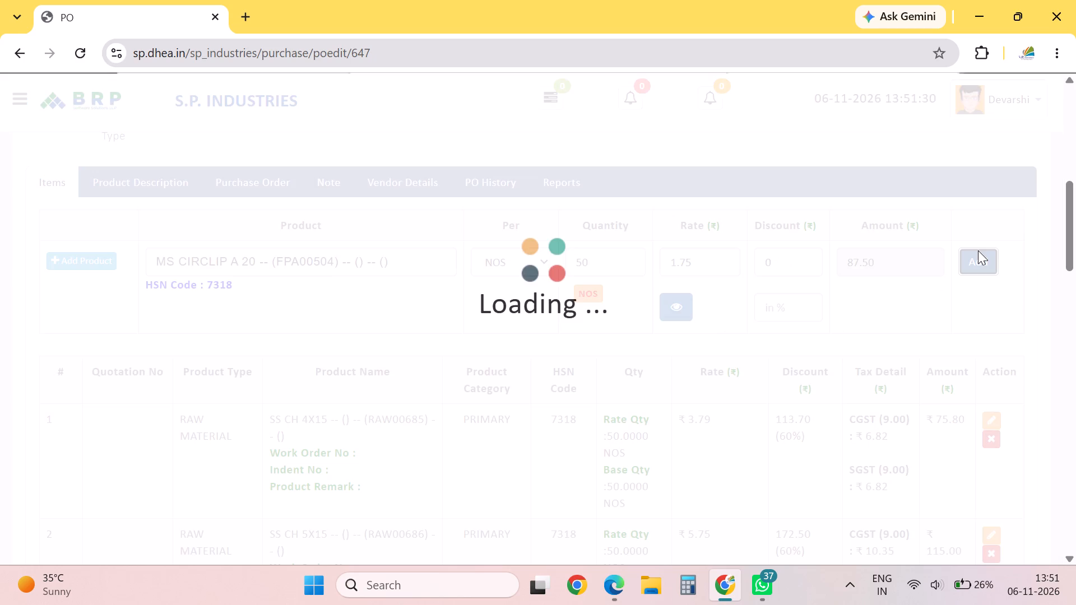
Submit the edited purchase order for SANGHVI AND SONS.
drag(1075, 238, 1074, 529)
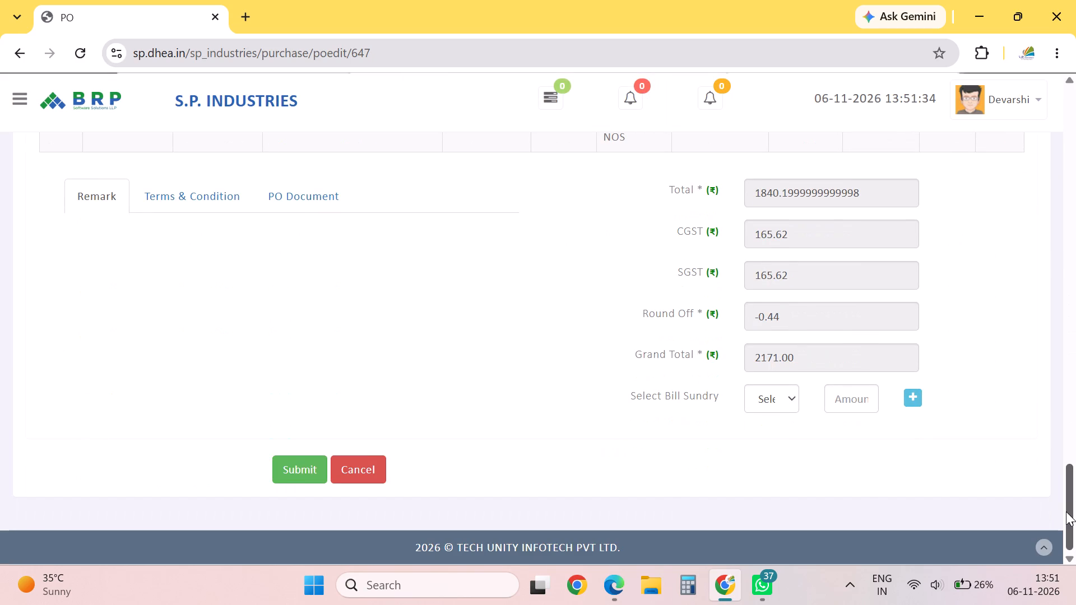
click(291, 459)
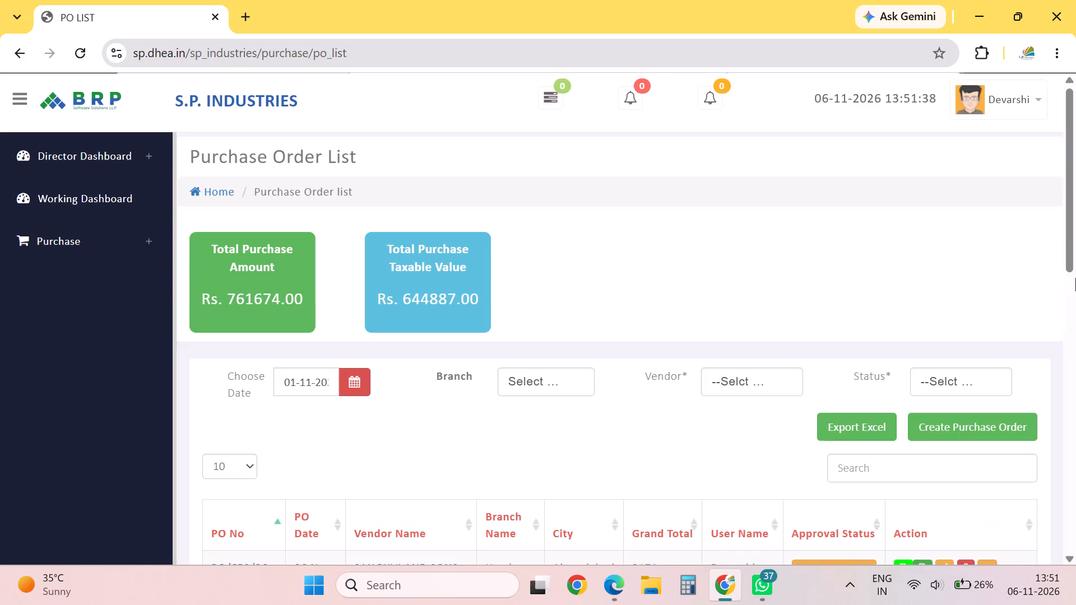
Set the approval status of SANGHVI AND SONS' purchase order PO/659/26-27 to Approve and add the approval.
drag(1075, 188, 1075, 292)
click(989, 295)
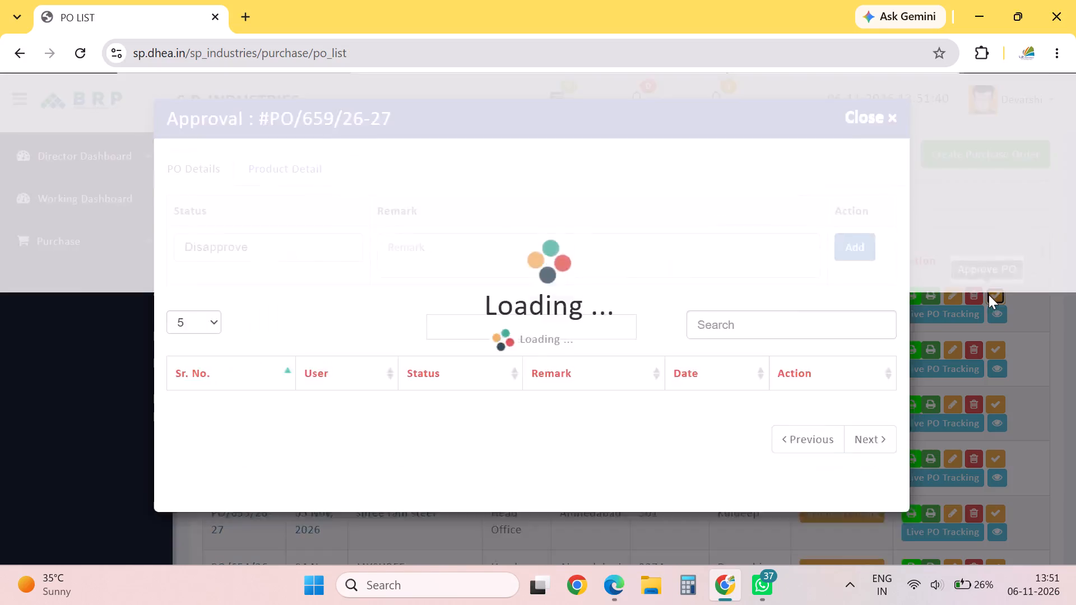
click(248, 440)
click(230, 521)
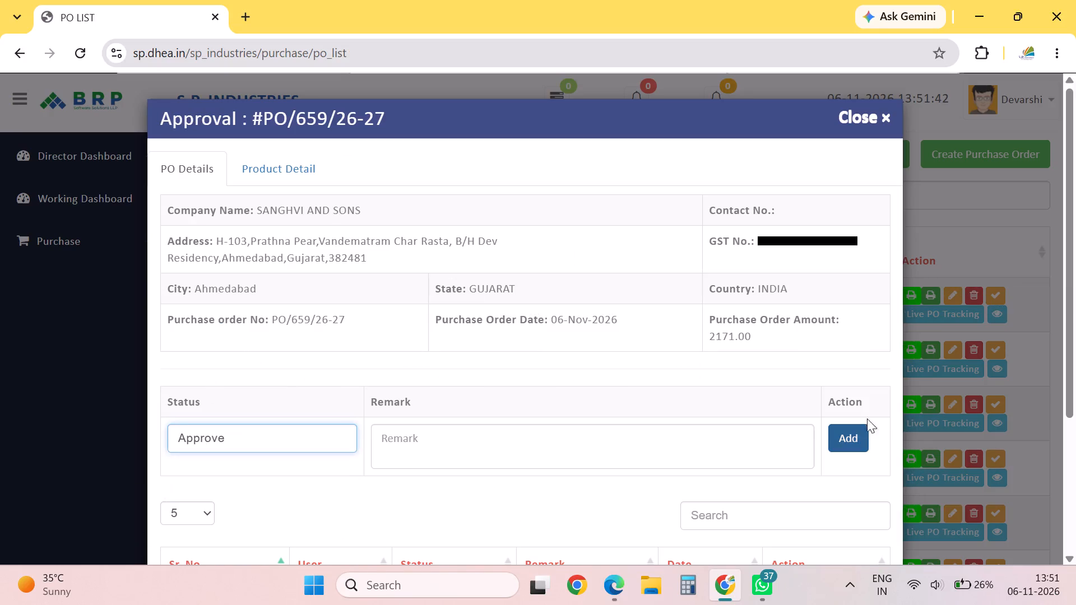
click(865, 430)
Open the list of purchase orders pending inward and start creating a new G.R.N.
click(75, 226)
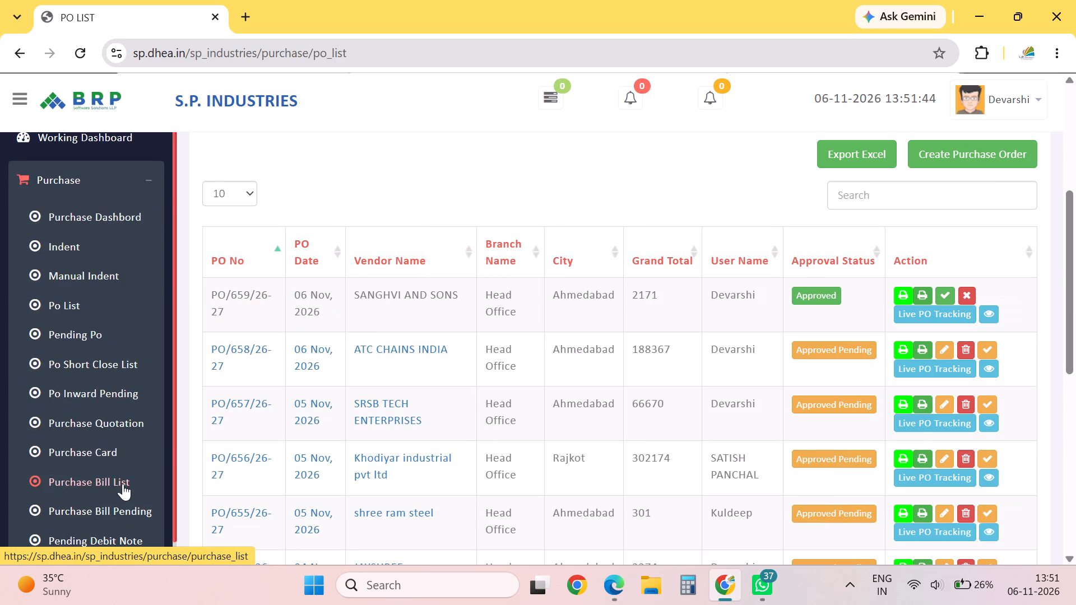
click(113, 387)
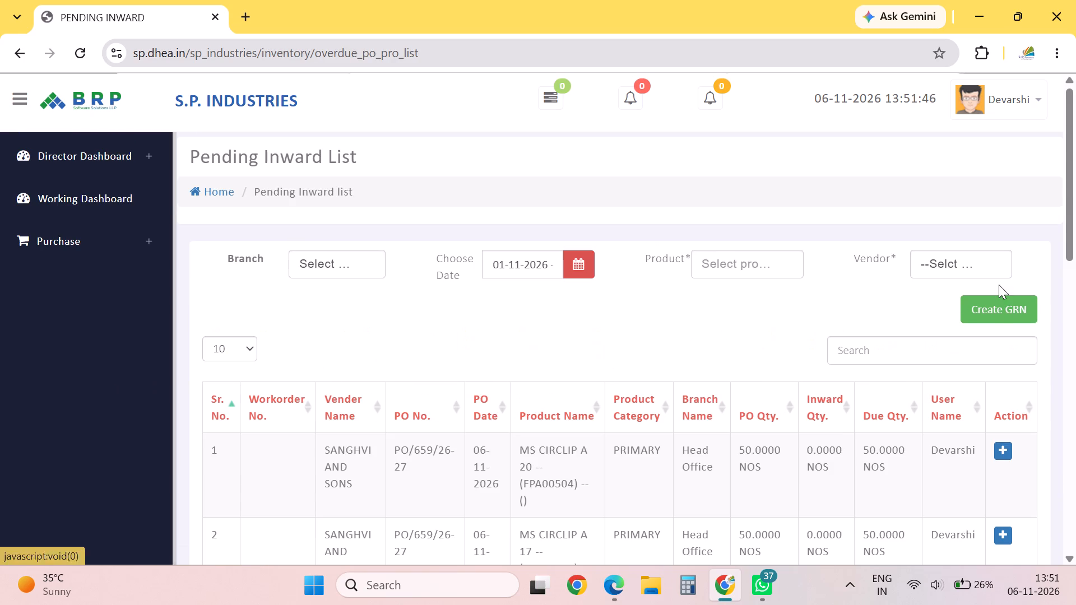
click(999, 307)
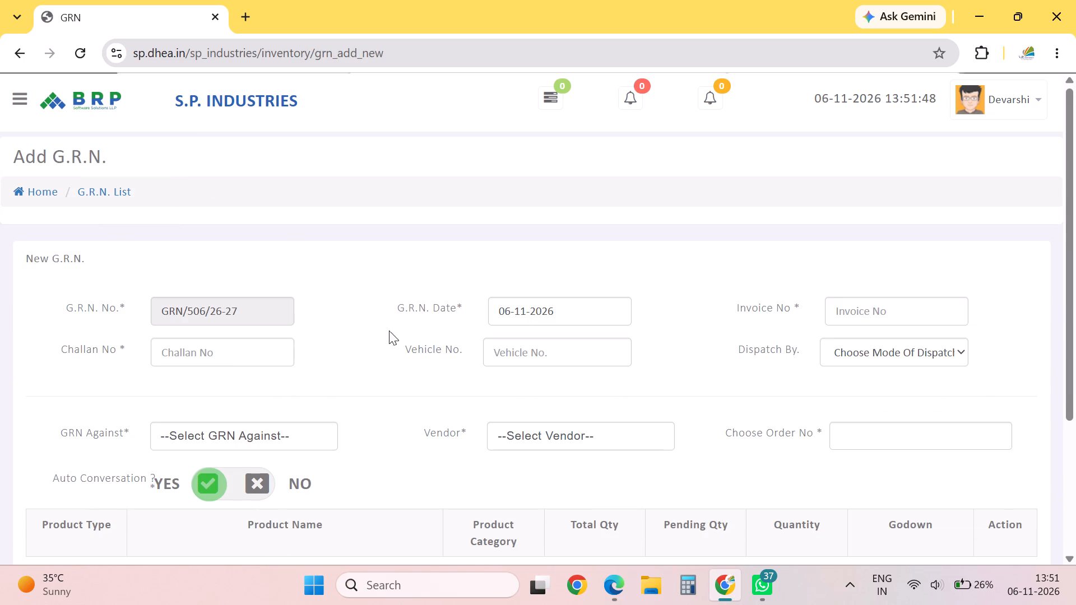
Set the G.R.N. date to 24-10-2026.
click(531, 299)
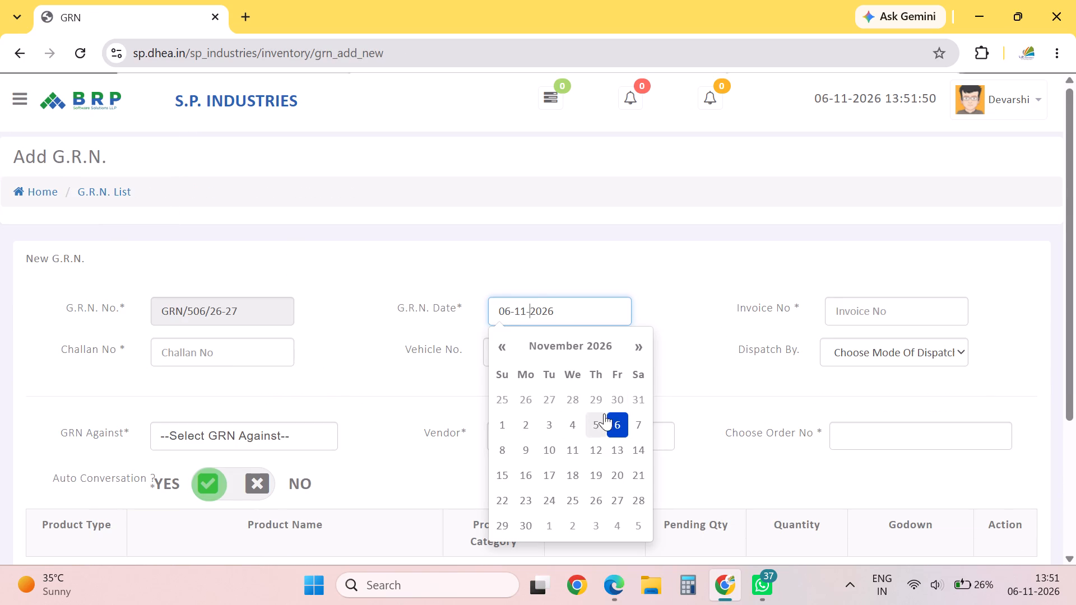
click(504, 356)
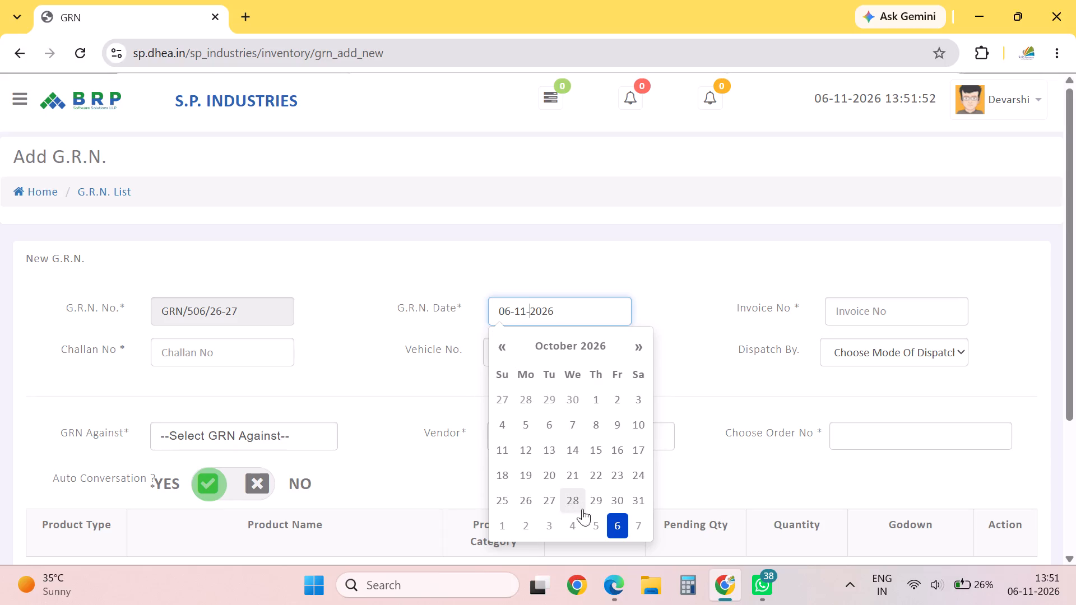
click(630, 467)
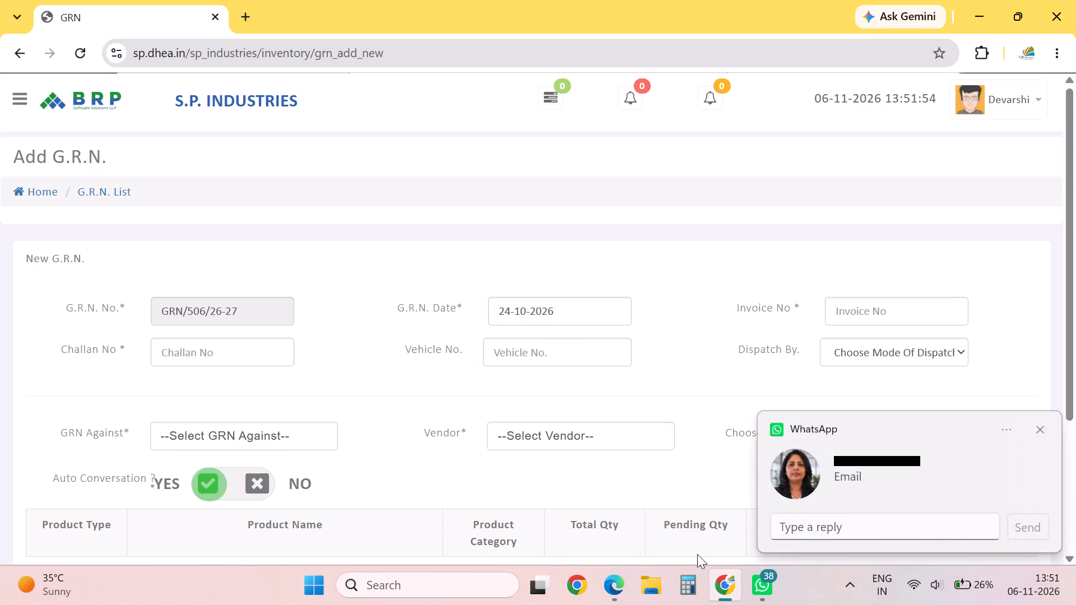
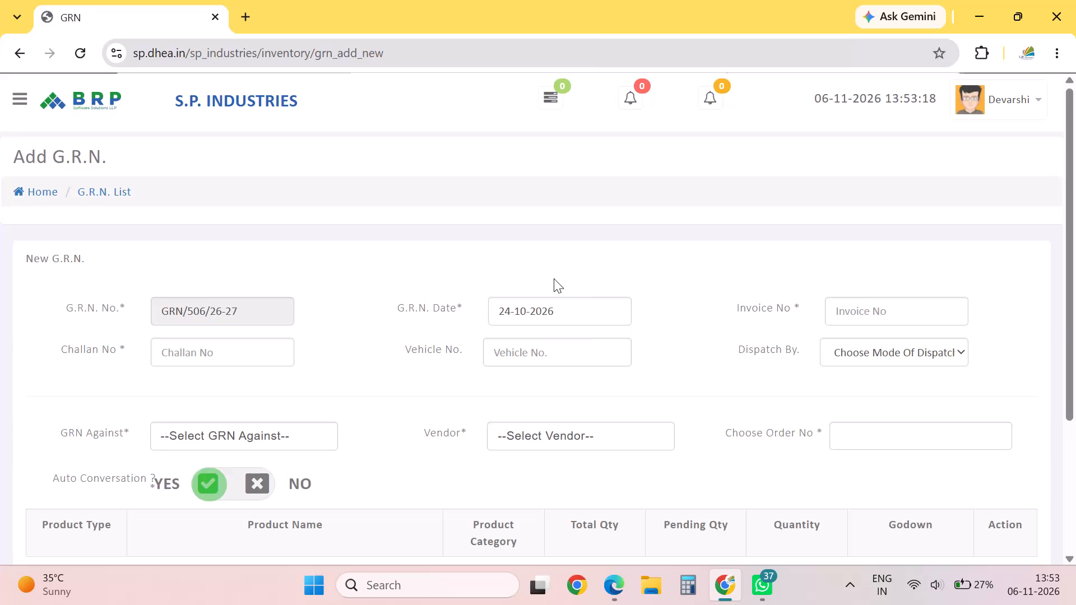
Enter invoice number T129 and challan number 147 on the new G.R.N., and set the dispatch mode to ROAD.
click(565, 322)
click(642, 235)
click(865, 312)
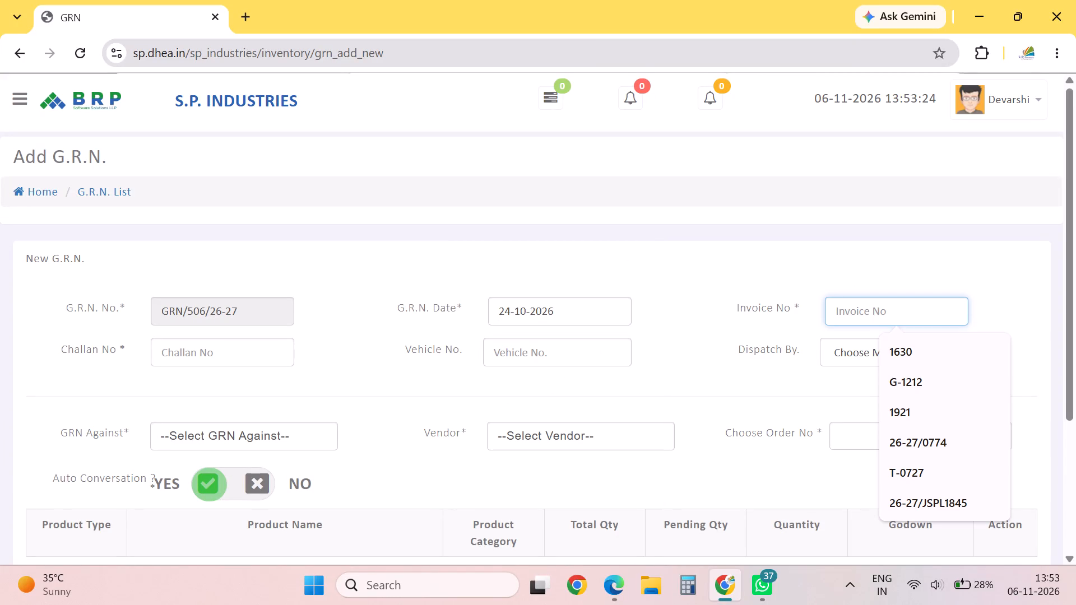
key(t)
text(129)
click(244, 352)
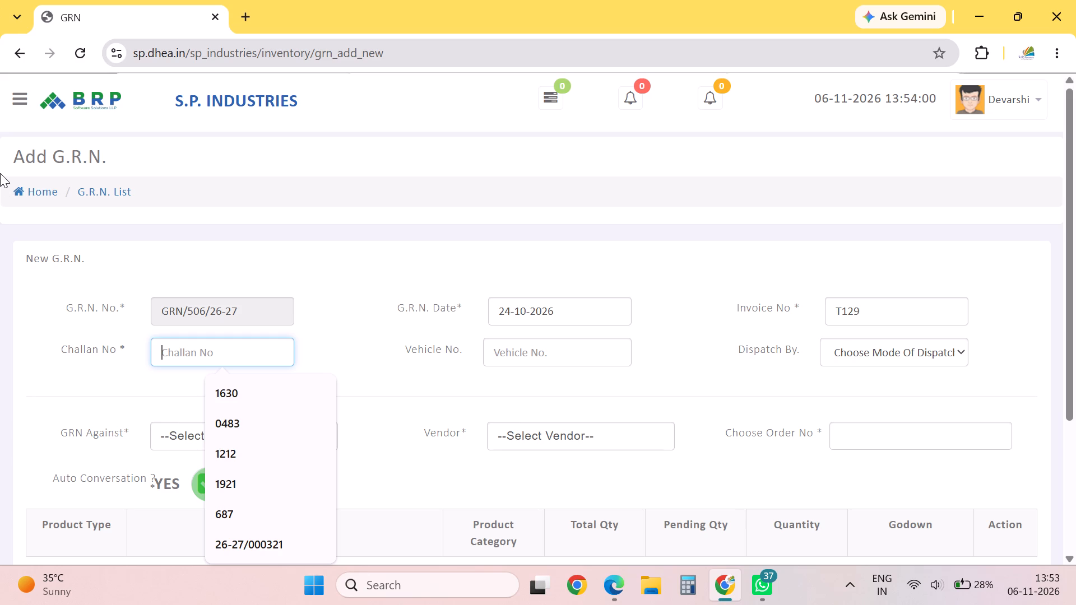
text(147)
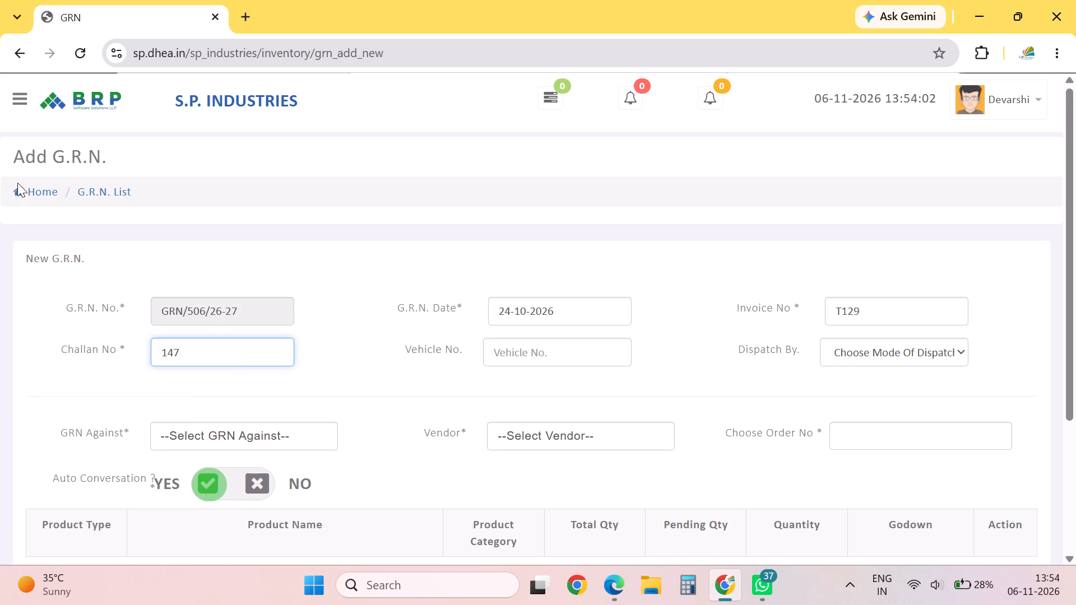
click(903, 355)
click(878, 398)
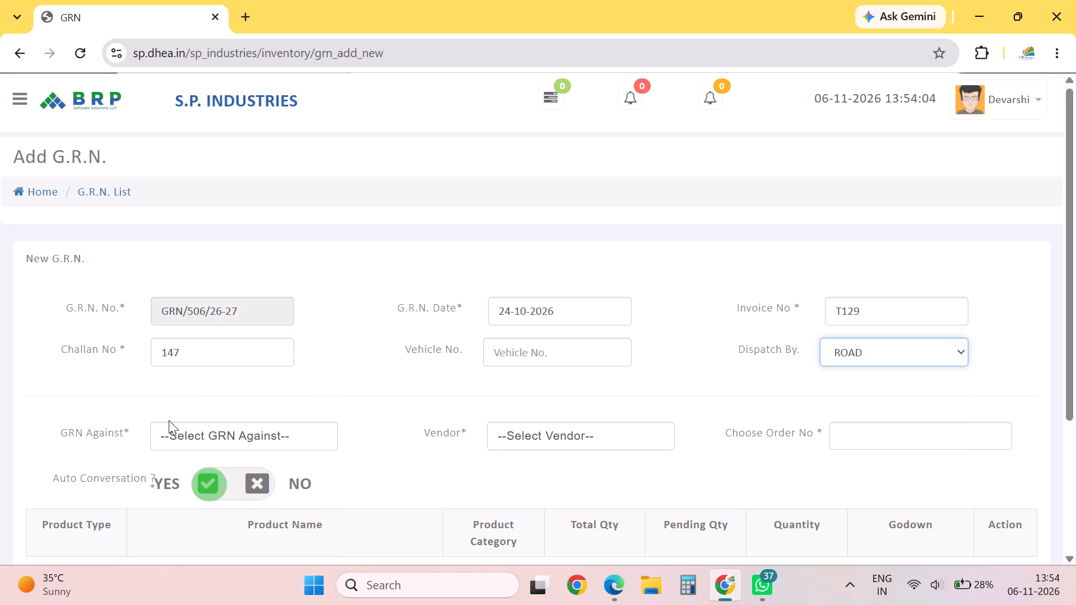
Set the G.R.N. against Purchase Order for vendor SANGHVI AND SONS and choose order PO/659/26-27.
click(169, 420)
click(183, 442)
text(SA)
key(BackSpace)
key(BackSpace)
text(PUR)
key(Return)
click(531, 445)
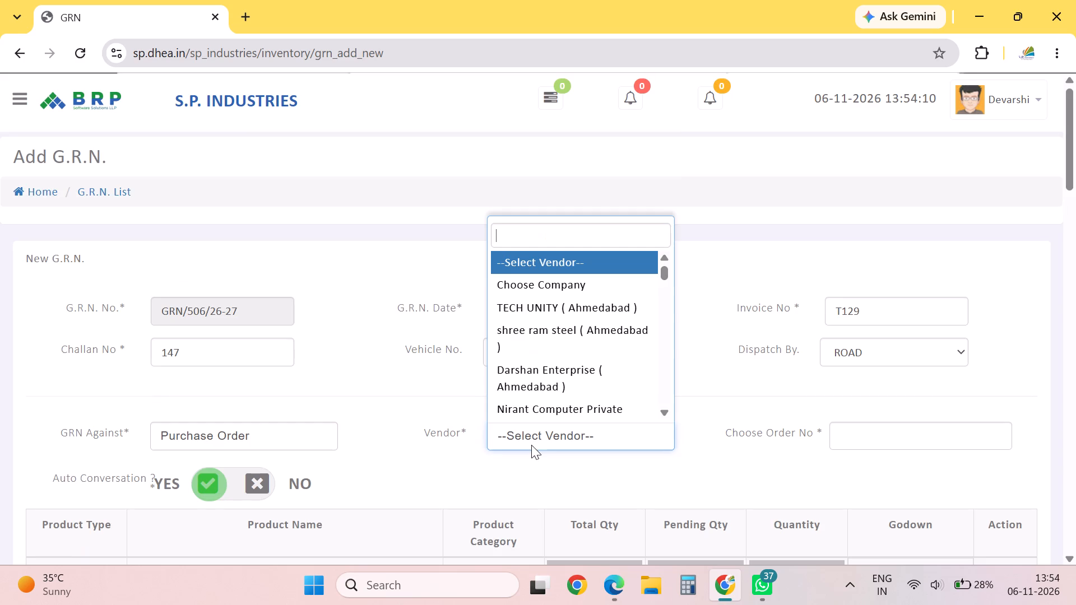
text(SANGH)
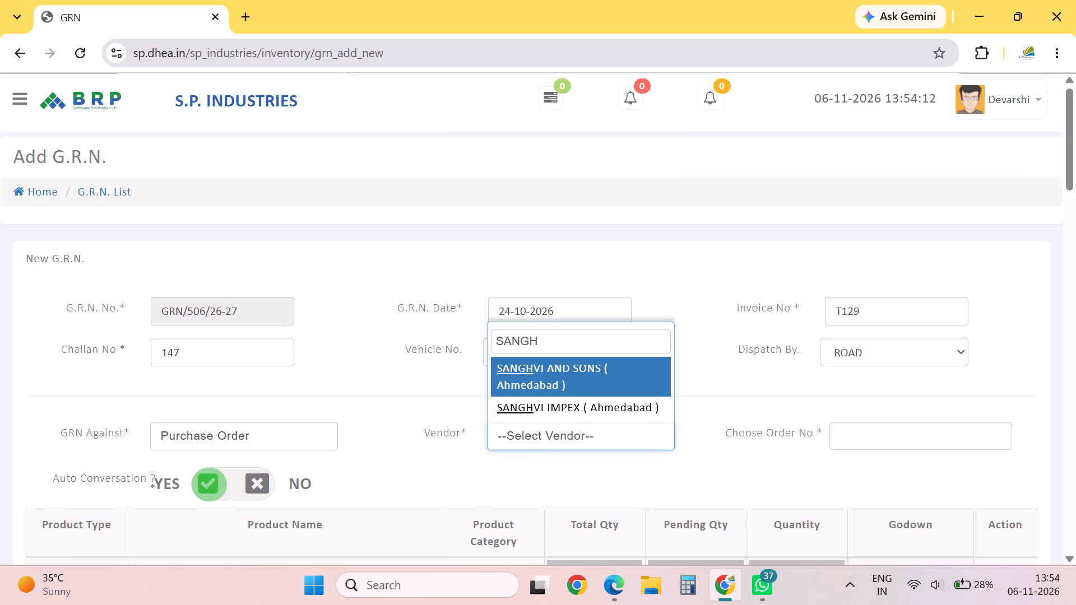
key(Return)
click(932, 443)
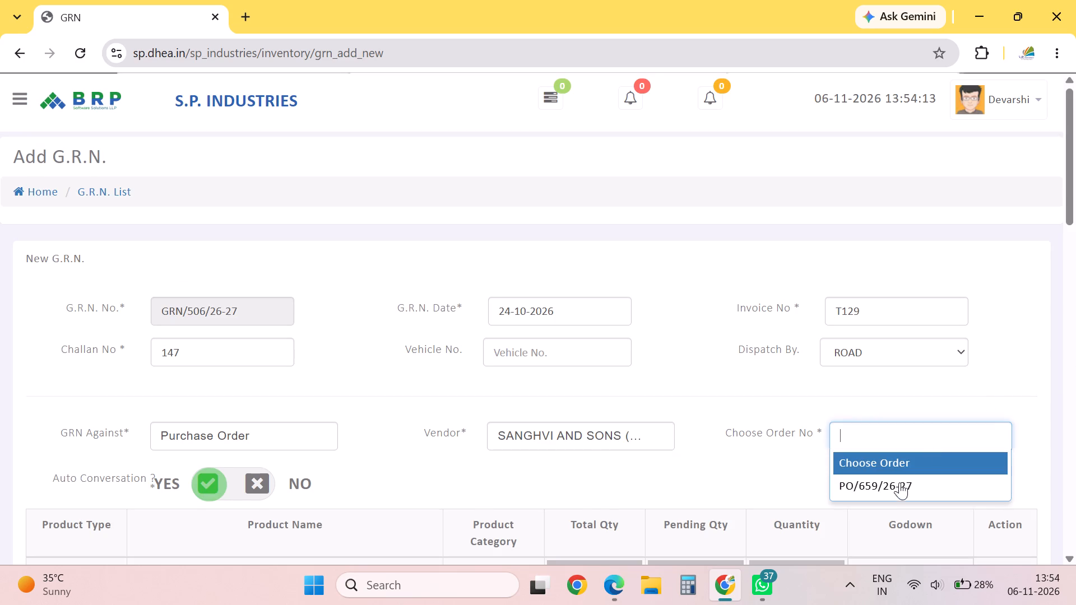
click(896, 485)
Enter a received quantity of 50 each for EX CIRCLIP, SS CH 4X10 and MS CIRCLIP A 20.
drag(1075, 184, 1075, 305)
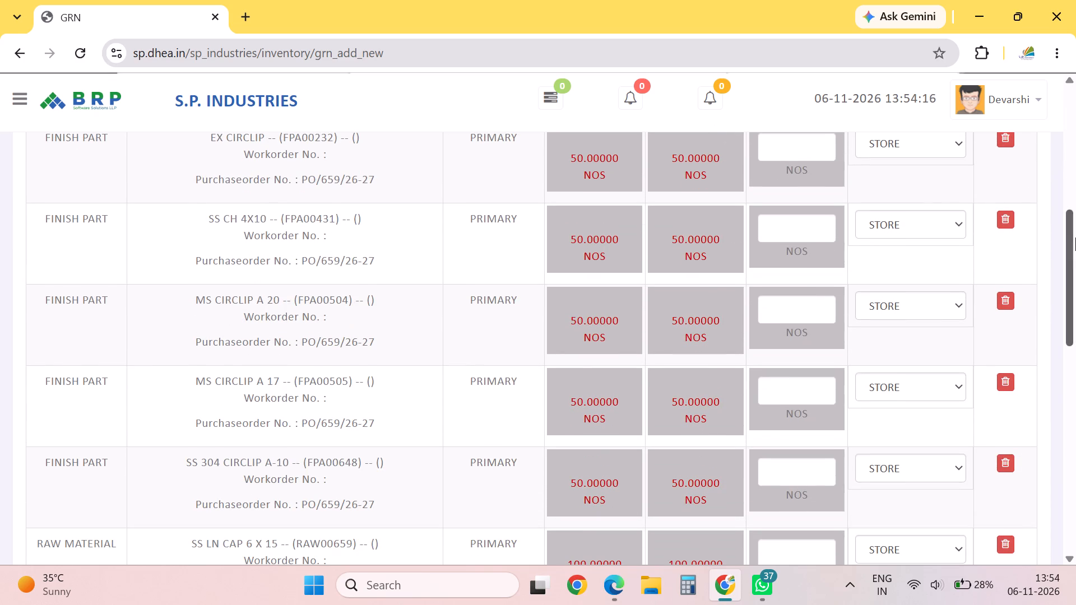
drag(1075, 258, 1068, 210)
click(836, 318)
key(5)
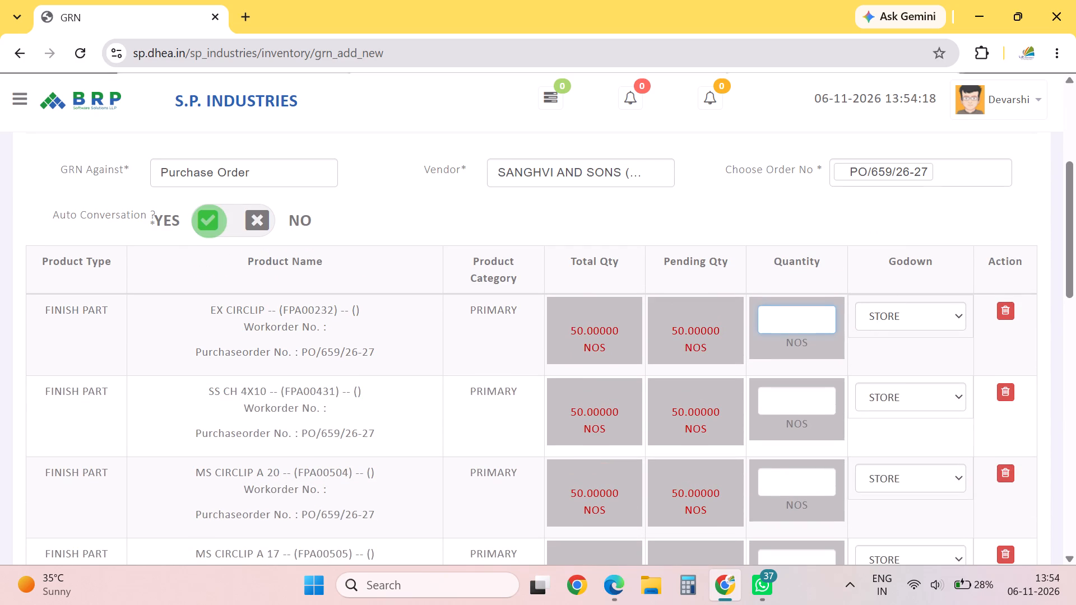
key(0)
click(790, 401)
key(5)
key(0)
click(810, 499)
key(5)
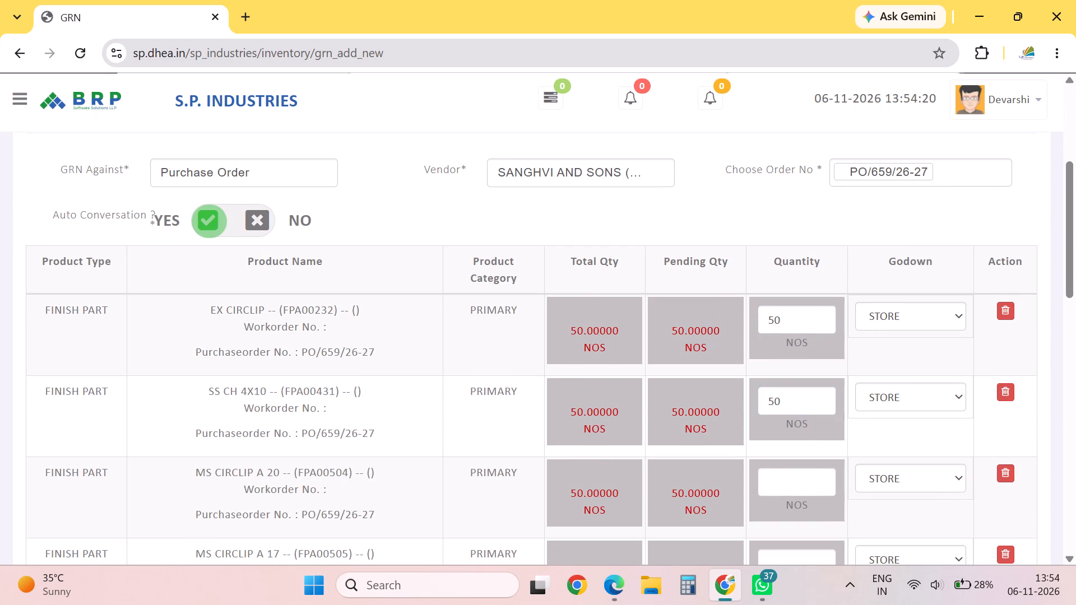
click(810, 490)
key(5)
key(0)
Enter received quantities of 50 for MS CIRCLIP A 17 and SS 304 CIRCLIP A-10, and 100 for the first SS LN CAP 6 X 15.
drag(1075, 263, 1075, 334)
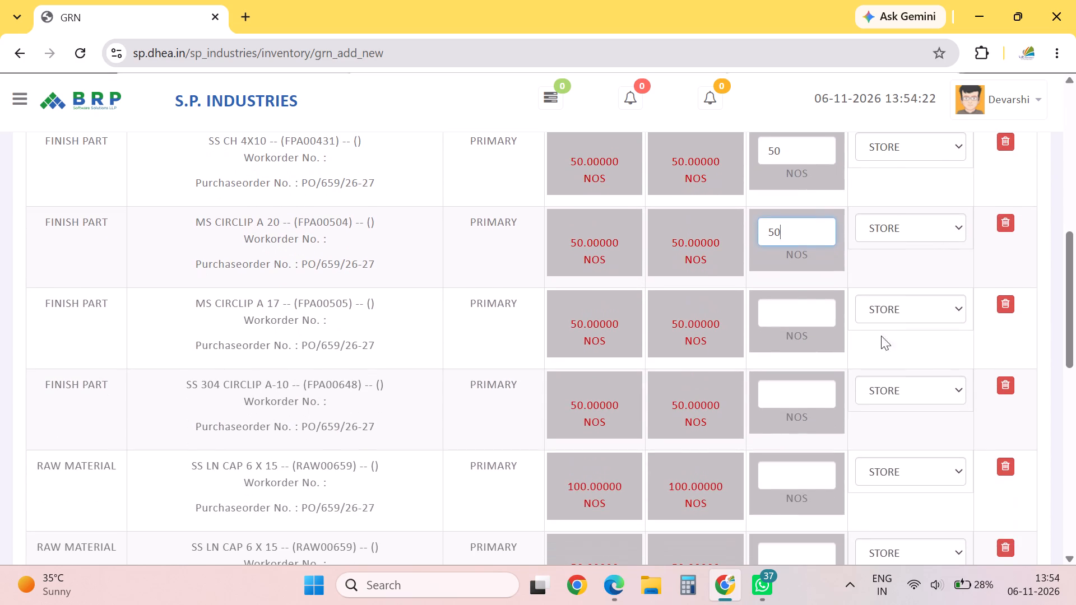
click(799, 308)
key(5)
key(0)
click(797, 393)
key(5)
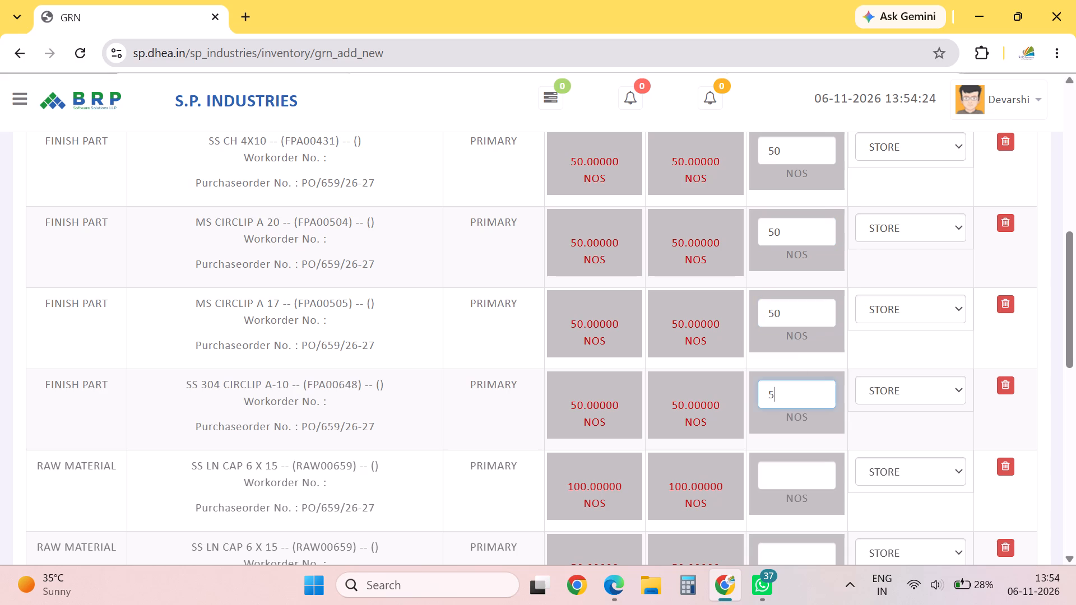
key(0)
click(799, 469)
text(10)
key(0)
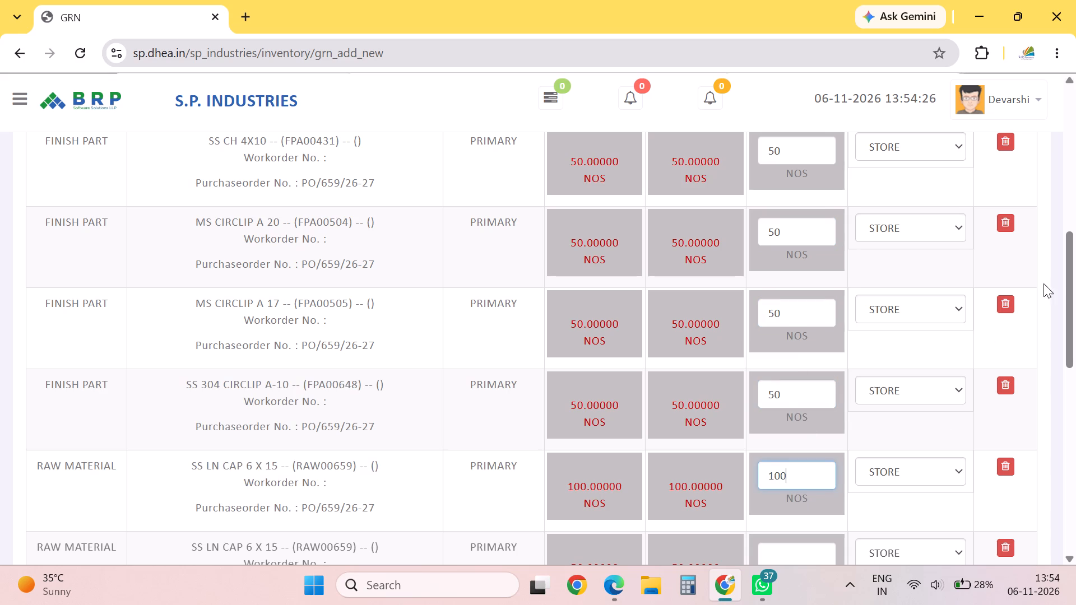
Enter a received quantity of 50 each for the second SS LN CAP 6 X 15, SS CH 4X15, SS CH 5X15 and SS CH 4X6.
drag(1075, 285, 1068, 367)
click(800, 267)
key(5)
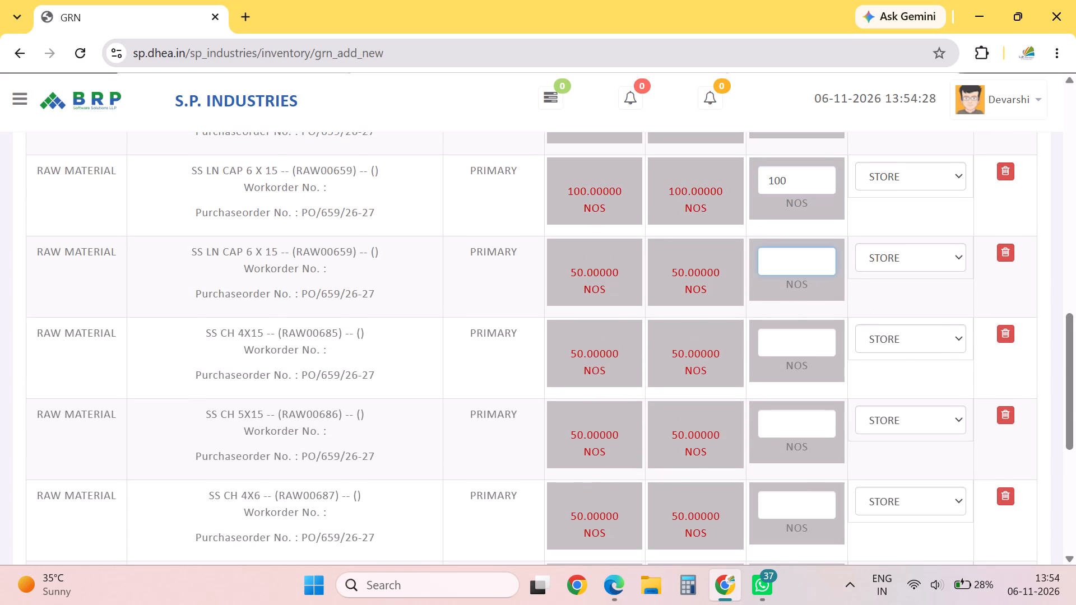
key(0)
click(795, 348)
key(5)
key(0)
click(818, 424)
key(5)
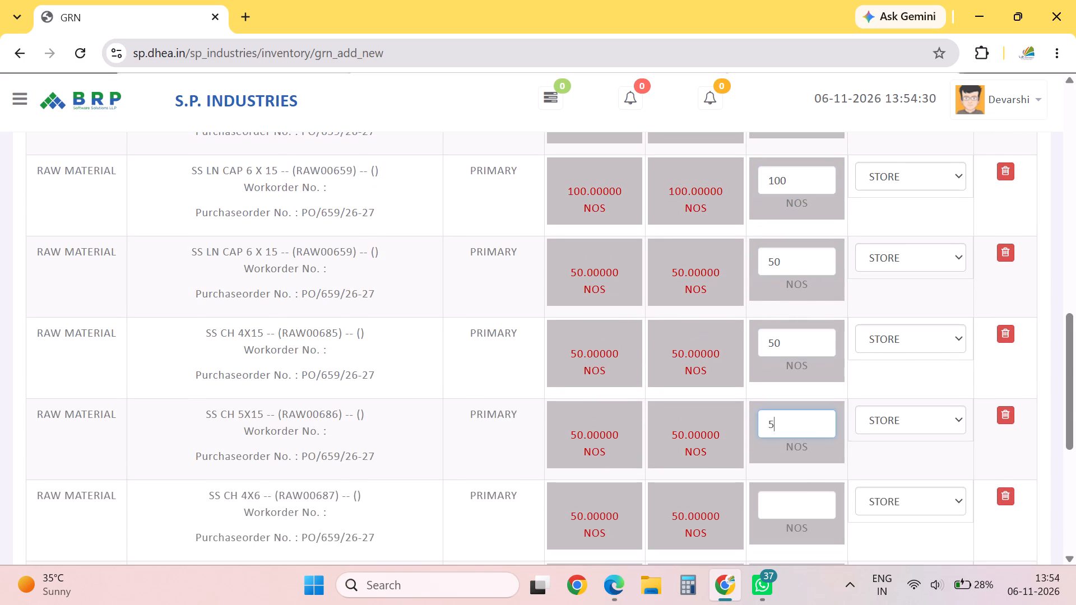
key(0)
click(804, 501)
key(5)
key(0)
Enter received quantities of 50 for SS CH 5X10 and 100 for SS LN CAP 5 X 15.
drag(1075, 385, 1075, 454)
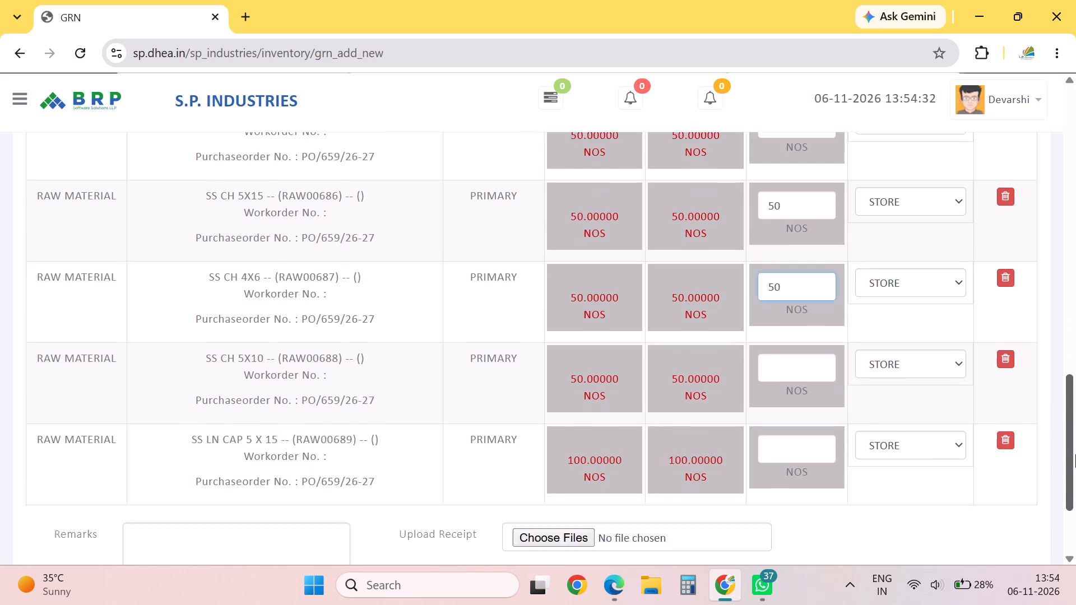
drag(1075, 454, 1073, 462)
click(789, 307)
key(5)
key(0)
click(804, 402)
text(10)
key(0)
Check the G.R.N. header details and submit the G.R.N. for SANGHVI AND SONS.
drag(1075, 426, 1075, 99)
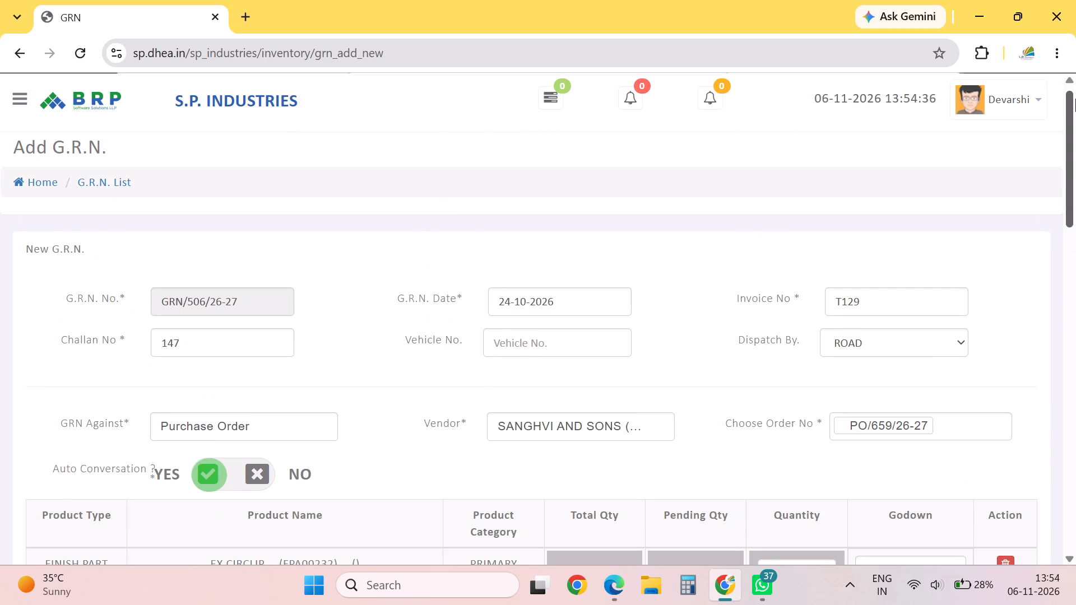
drag(1075, 99, 1075, 128)
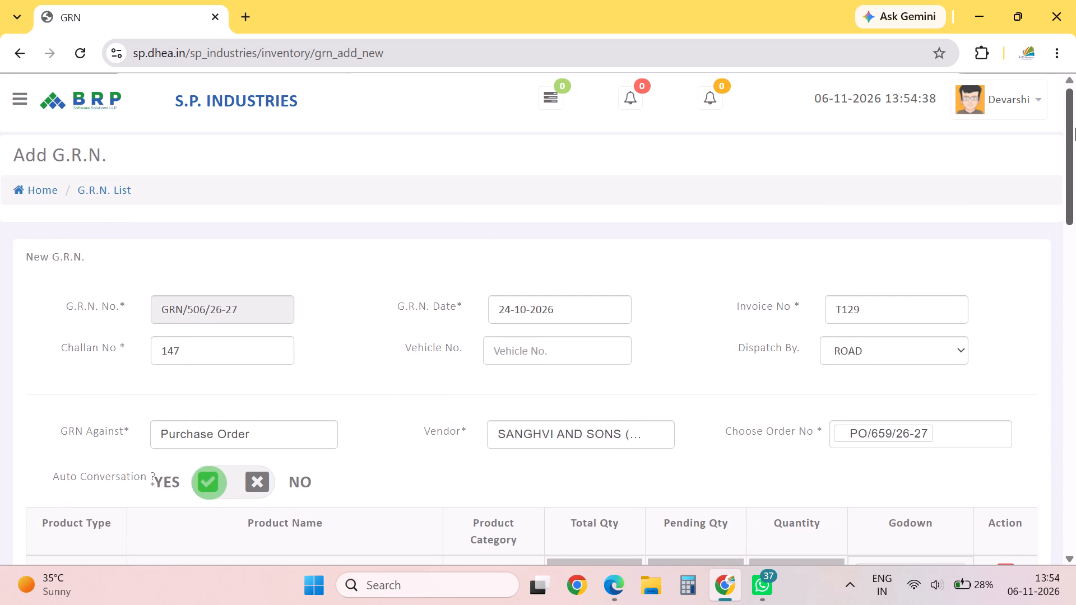
drag(1075, 128, 1047, 604)
click(372, 461)
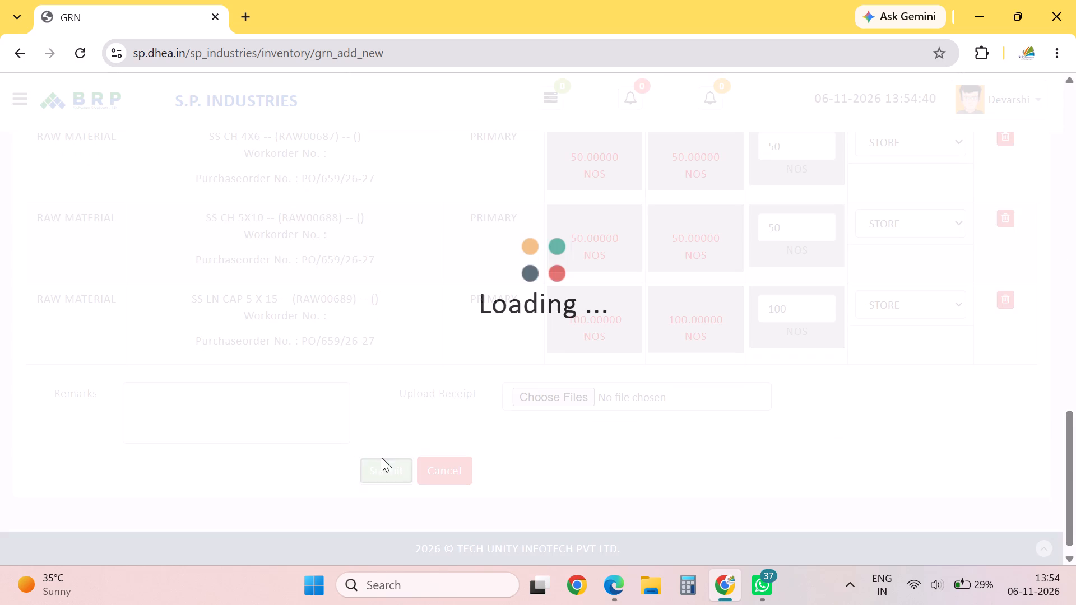
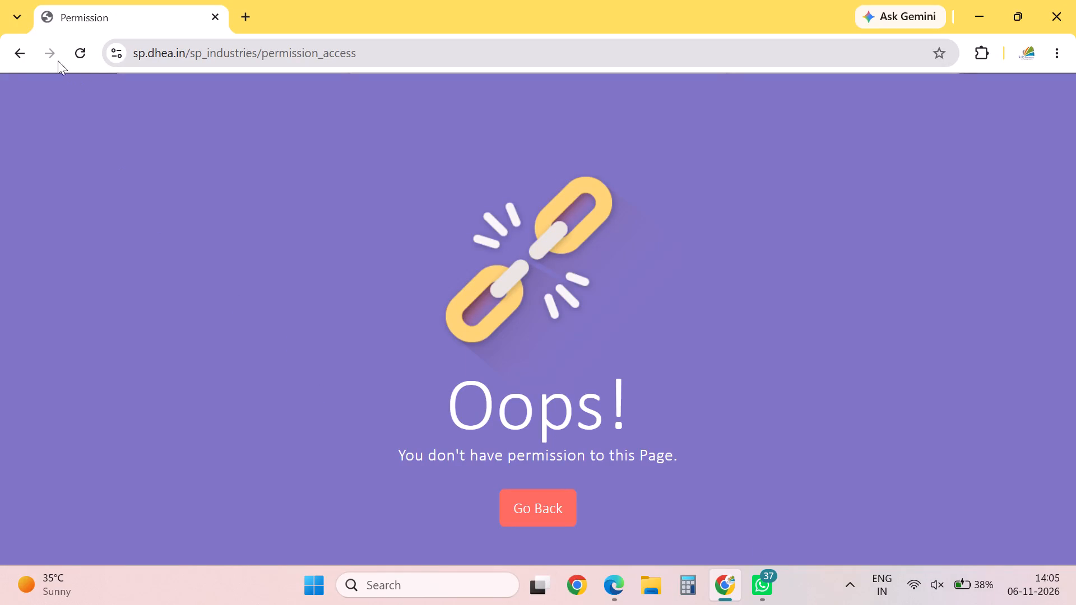
Leave the permission error page and open the Purchase Order List.
click(25, 48)
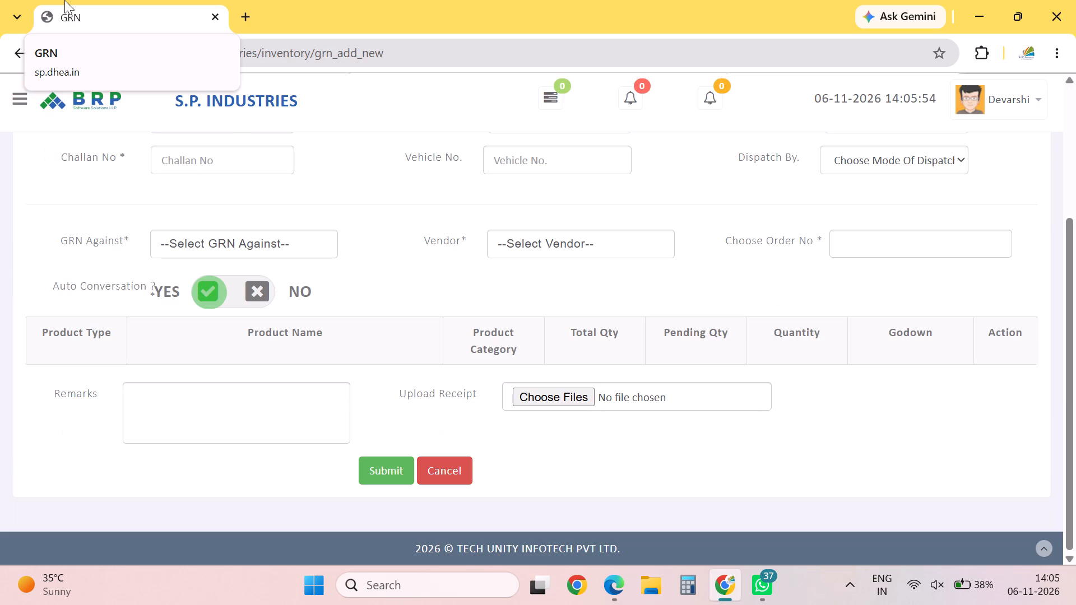
click(24, 49)
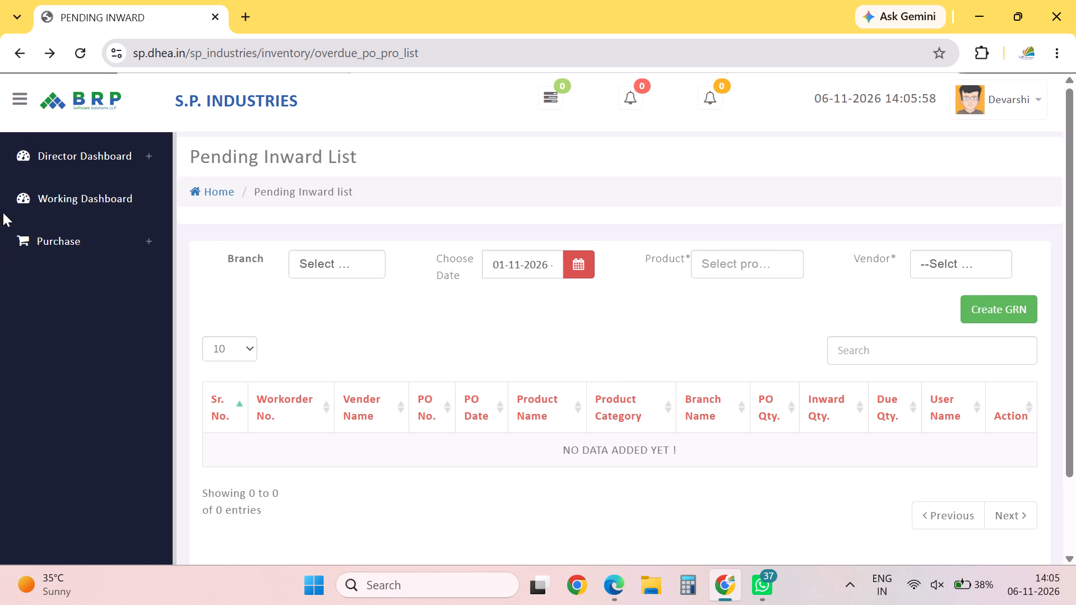
click(39, 238)
click(73, 366)
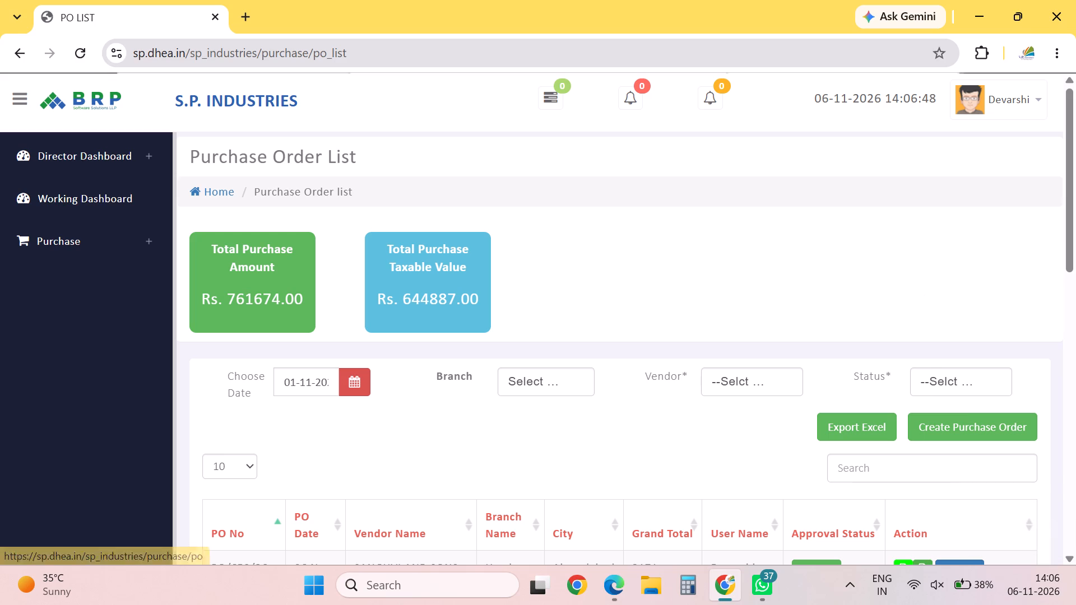
Start a new purchase order from the Purchase Order List.
drag(1075, 217, 1073, 260)
click(93, 239)
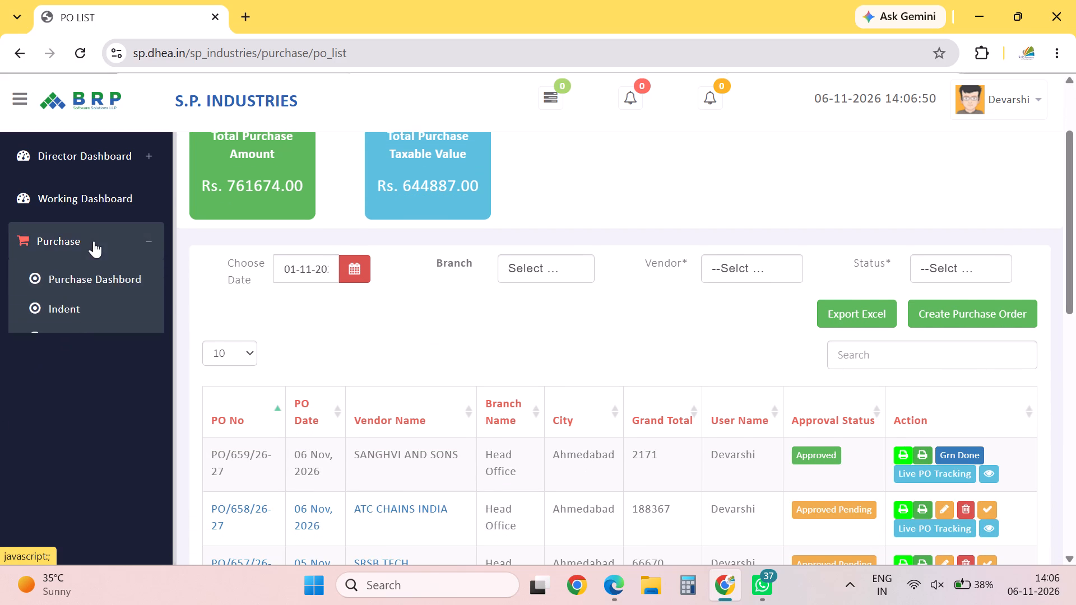
click(70, 312)
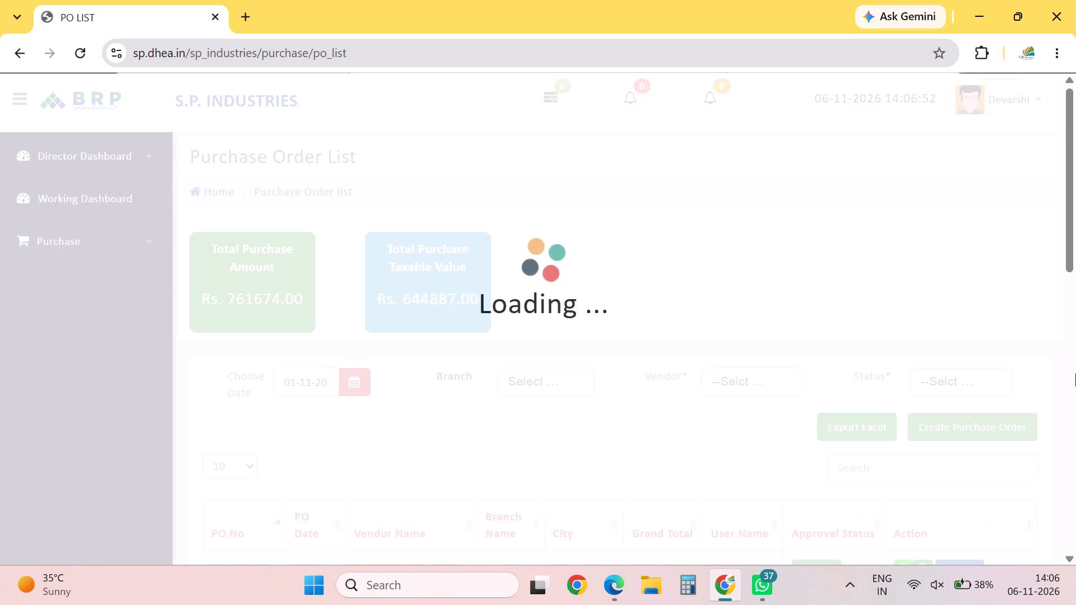
drag(1075, 280, 1075, 333)
drag(1075, 338, 1075, 207)
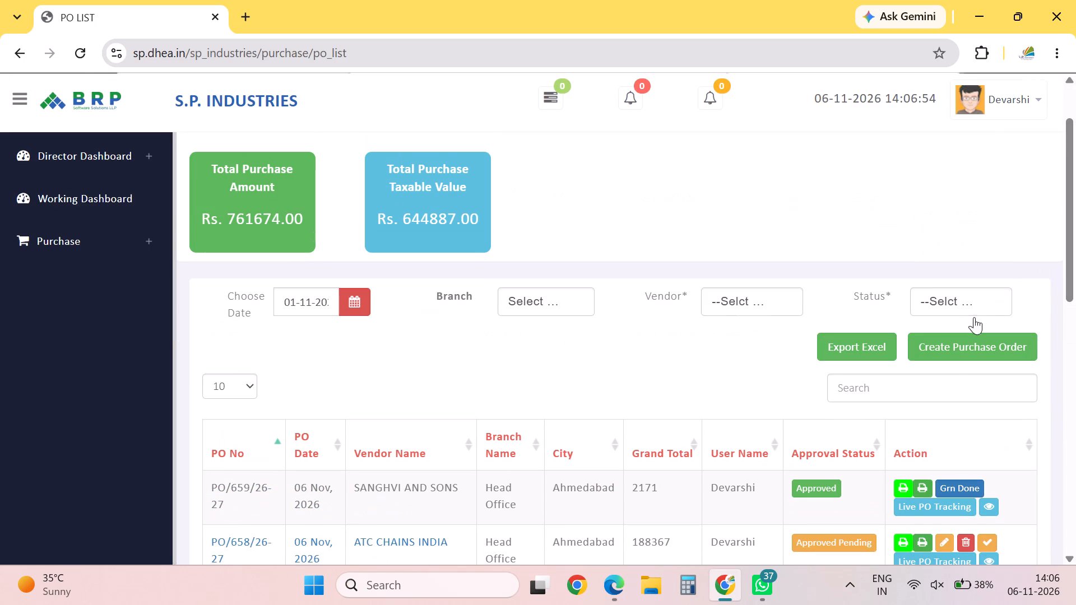
click(956, 351)
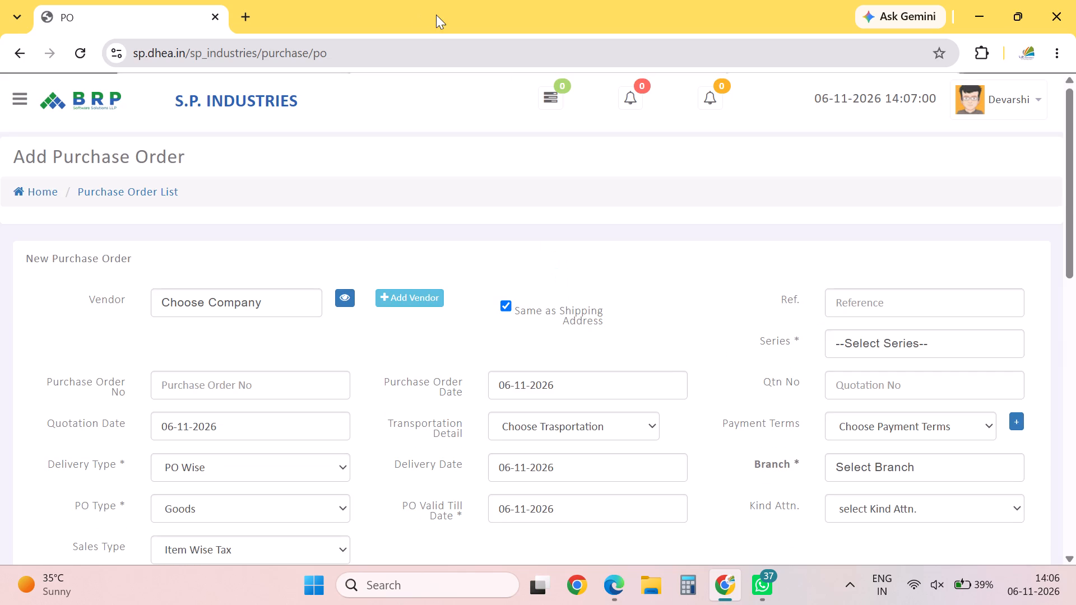
Set the new order's vendor to SANGHVI AND SONS, the series to PO and the branch to Head Office.
click(206, 314)
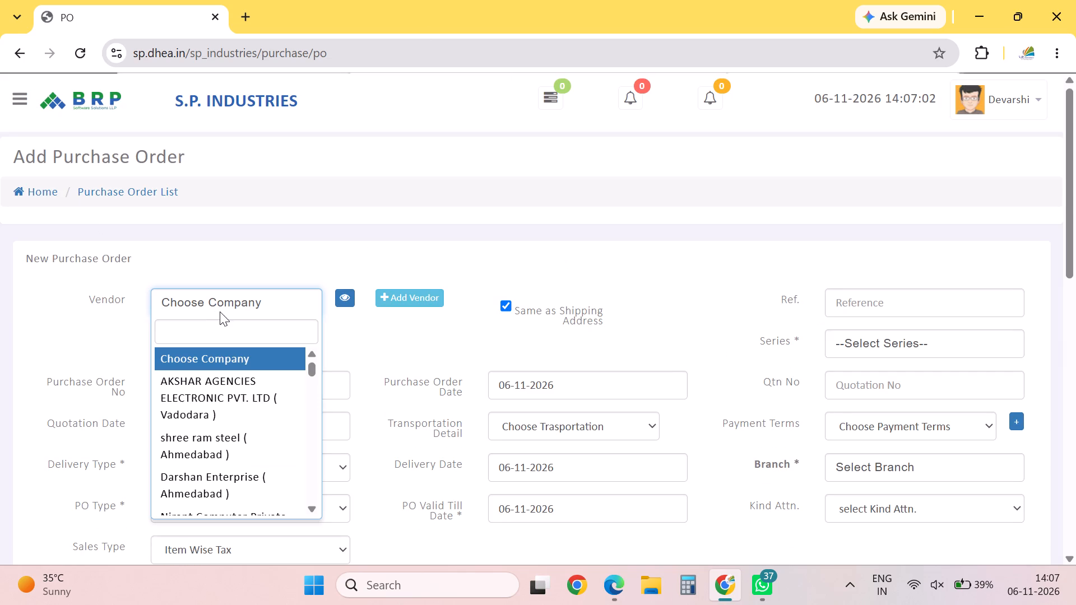
text(SANGV)
key(BackSpace)
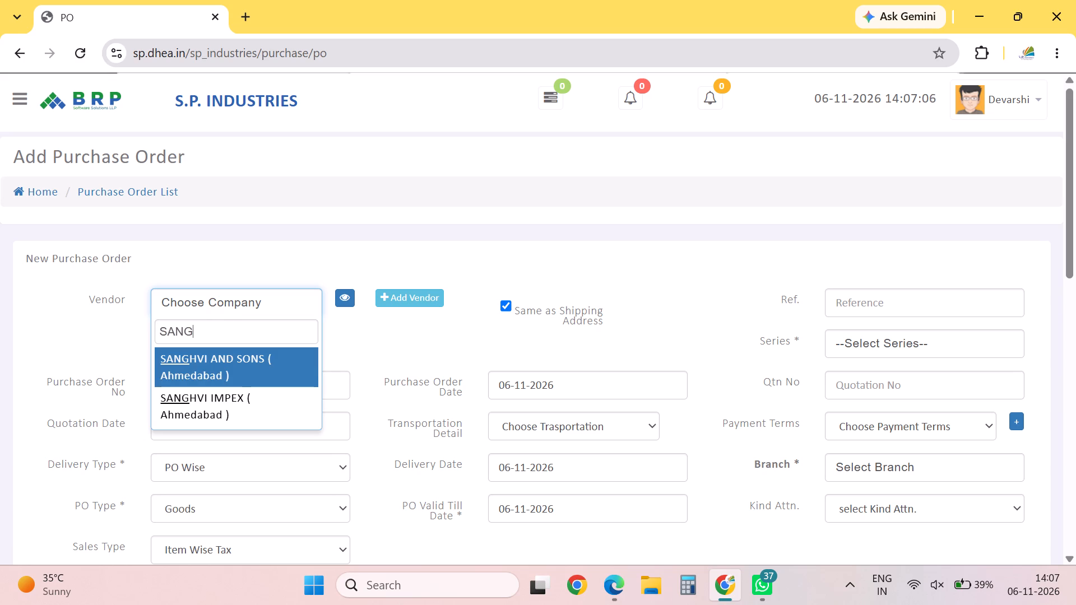
key(Return)
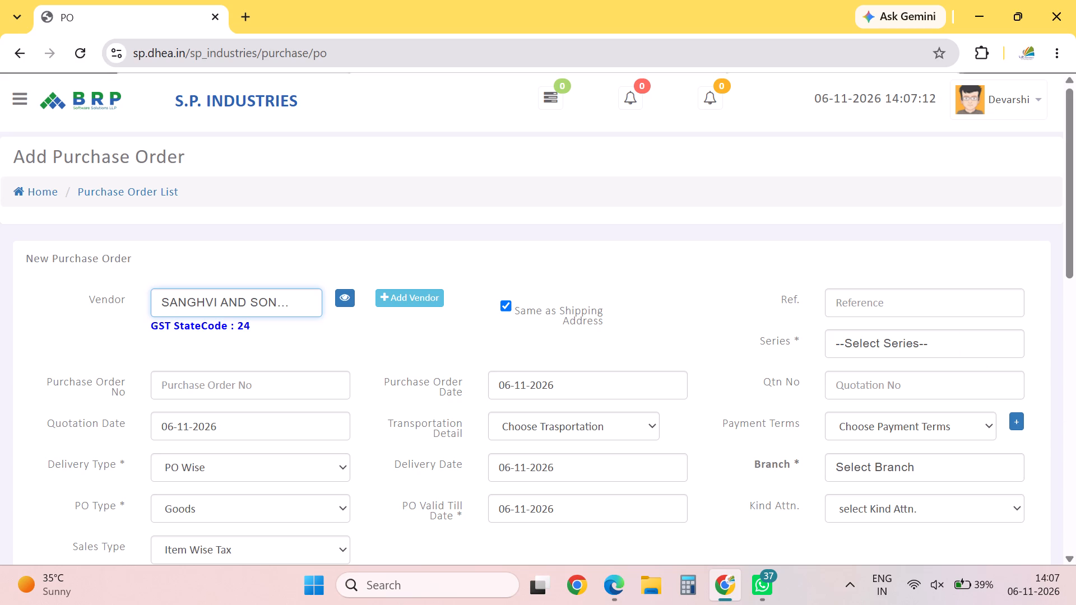
drag(904, 308, 904, 316)
click(911, 350)
drag(909, 409, 909, 418)
drag(897, 469, 897, 475)
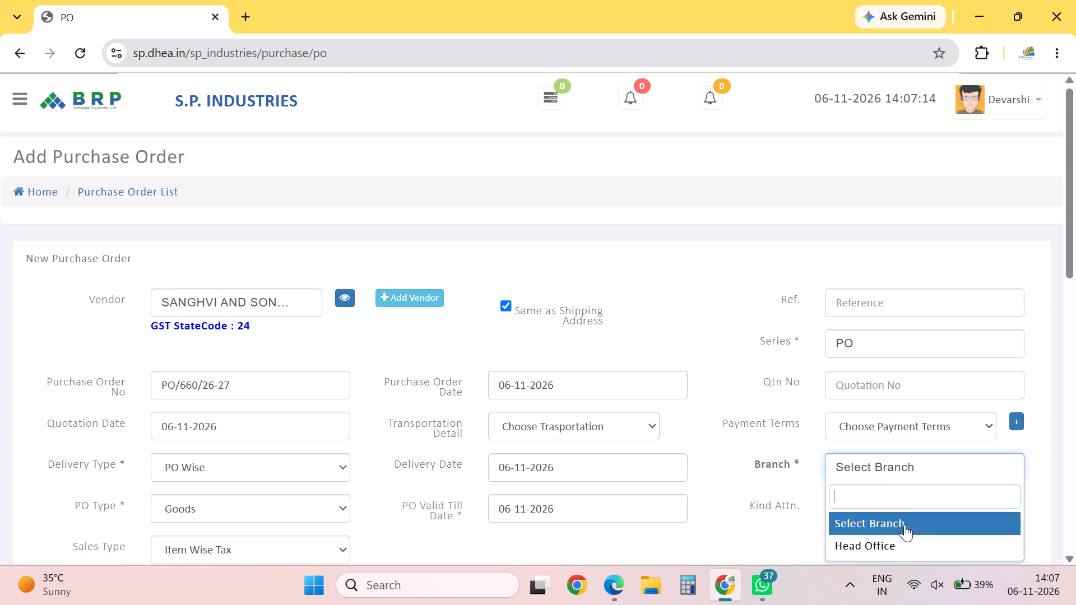
click(901, 544)
Search the products for WELDIN and select SUPERON SS 308L WELDING ROD 2.50 × 350 as the order item.
drag(1066, 260, 1060, 402)
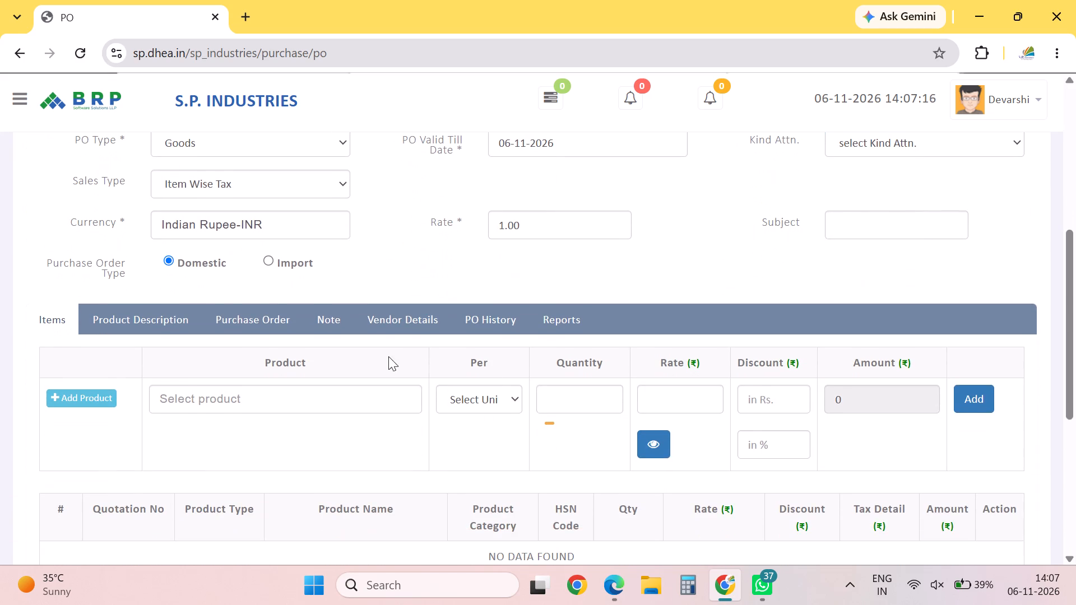
click(332, 406)
text(SS WELD)
key(BackSpace)
key(BackSpace)
key(BackSpace)
key(BackSpace)
key(BackSpace)
key(BackSpace)
key(BackSpace)
key(BackSpace)
key(BackSpace)
key(BackSpace)
key(BackSpace)
key(BackSpace)
key(BackSpace)
key(BackSpace)
key(BackSpace)
text(WELDIN)
key(Down)
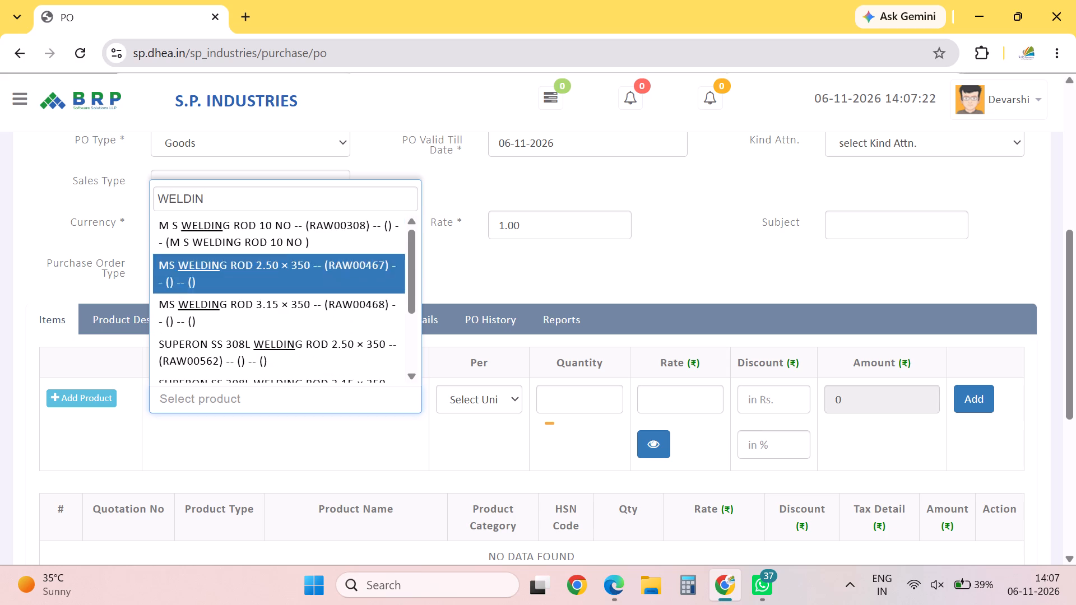
key(Down)
key(Down)
key(Up)
key(Down)
key(Down)
key(Up)
key(Down)
key(Up)
key(Down)
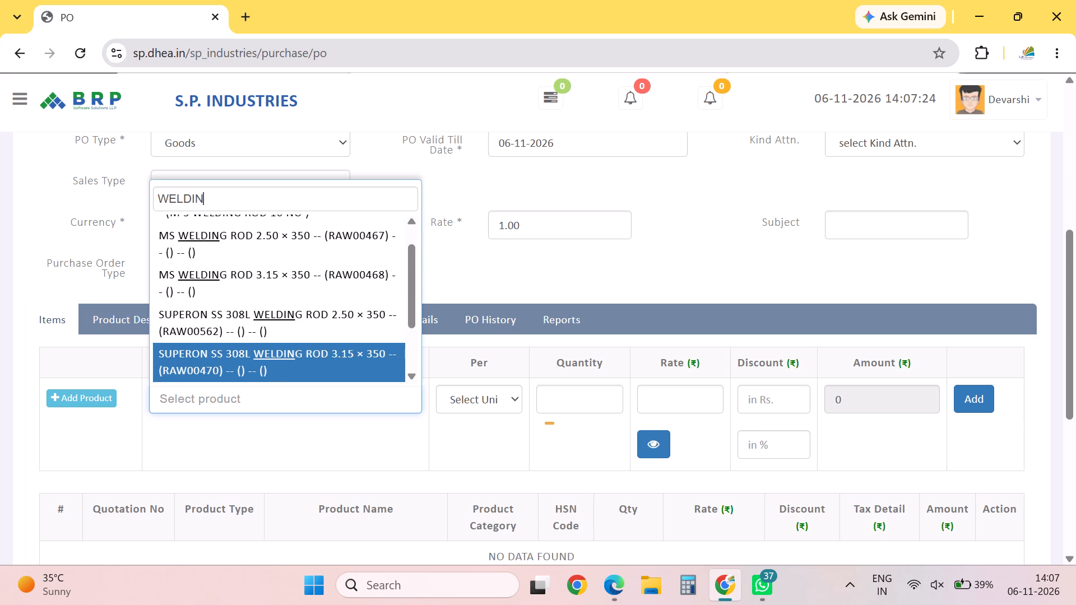
key(Down)
key(Up)
key(Up)
key(Down)
key(Up)
key(Down)
key(Down)
key(Up)
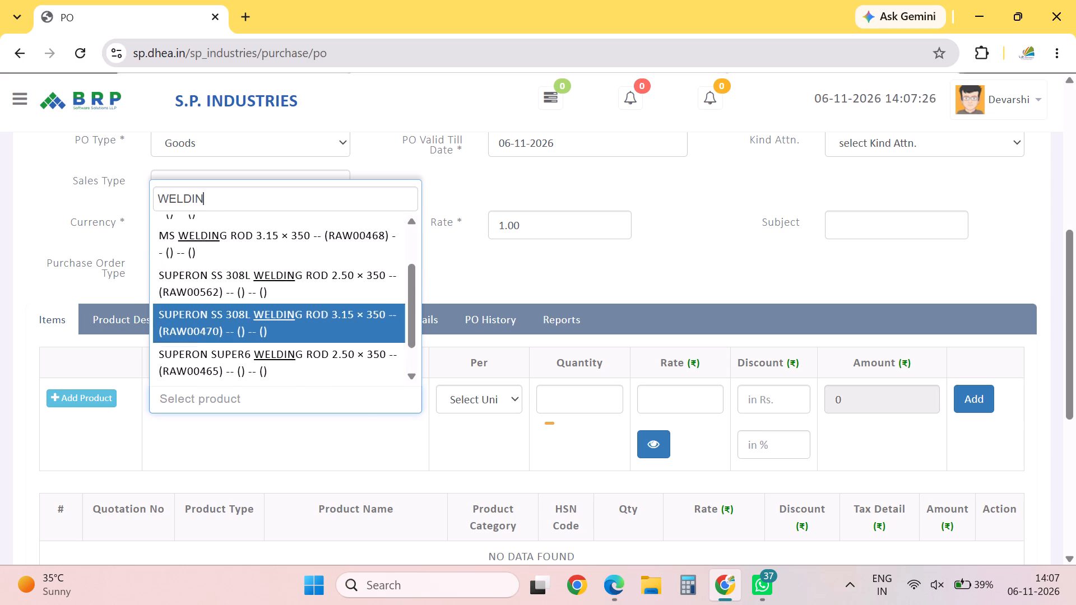
key(Up)
key(Down)
key(Up)
key(Down)
key(Up)
key(Down)
key(Up)
key(Down)
key(Up)
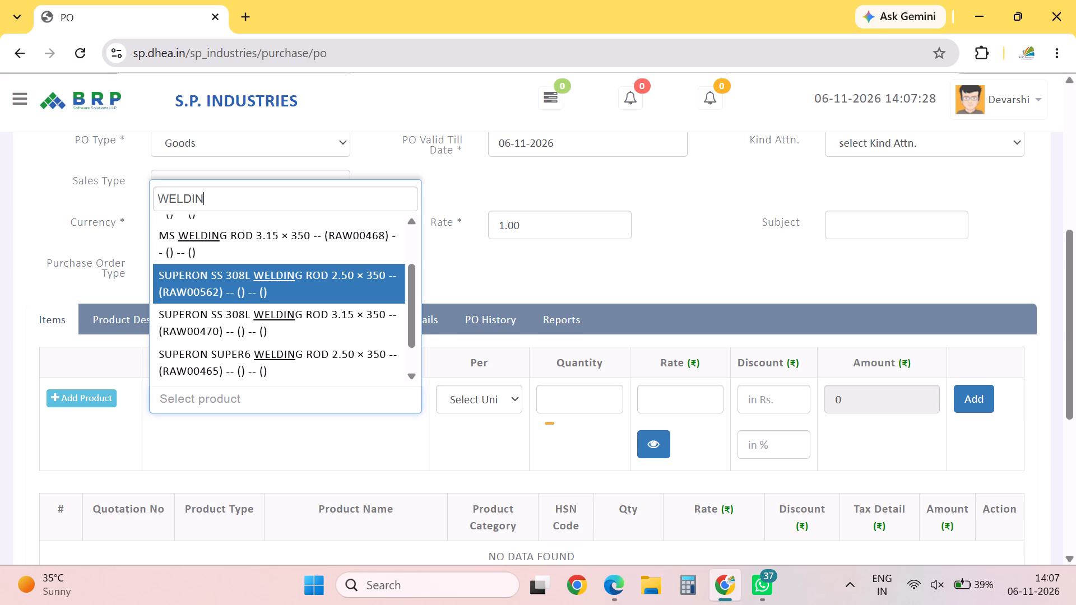
key(Return)
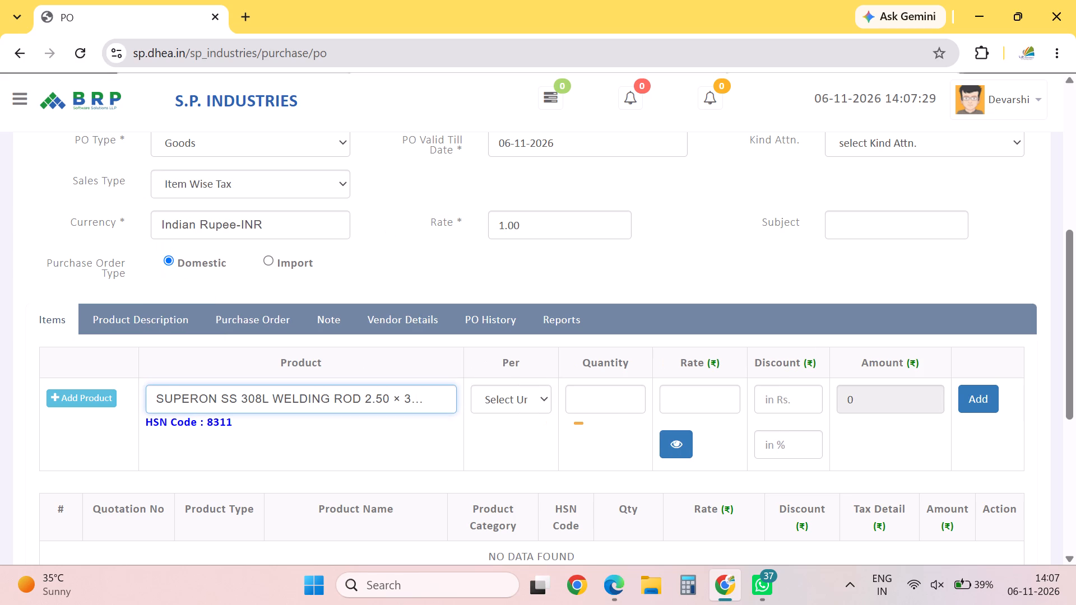
Set the welding rod's quantity to 6 and rate to 750, and add it to the order.
click(613, 408)
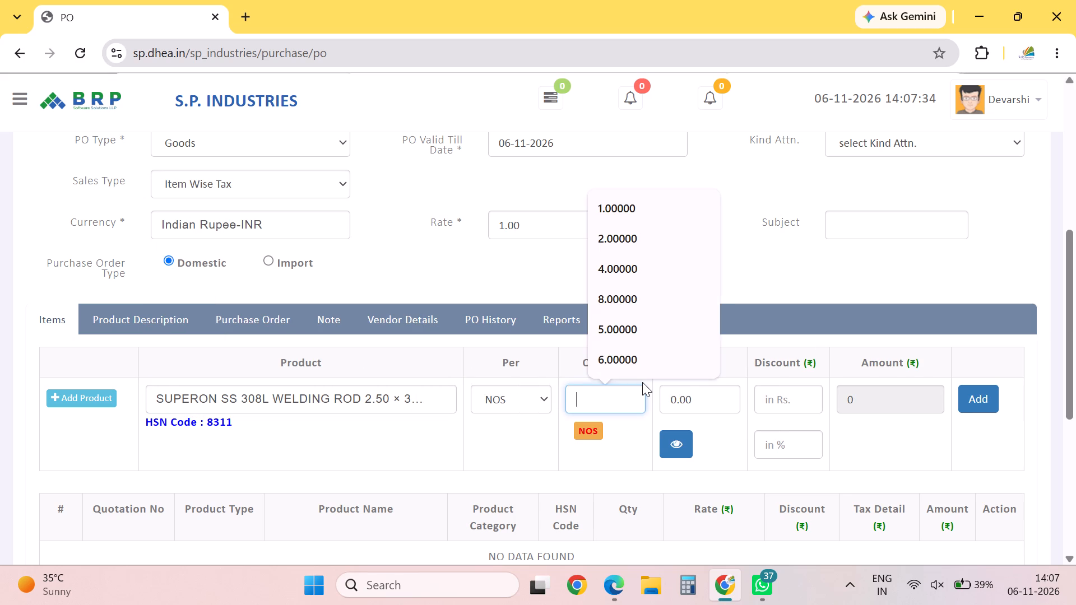
key(6)
key(Tab)
text(750)
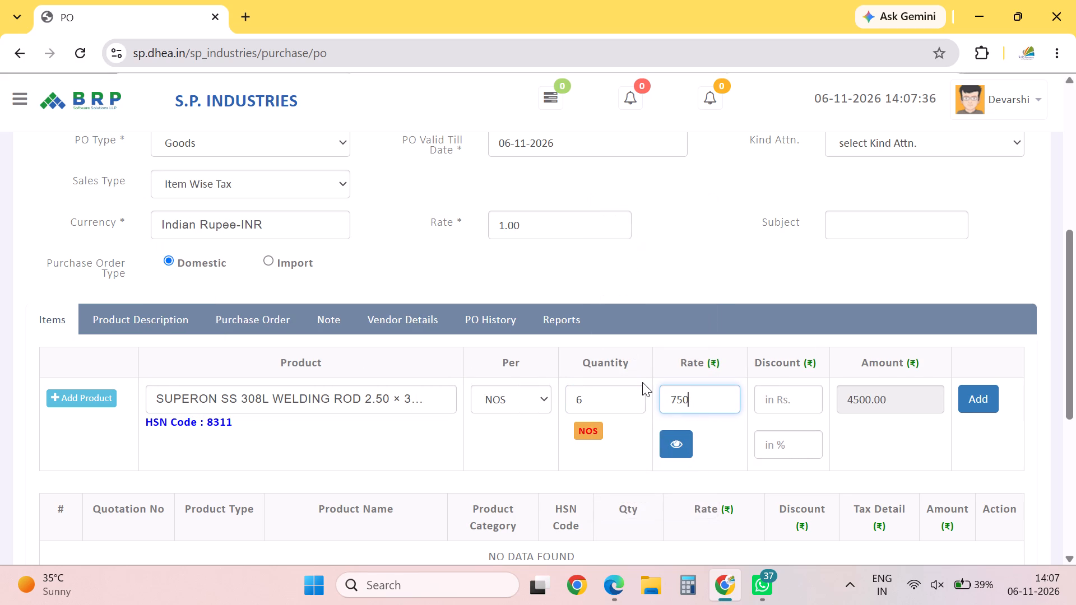
click(987, 395)
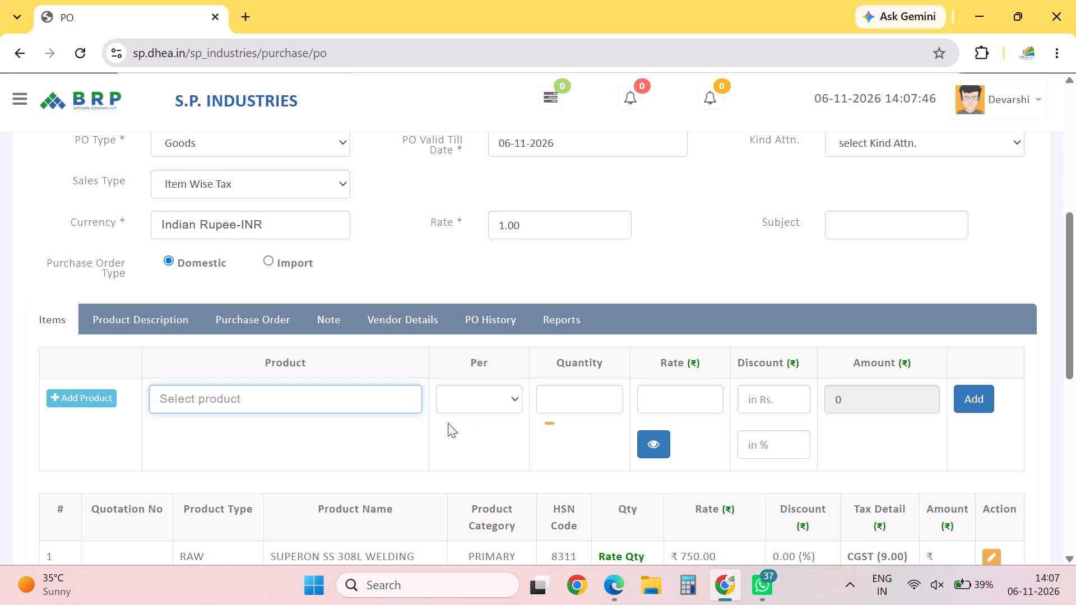
Add HSS STRAIGHT DRILL 10.2 MM to the order with quantity 1, rate 953 and a 50% discount.
click(350, 365)
click(358, 403)
text(10.2)
key(Return)
click(572, 400)
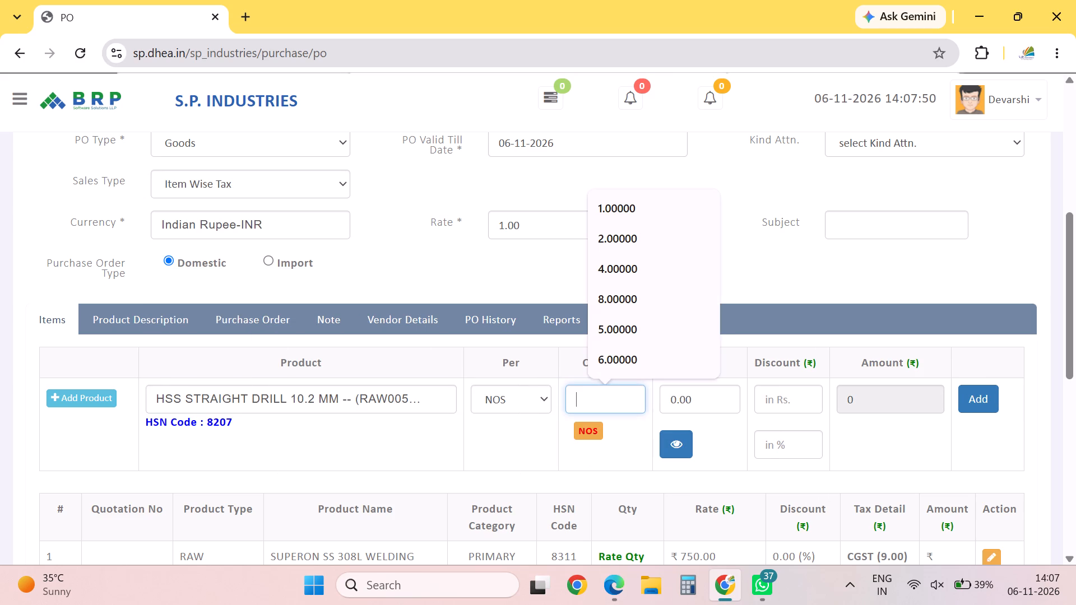
key(1)
key(Tab)
text(953)
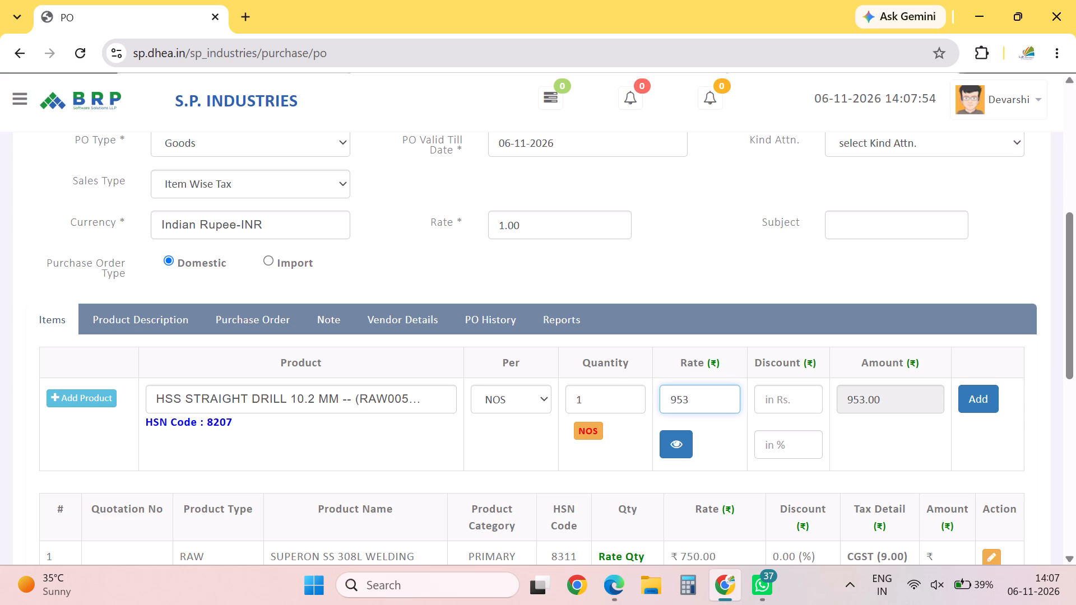
key(Tab)
key(Tab)
key(Tab)
text(50)
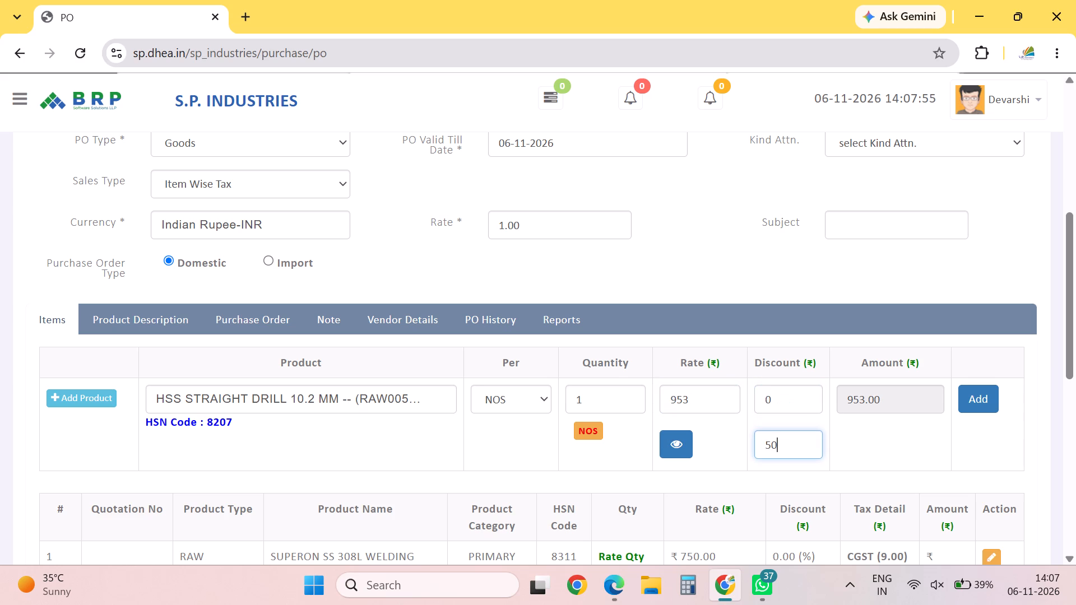
click(982, 407)
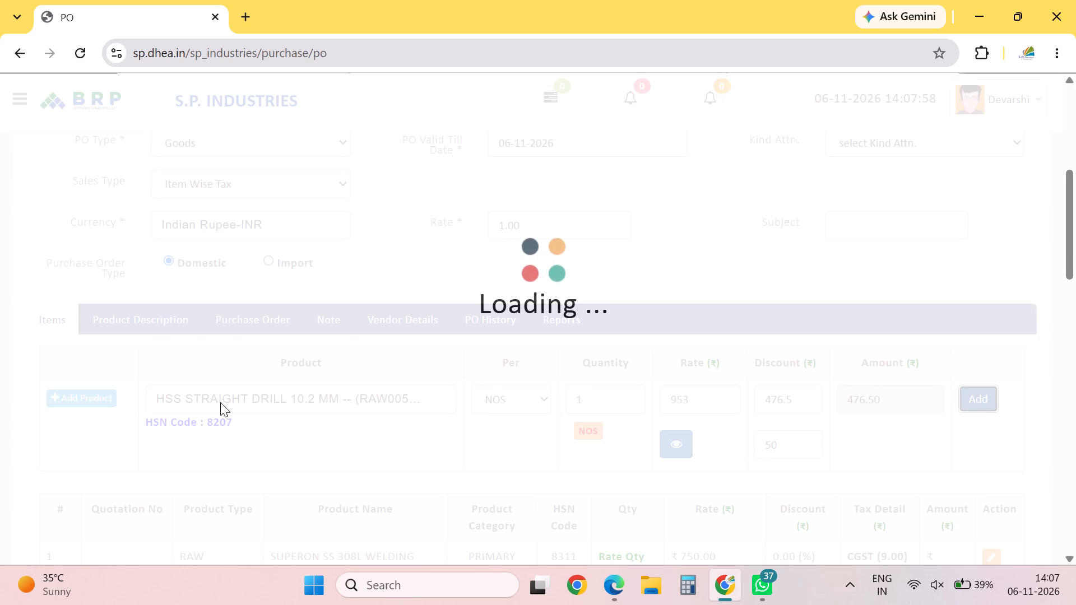
Search the products for FLAP and select FLAP WHEEL 150 X 50 120 GRIT NORTON as the item.
click(220, 402)
click(220, 401)
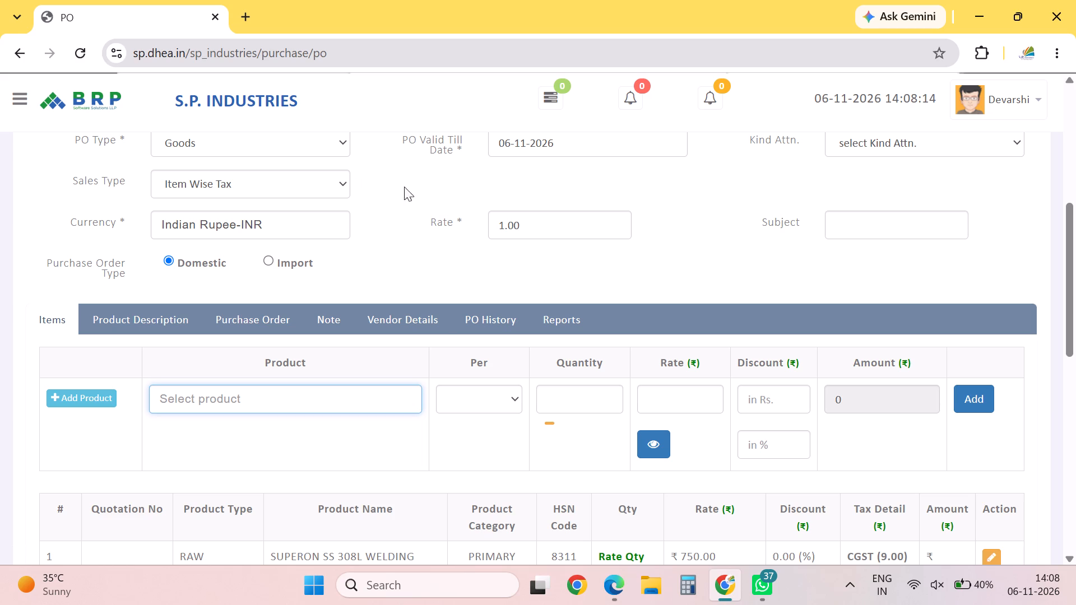
click(222, 388)
text(FLAP)
key(Down)
key(Up)
key(Down)
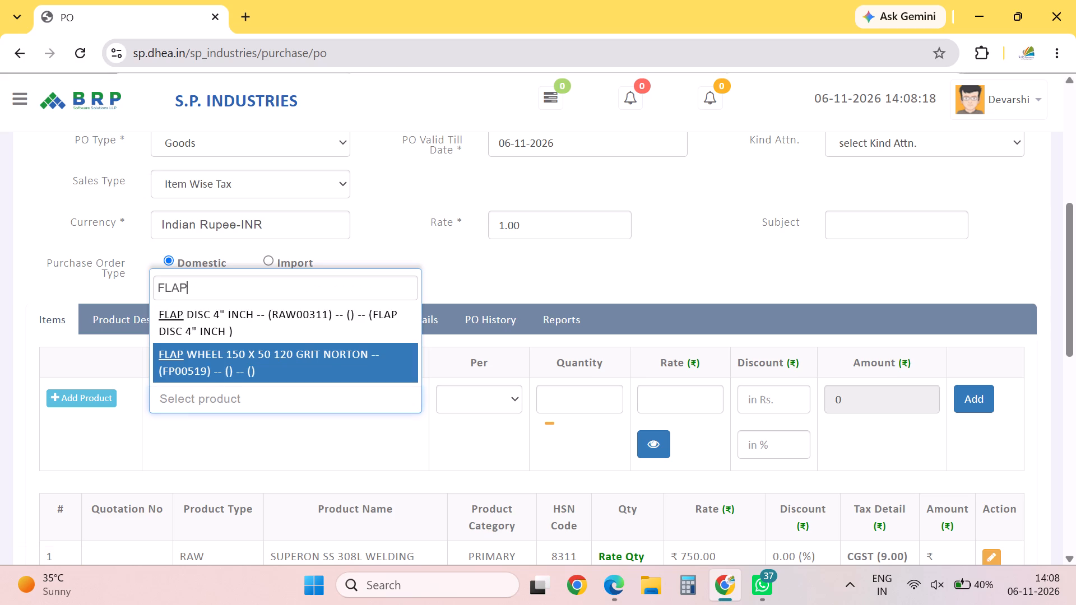
key(Up)
key(Down)
key(Up)
key(Down)
key(Up)
key(Down)
key(Return)
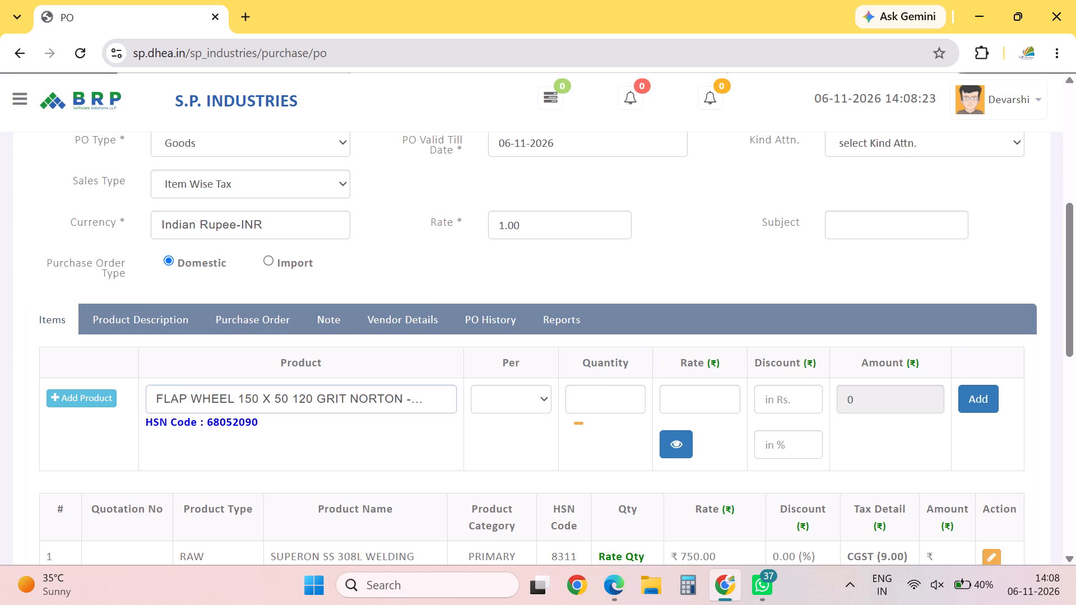
Search the product list for BUFFIN, and clear the search.
click(275, 397)
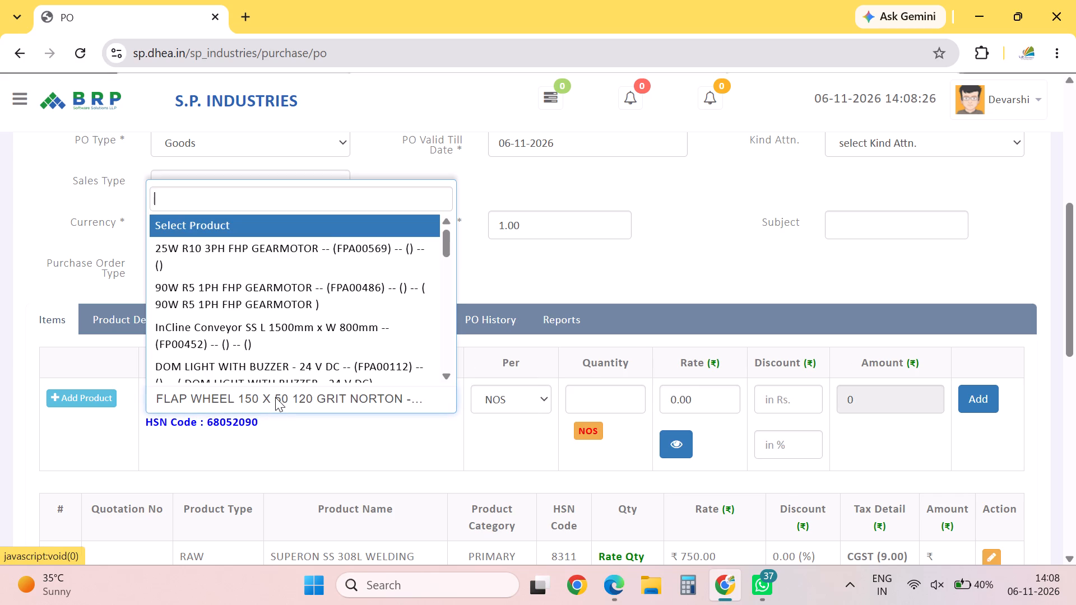
text(BF)
key(BackSpace)
text(UFFIN)
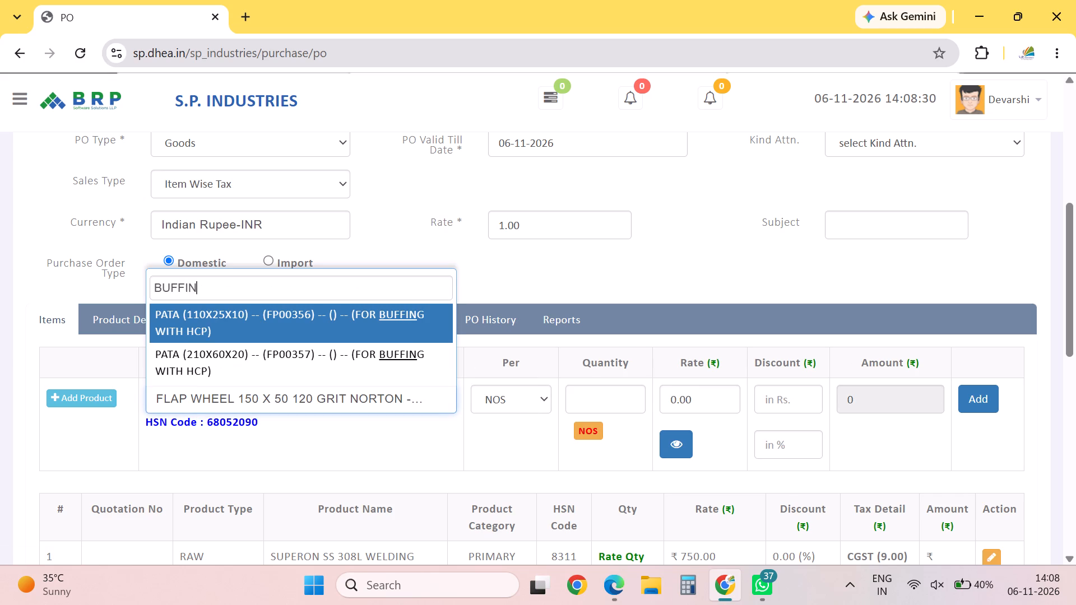
key(BackSpace)
key(BackSpace)
key(BackSpace)
key(BackSpace)
key(BackSpace)
key(BackSpace)
key(BackSpace)
key(BackSpace)
key(BackSpace)
key(BackSpace)
key(BackSpace)
key(BackSpace)
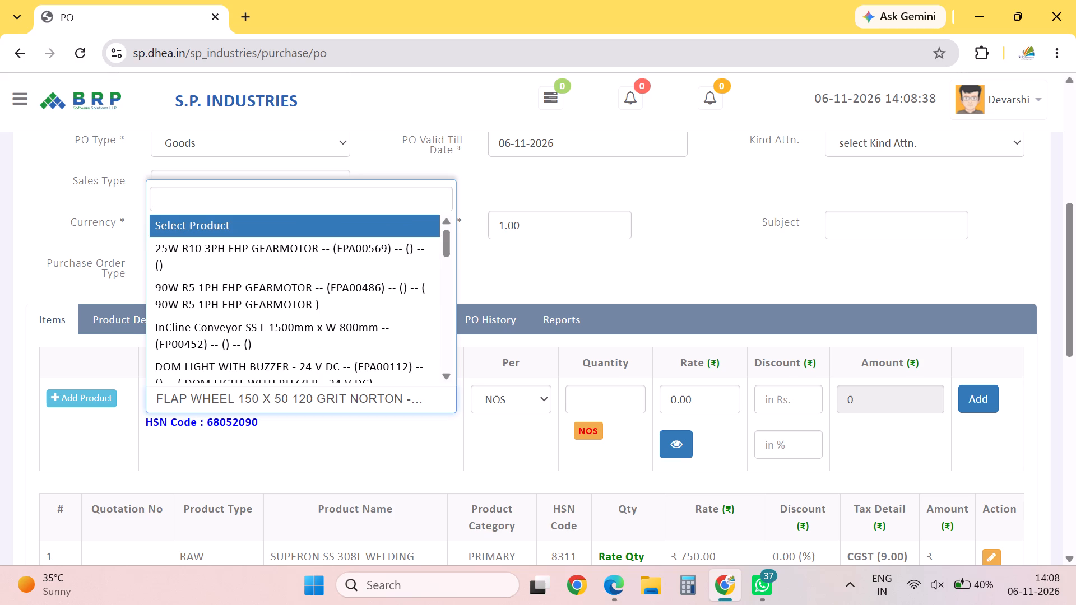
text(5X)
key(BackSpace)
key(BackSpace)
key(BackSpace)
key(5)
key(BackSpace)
Search the product list for 6X1, look through the matching products, and clear the search.
text(6X1)
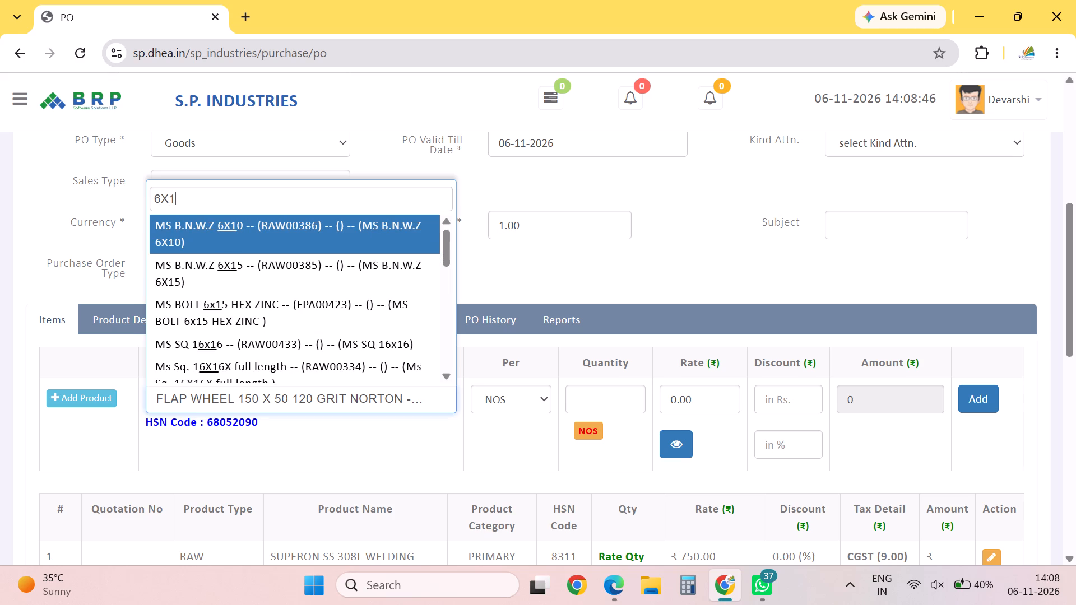
key(Down)
key(Down)
key(Down)
key(Down)
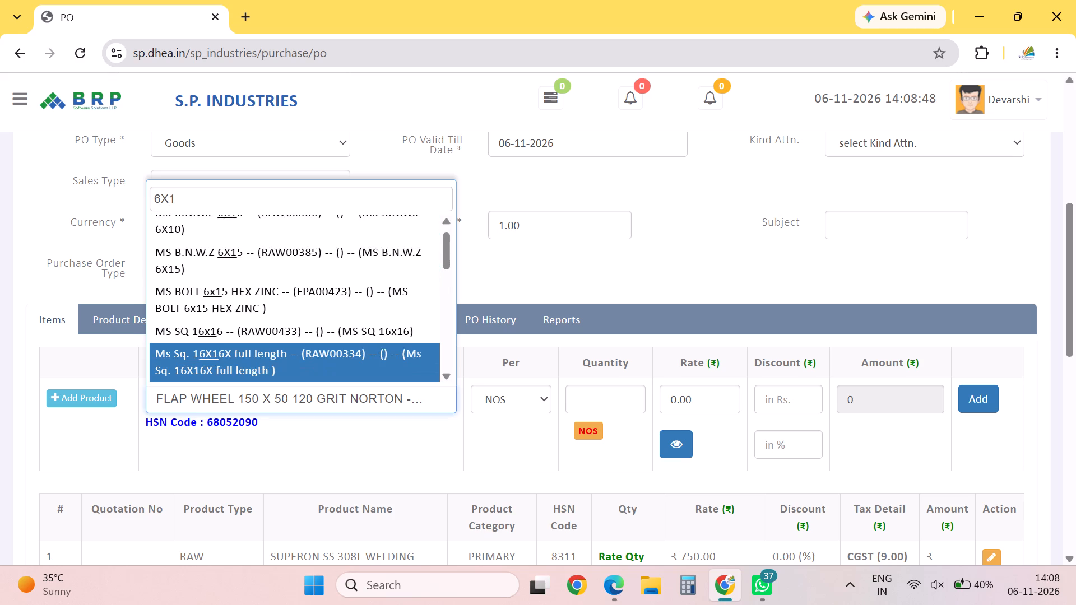
key(Down)
key(Down)
key(Down)
key(Up)
key(Down)
key(Up)
key(Down)
key(Down)
key(Down)
key(Down)
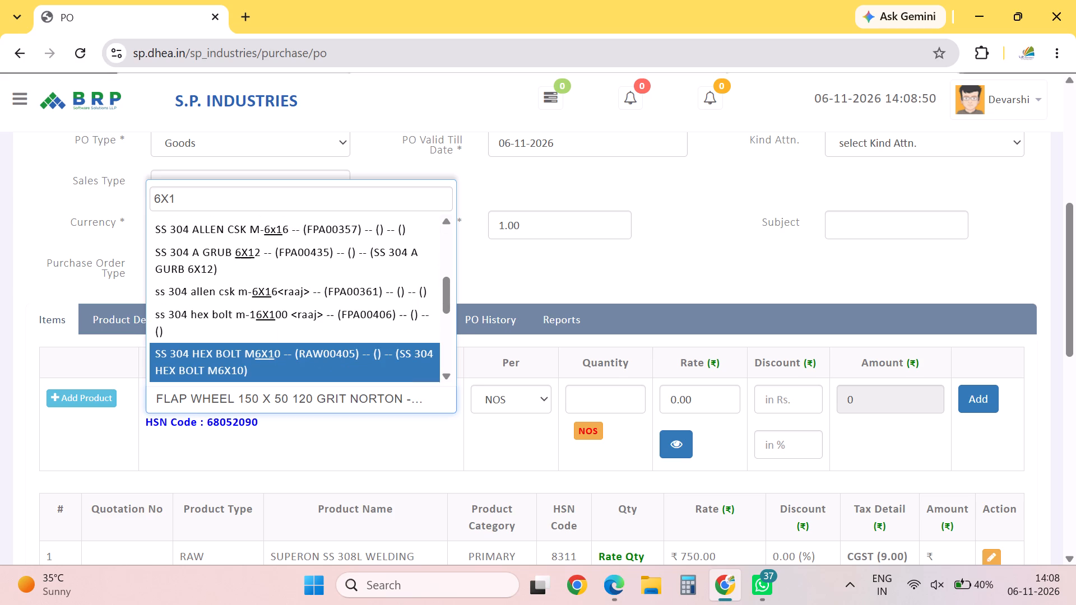
key(Up)
key(Down)
key(Down)
key(Down)
key(Down)
key(Down)
key(Down)
key(Down)
key(Down)
key(Down)
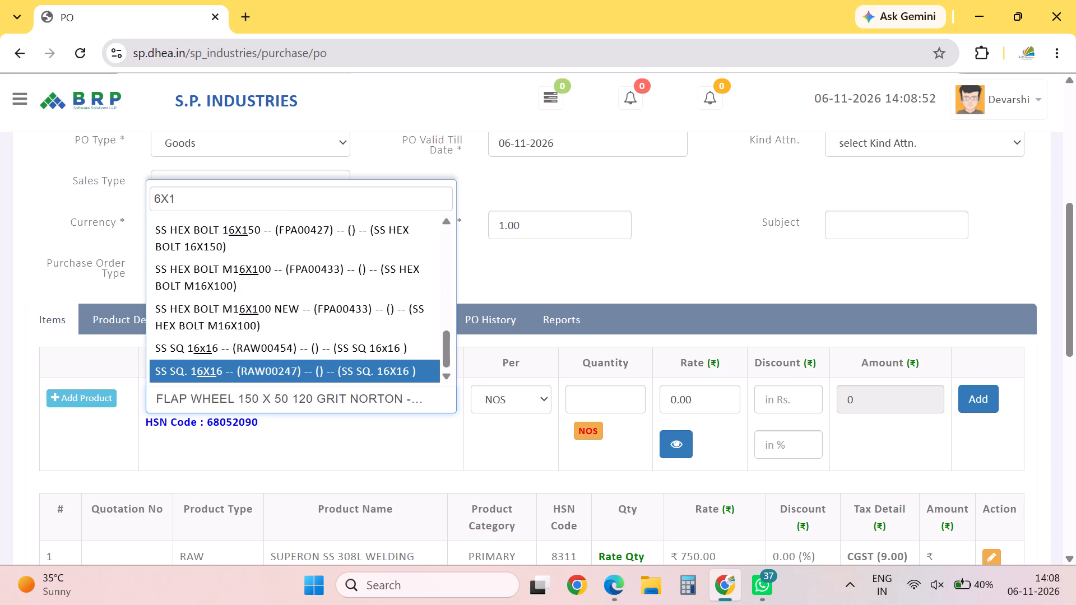
key(Down)
key(Down)
key(BackSpace)
key(BackSpace)
key(BackSpace)
key(BackSpace)
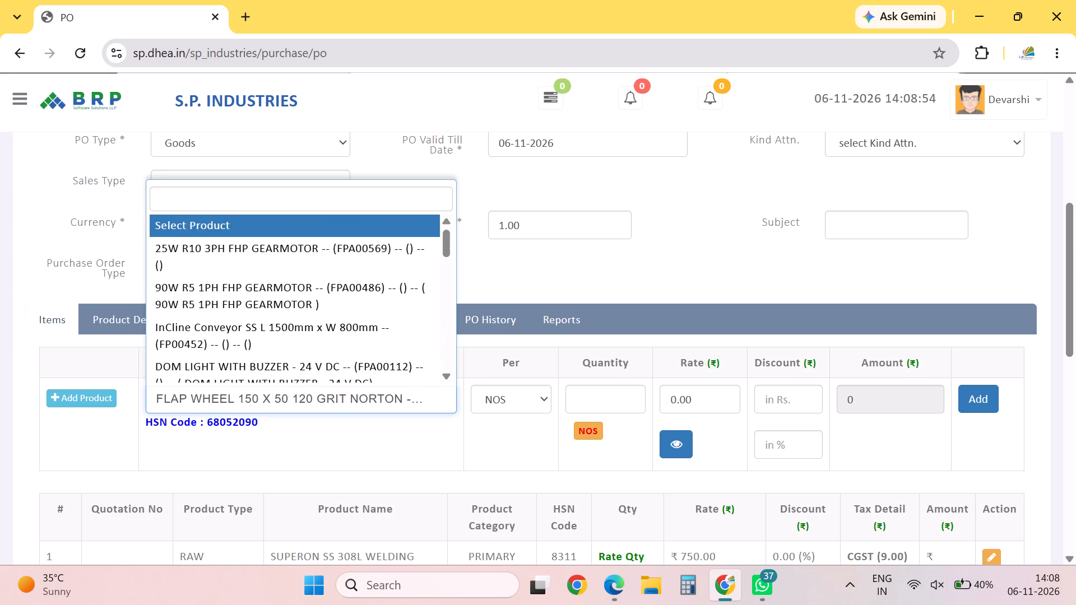
Search the product list for 6 X 1 and look through the matching products down to the last entries.
text(6 1)
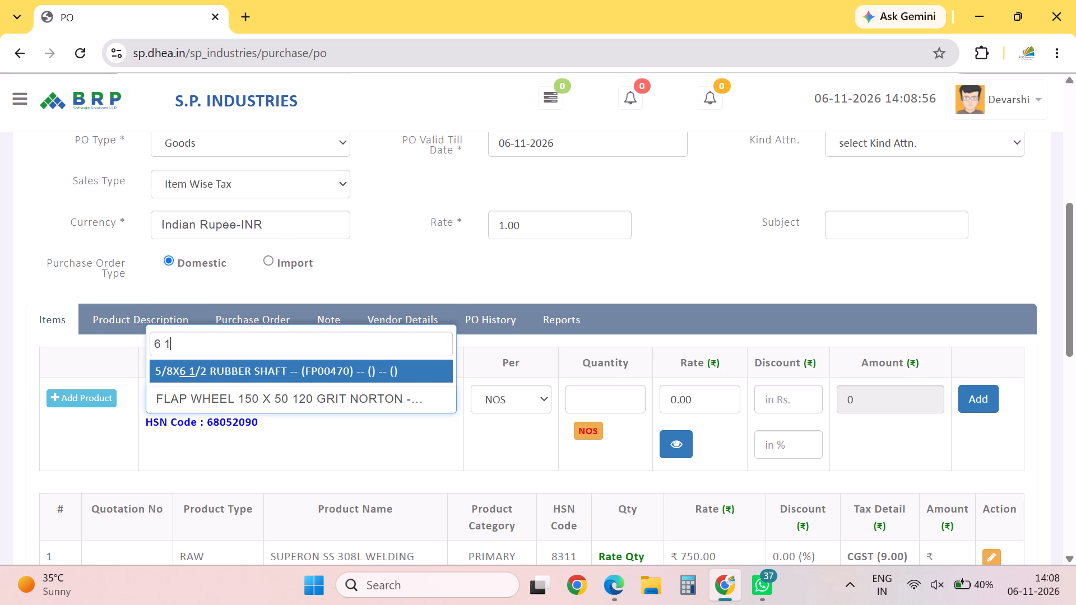
key(BackSpace)
text(X 1)
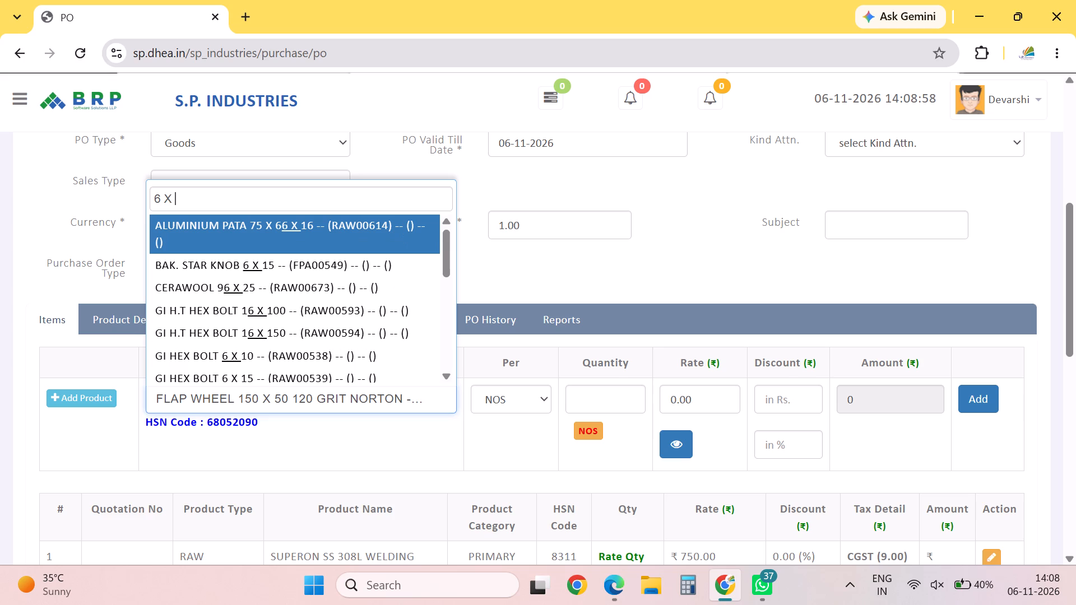
key(Down)
key(Down)
key(Down)
key(Down)
key(Down)
key(Down)
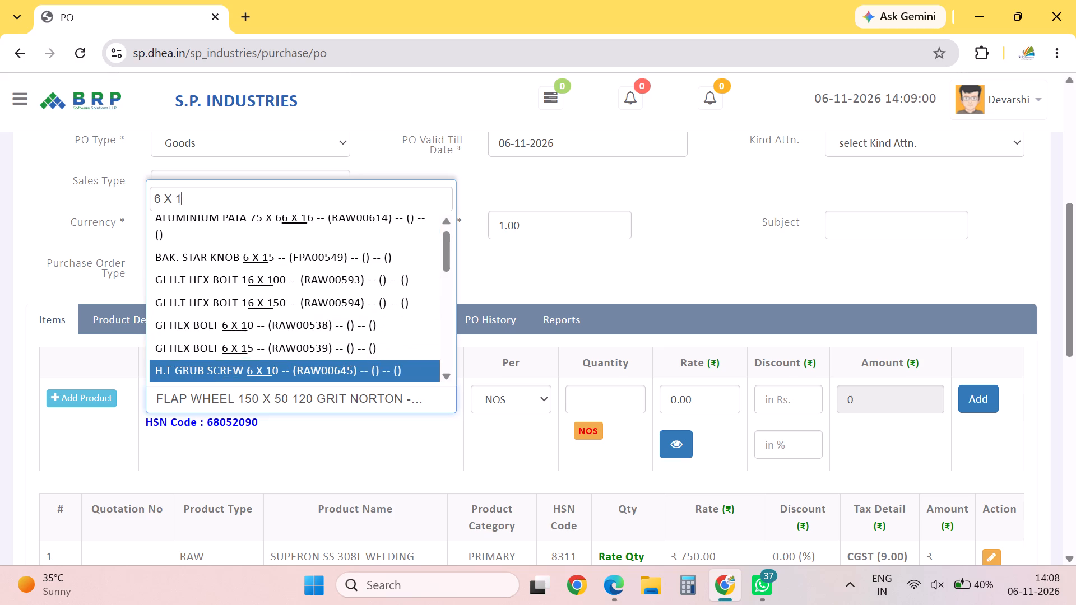
key(Down)
key(Down)
key(Down)
key(Down)
key(Down)
key(Down)
key(Down)
key(Down)
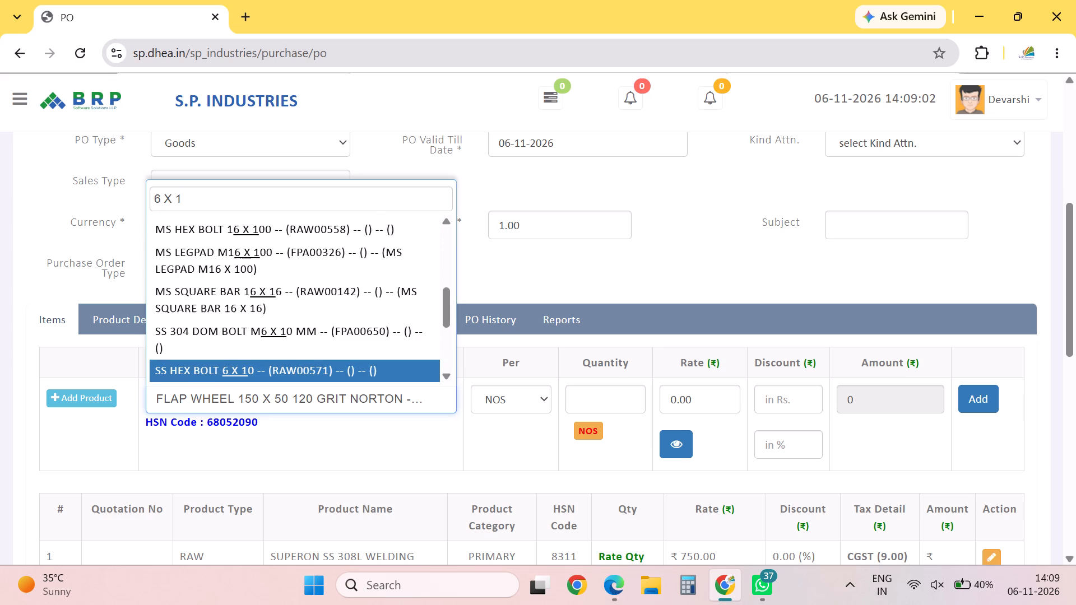
key(Down)
key(Down)
key(Down)
key(Down)
key(Down)
key(Down)
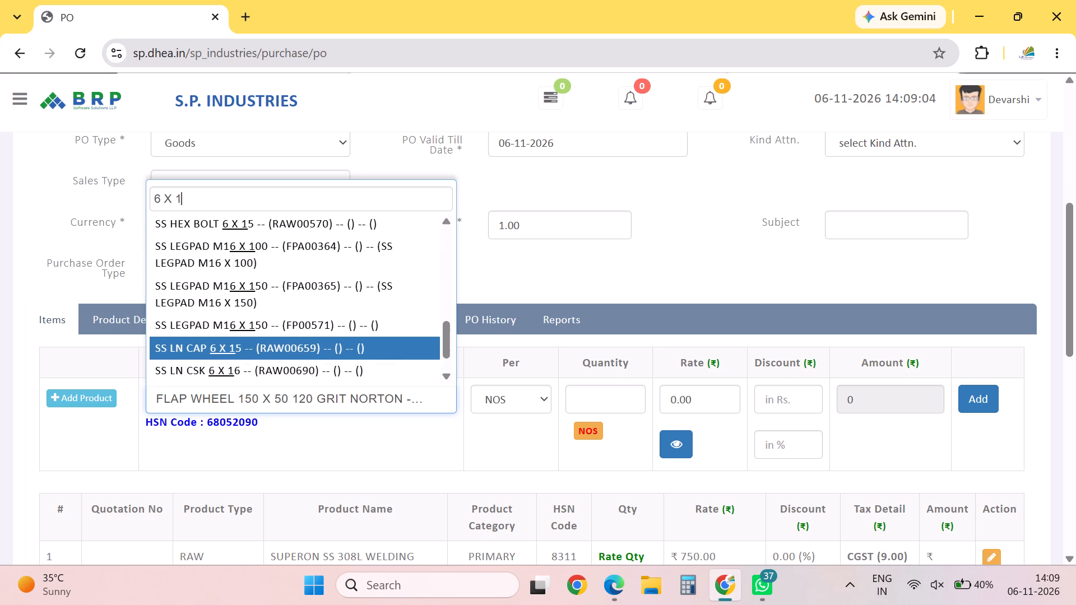
key(Up)
key(Down)
key(Down)
key(Up)
key(Down)
key(Up)
key(Down)
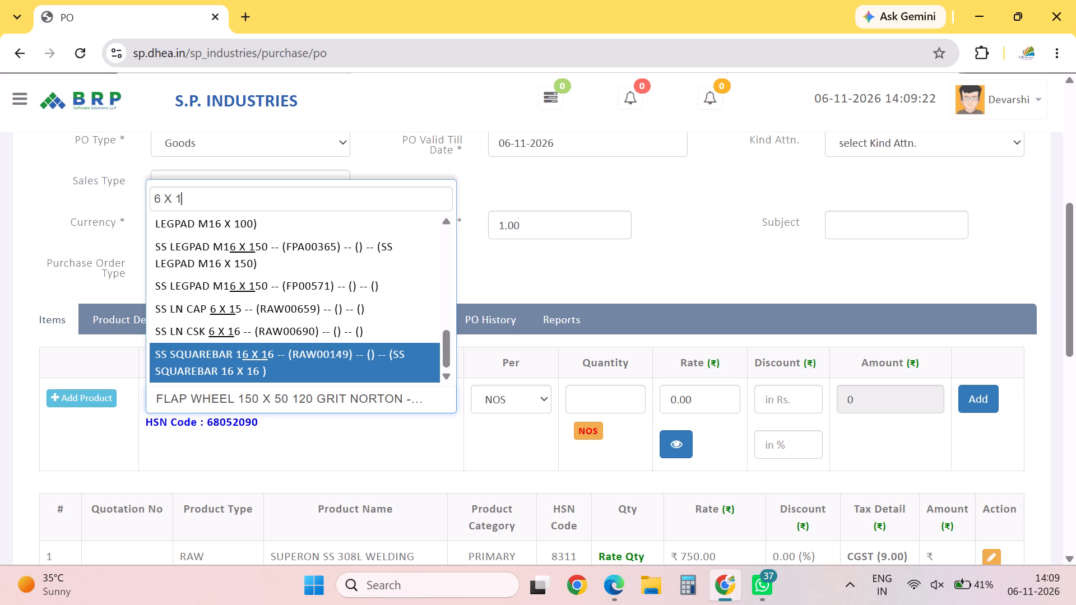
key(Down)
key(Down)
key(Down)
key(Down)
key(Up)
key(Down)
key(Up)
key(Down)
key(Up)
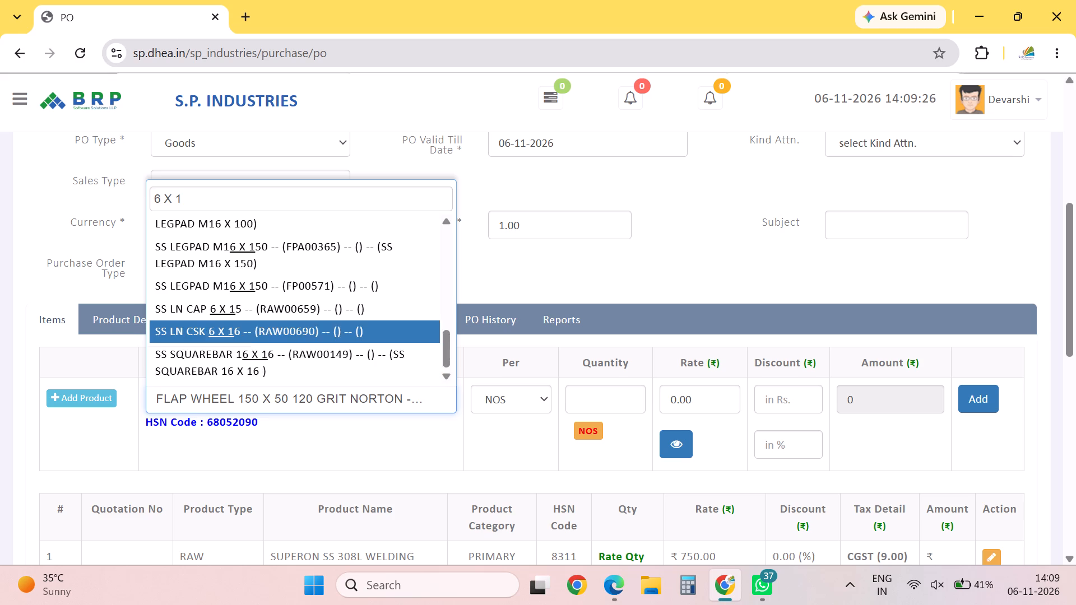
key(Down)
key(Up)
key(Up)
key(Up)
key(Up)
key(Down)
key(Down)
key(Down)
key(Down)
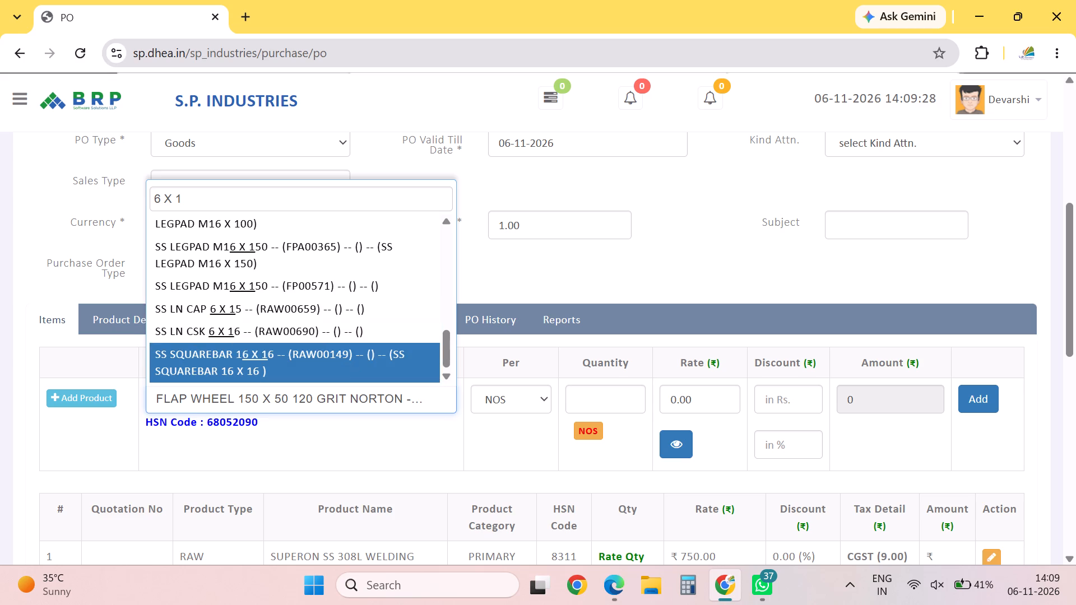
key(Down)
Look back through the products matching 6 X 1, from the last entries up to the first.
key(Up)
key(Up)
key(Up)
key(Up)
key(Up)
key(Up)
key(Up)
key(Up)
key(Up)
key(Up)
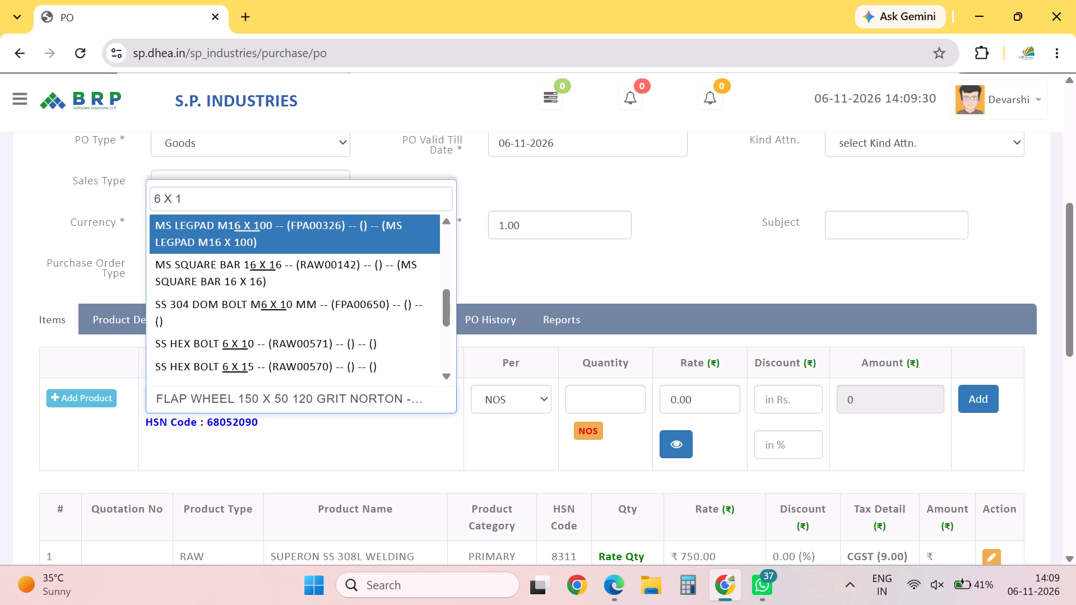
key(Up)
key(Up)
key(Up)
key(Up)
key(Up)
key(Up)
key(Up)
key(Up)
key(Up)
key(Up)
key(Up)
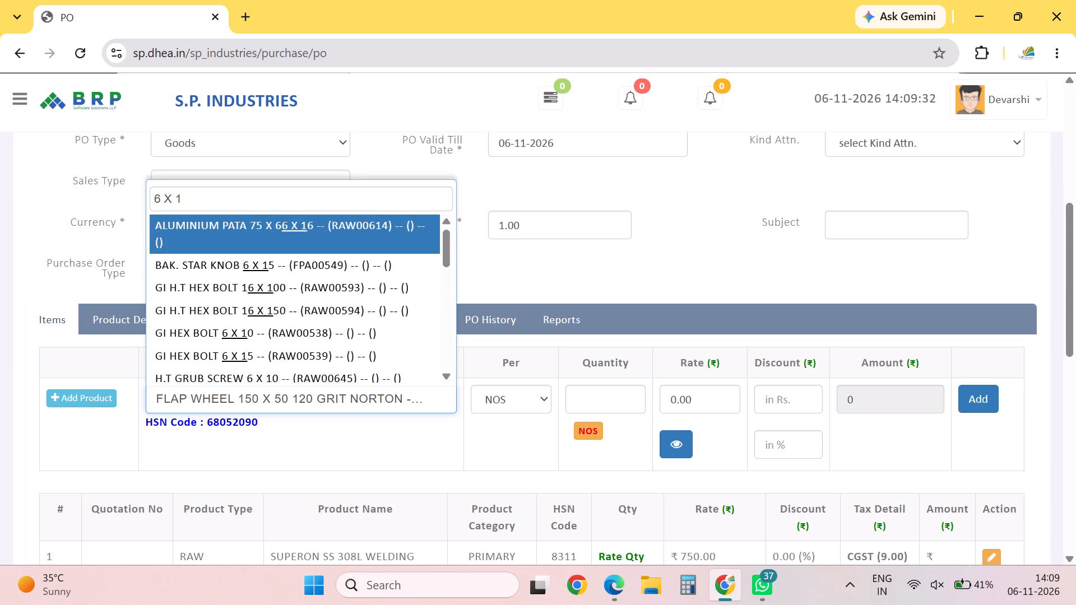
key(Up)
key(Up)
key(Up)
Review the whole list of products matching 6 X 1 again, down to the SS entries and back to the first.
key(Down)
key(Down)
key(Down)
key(Down)
key(Down)
key(Down)
key(Down)
key(Down)
key(Down)
key(Down)
key(Down)
key(Down)
key(Down)
key(Down)
key(Down)
key(Down)
key(Down)
key(Down)
key(Down)
key(Down)
key(Down)
key(Down)
key(Down)
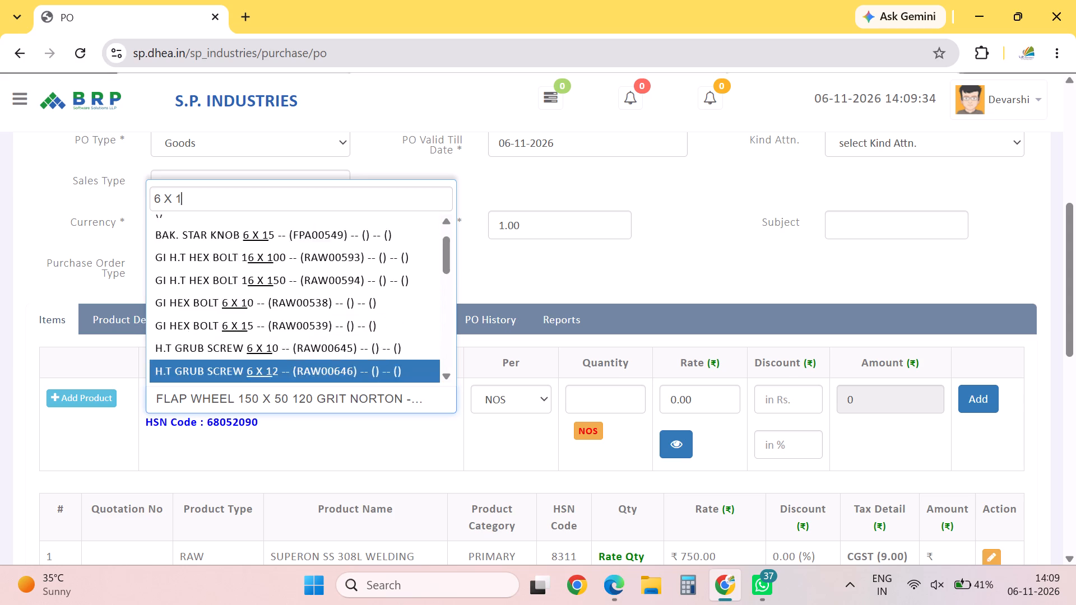
key(Up)
key(Up)
key(Up)
key(Up)
key(Up)
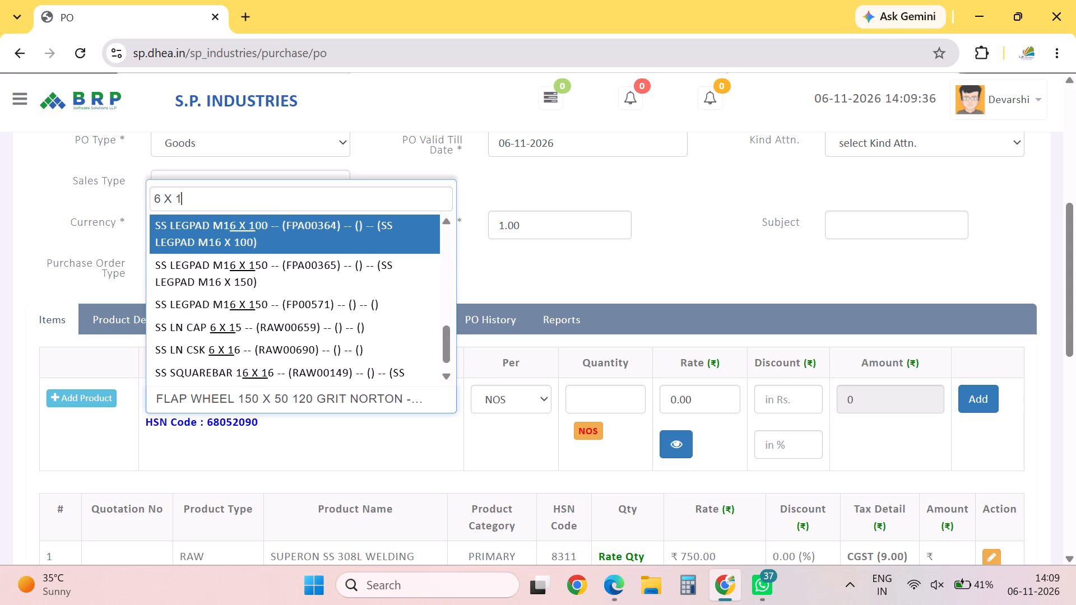
key(Up)
key(Up)
key(Up)
key(Up)
key(Up)
key(Up)
key(Up)
key(Up)
key(Up)
key(Up)
key(Up)
key(Up)
key(Up)
key(Up)
key(Up)
key(Up)
key(Up)
key(Up)
key(Up)
key(Up)
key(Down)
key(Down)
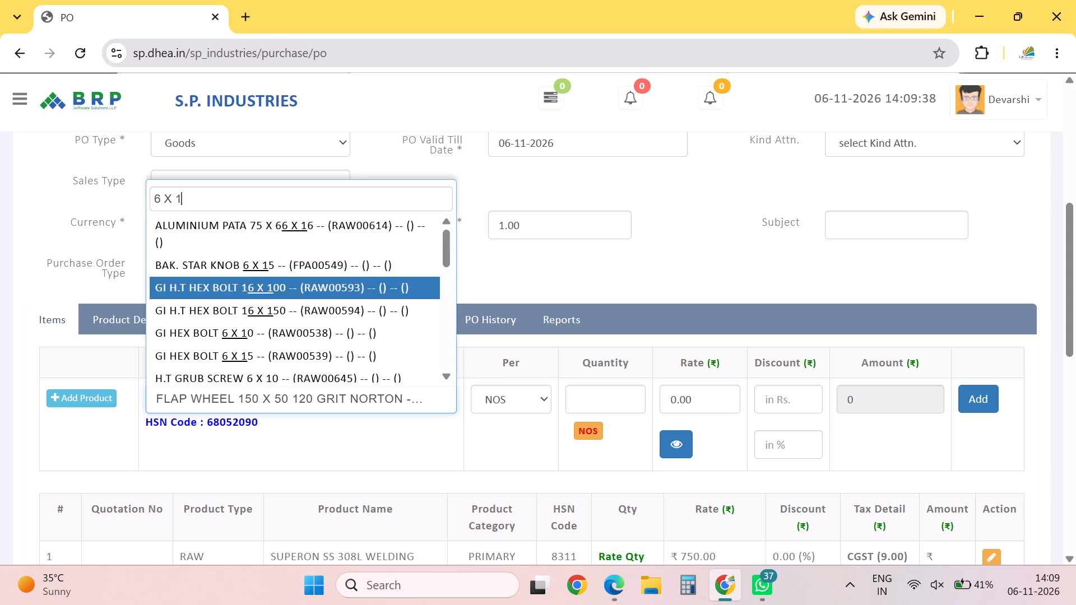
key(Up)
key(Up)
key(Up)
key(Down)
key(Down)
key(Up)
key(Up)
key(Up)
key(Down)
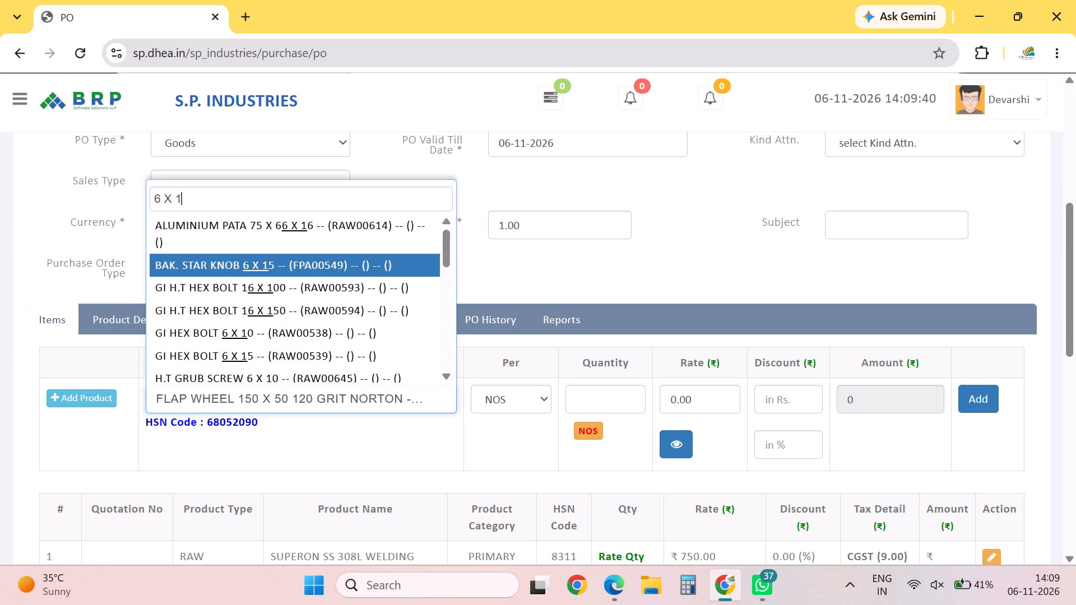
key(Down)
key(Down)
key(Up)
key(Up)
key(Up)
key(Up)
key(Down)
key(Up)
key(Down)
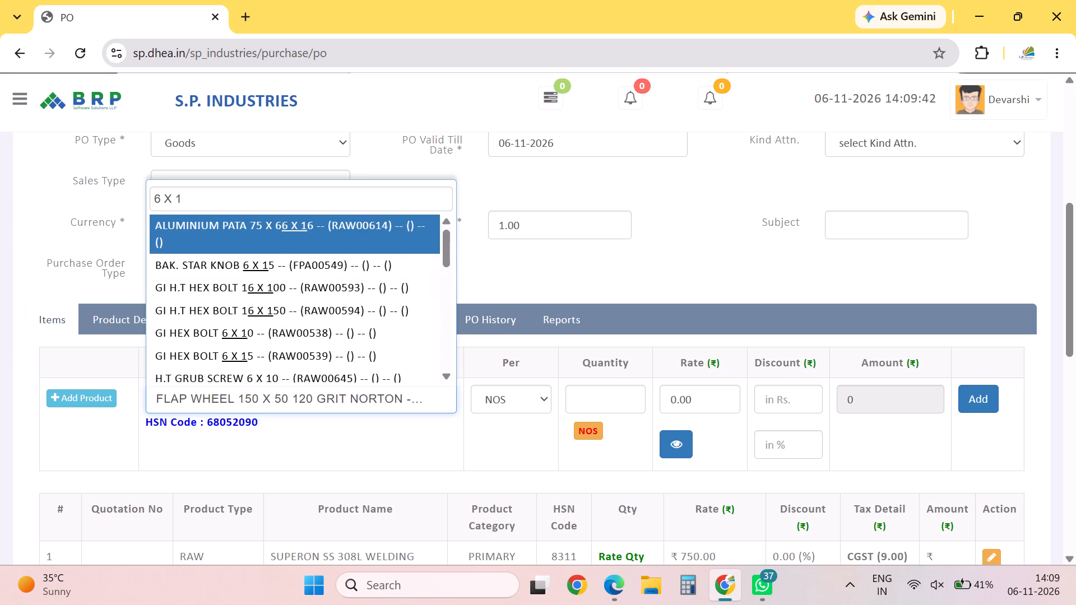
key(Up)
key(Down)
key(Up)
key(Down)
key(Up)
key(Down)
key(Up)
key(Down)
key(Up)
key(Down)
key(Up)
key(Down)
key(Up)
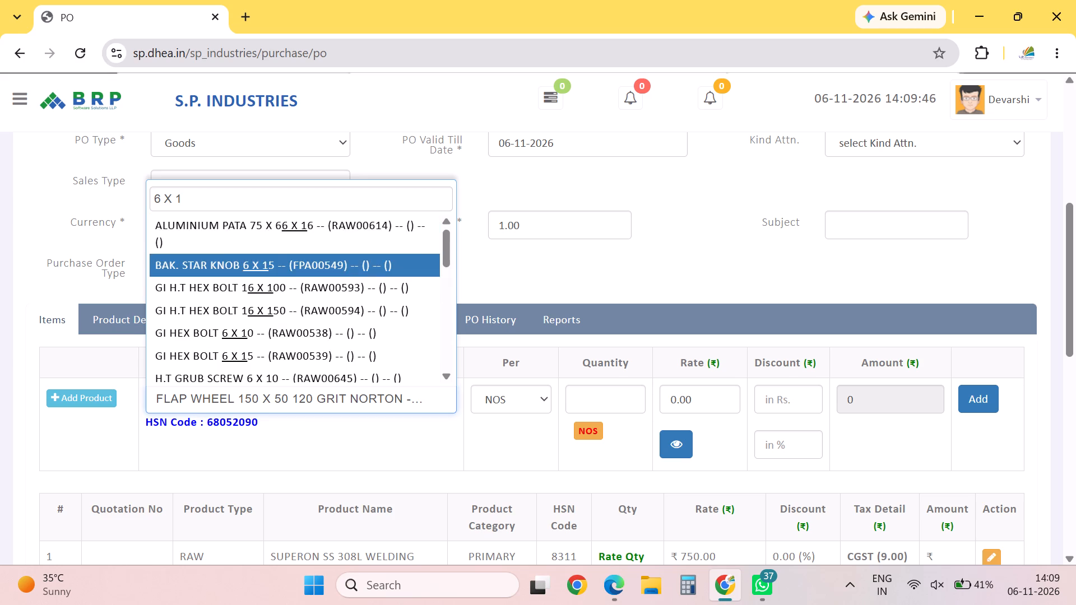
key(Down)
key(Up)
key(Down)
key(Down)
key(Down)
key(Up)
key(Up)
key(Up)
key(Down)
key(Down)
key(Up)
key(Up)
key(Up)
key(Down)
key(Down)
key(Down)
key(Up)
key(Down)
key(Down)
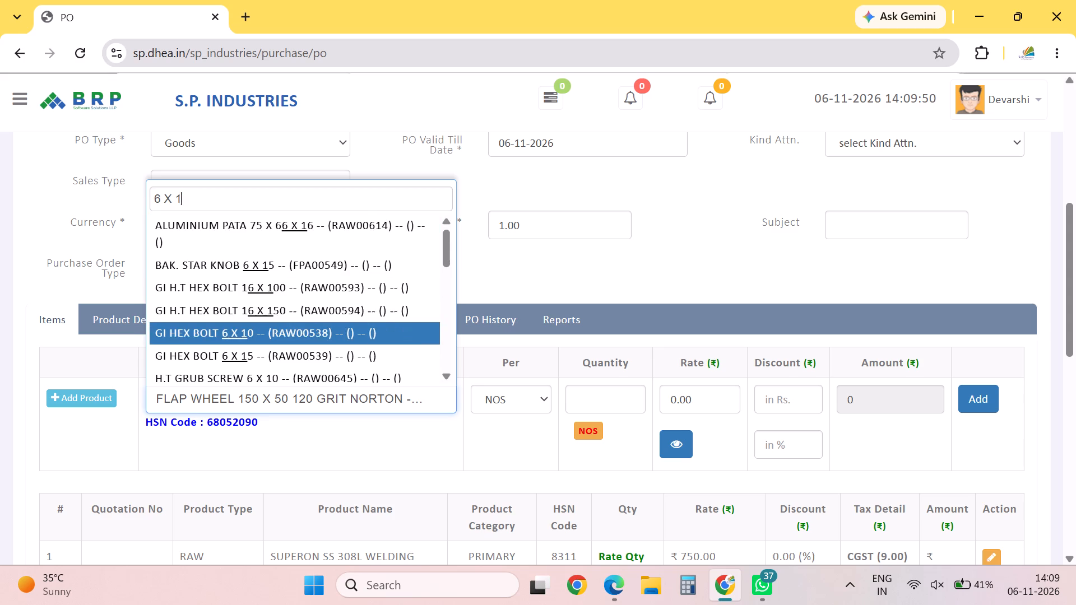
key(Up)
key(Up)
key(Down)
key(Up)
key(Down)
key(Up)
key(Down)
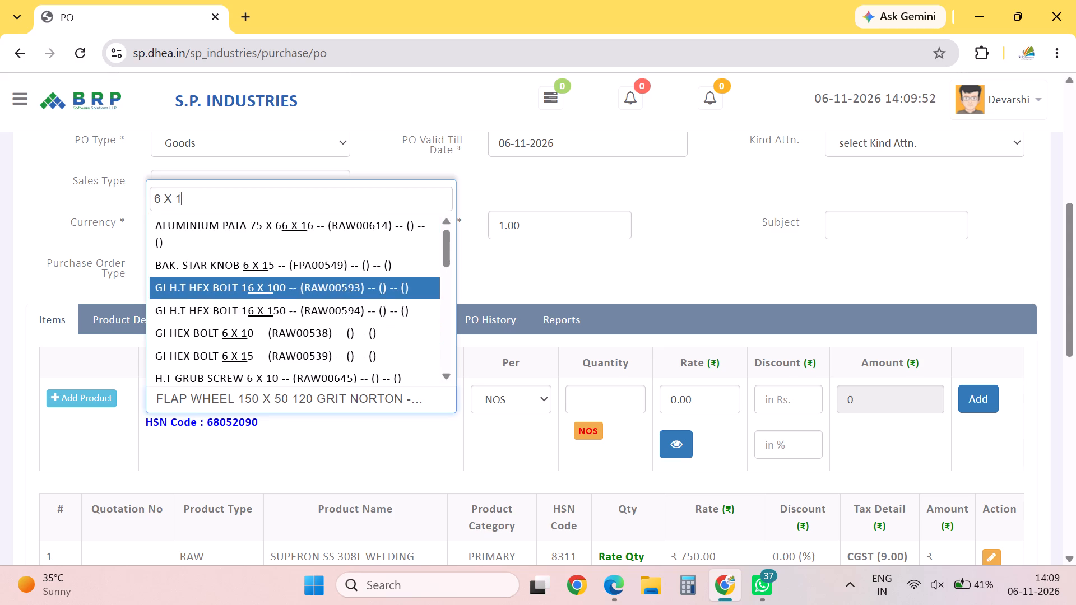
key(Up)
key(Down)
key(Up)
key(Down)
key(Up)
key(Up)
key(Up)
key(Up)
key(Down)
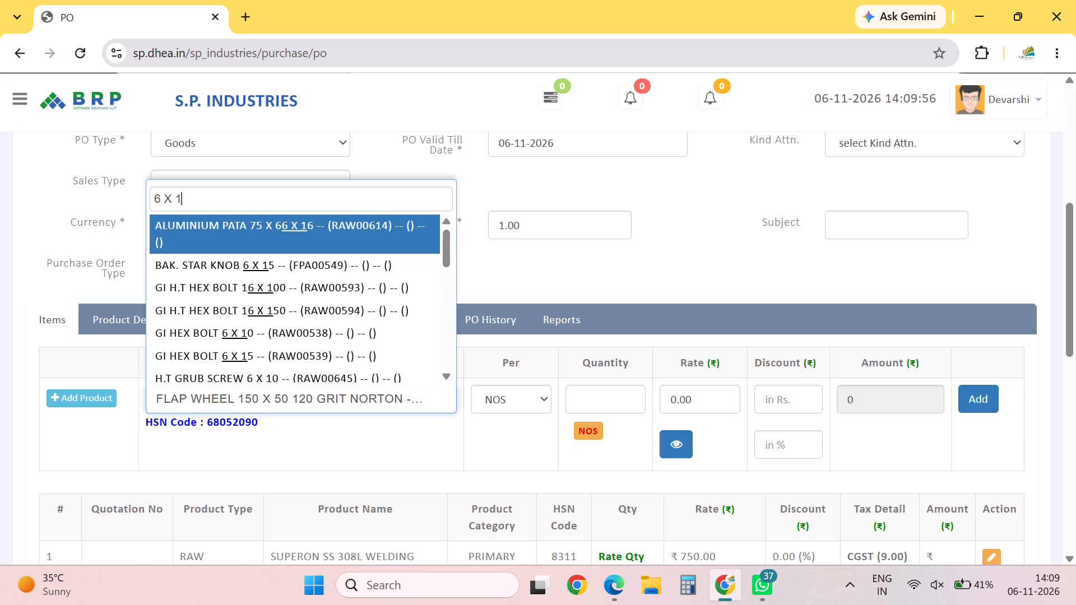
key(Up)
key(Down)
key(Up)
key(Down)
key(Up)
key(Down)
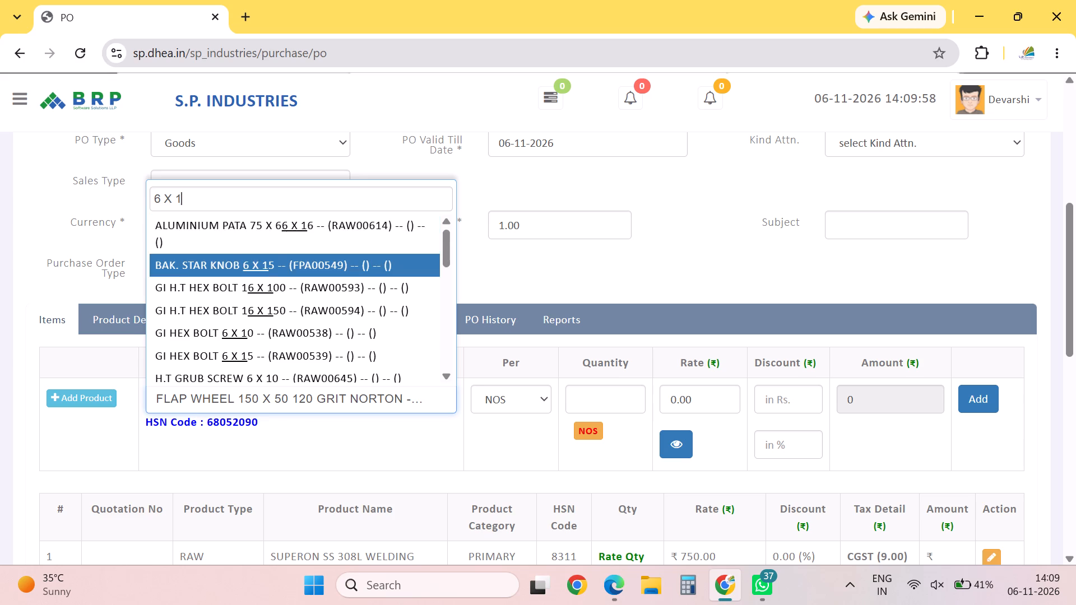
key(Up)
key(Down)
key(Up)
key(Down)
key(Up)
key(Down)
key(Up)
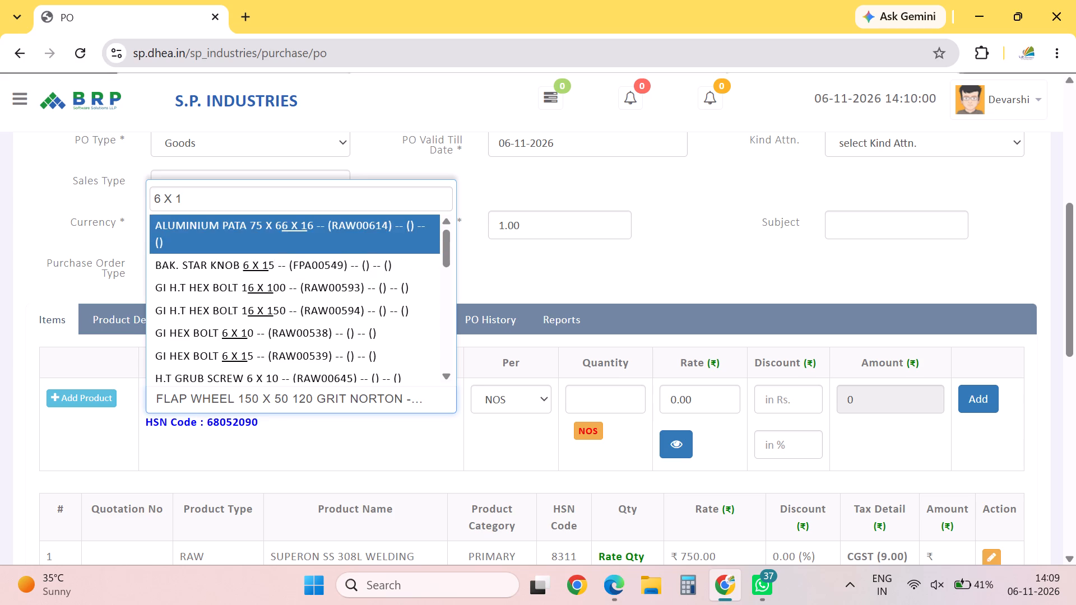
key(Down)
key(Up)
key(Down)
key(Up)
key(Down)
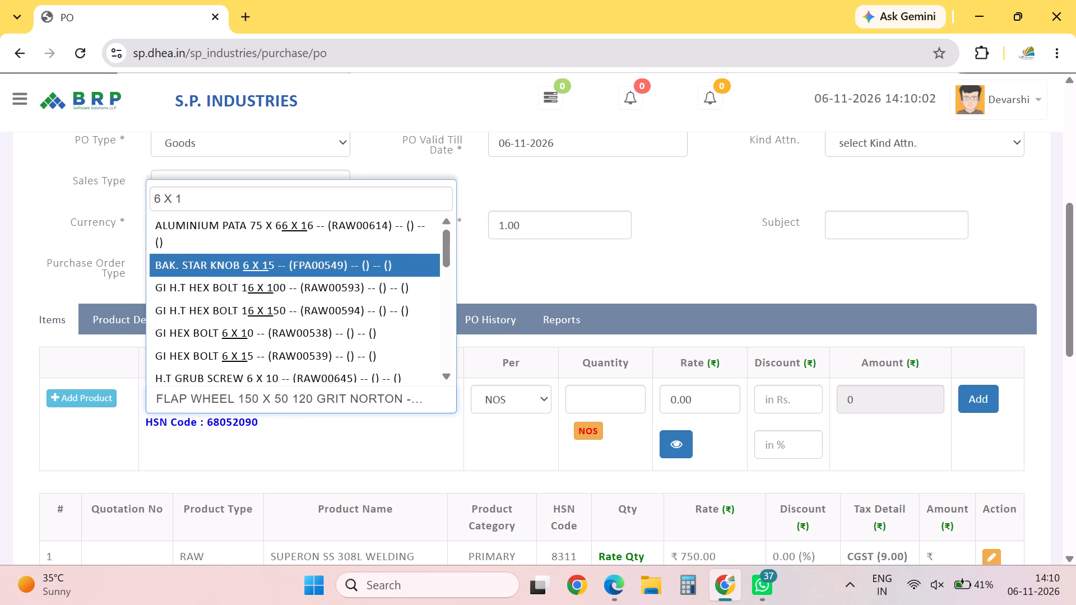
Replace the product search with FLAP and select FLAP WHEEL 150 X 50 120 GRIT NORTON as the item's product.
key(Up)
key(BackSpace)
key(BackSpace)
key(BackSpace)
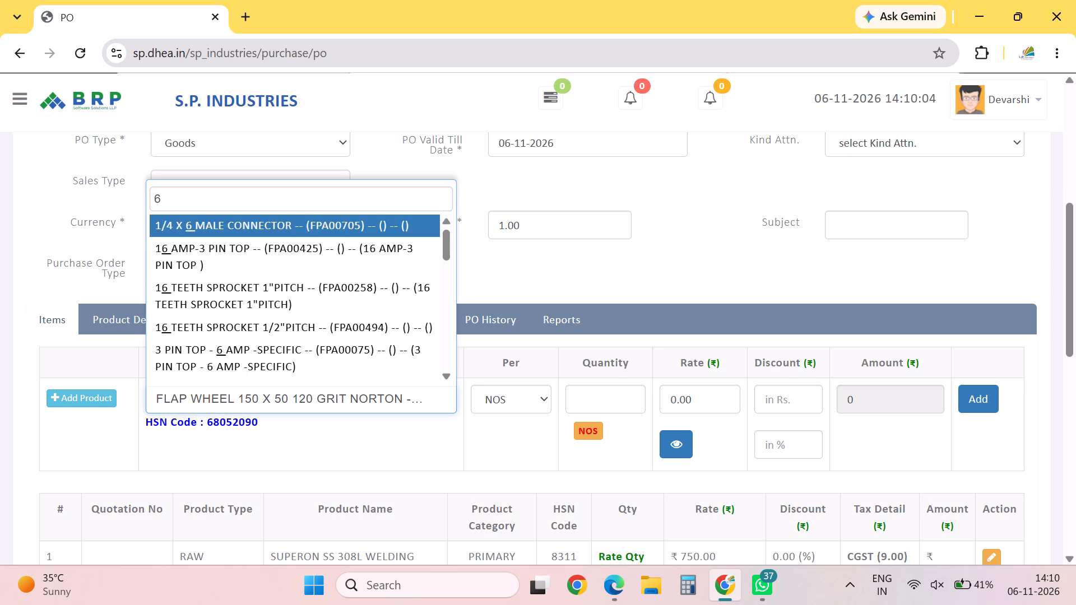
key(BackSpace)
key(BackSpace)
key(BackSpace)
key(BackSpace)
text(FLAP)
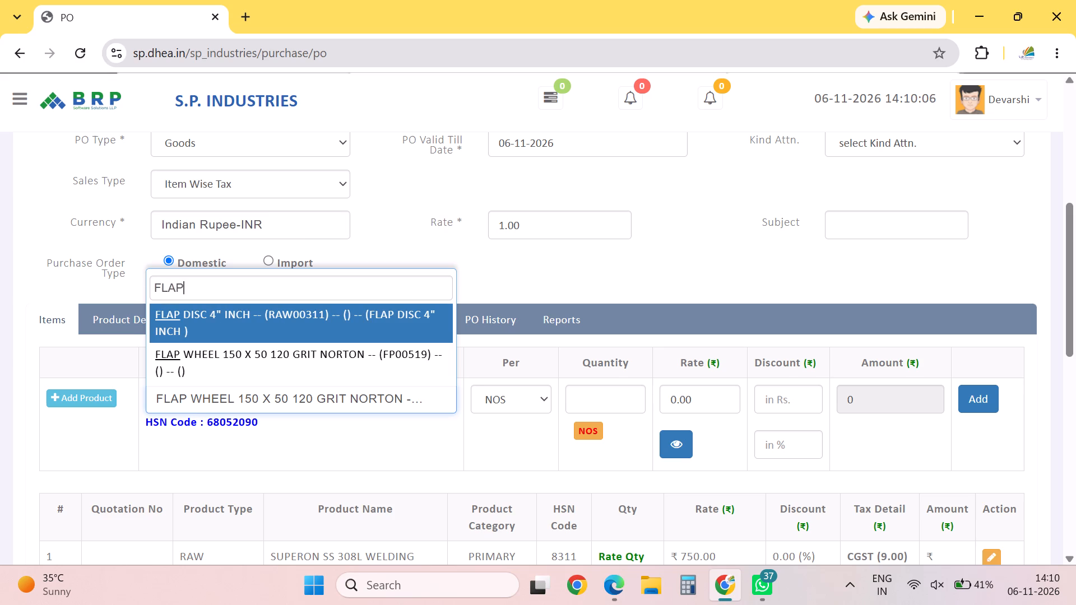
key(Right)
key(Down)
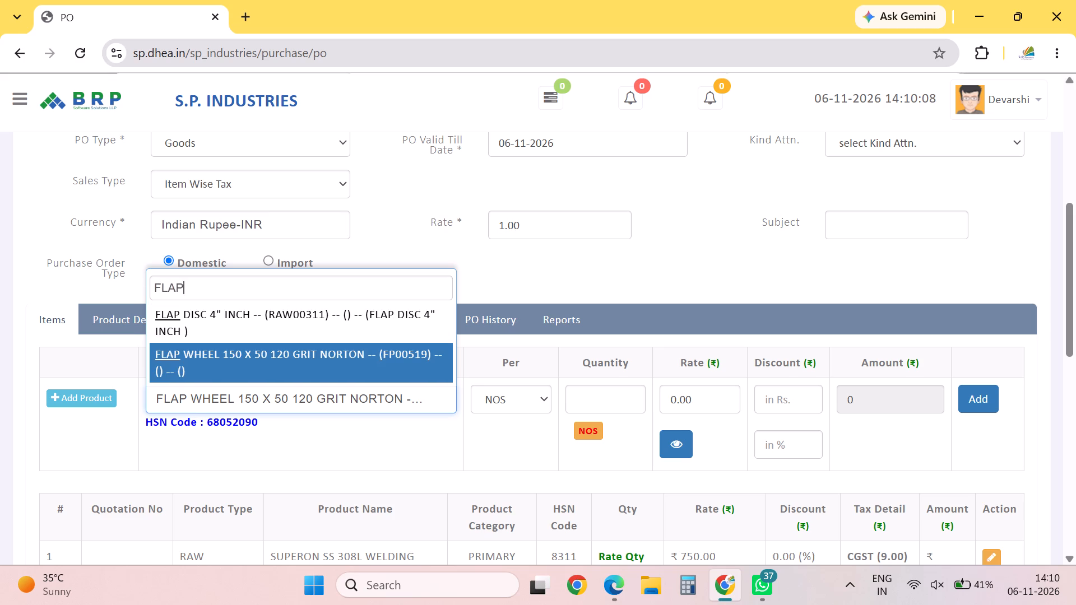
key(Return)
Add the flap wheel to the order items with quantity 2 and rate 350.
click(610, 390)
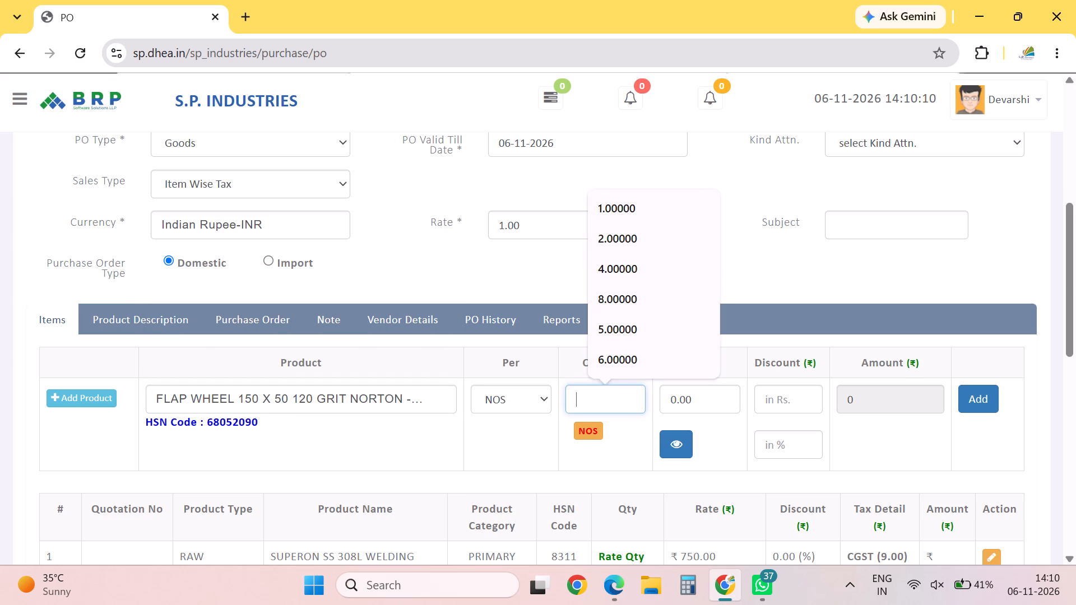
key(2)
key(Tab)
text(350)
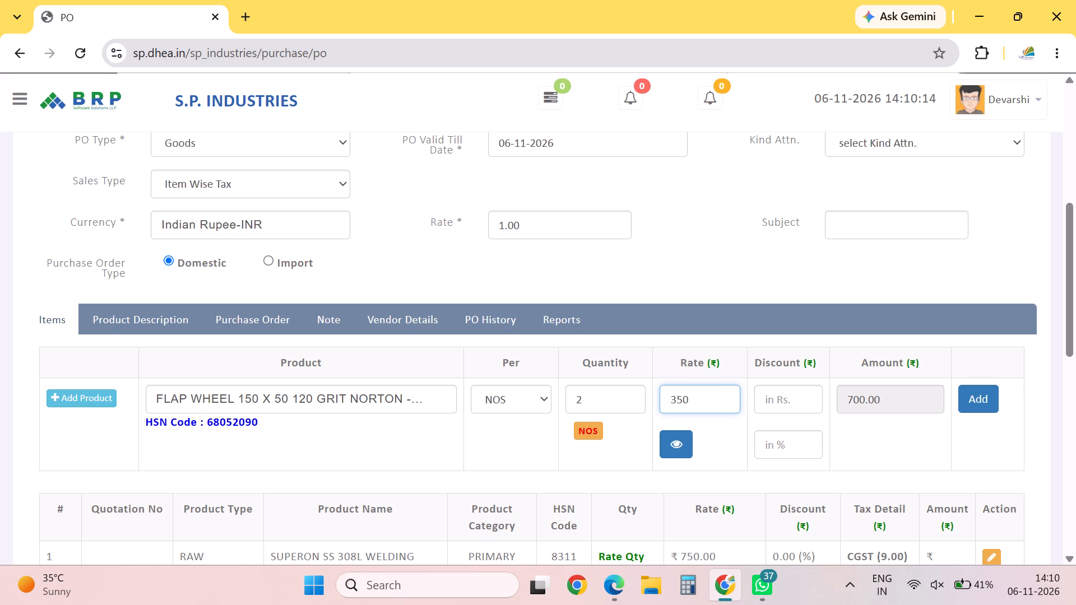
click(985, 417)
click(981, 401)
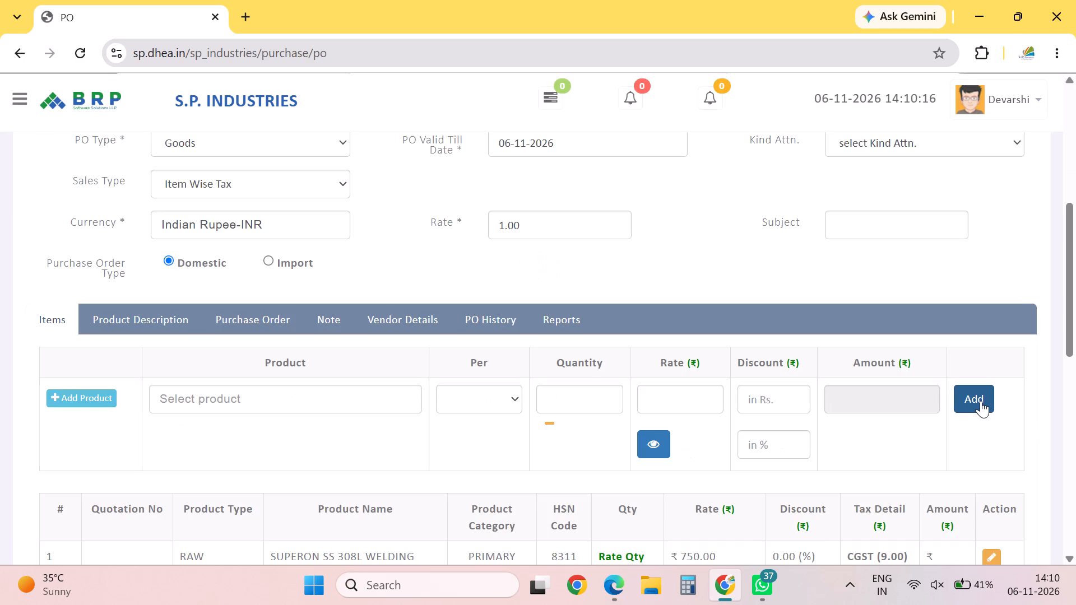
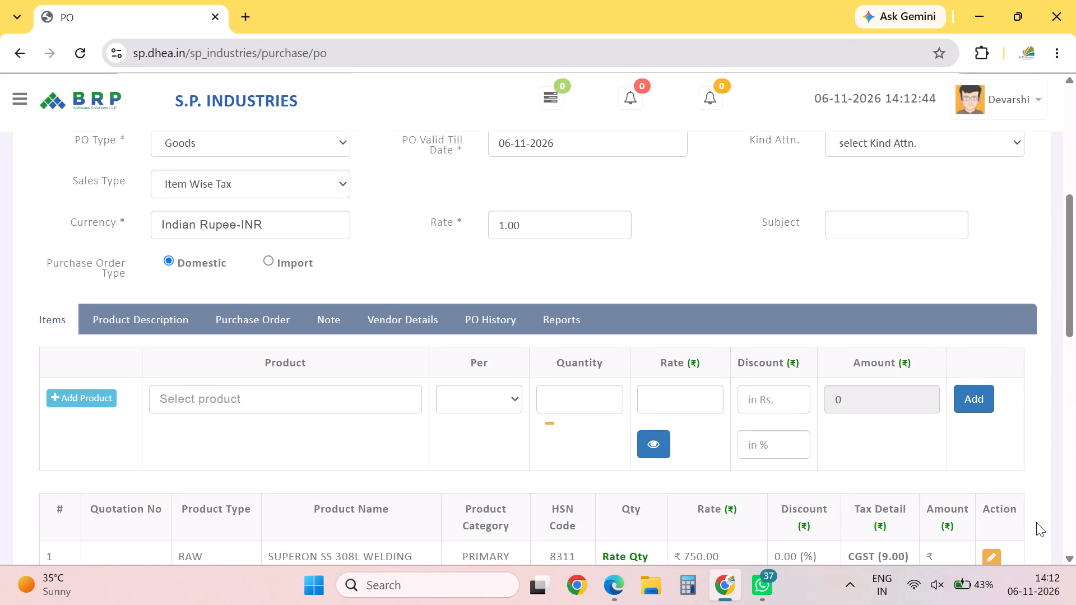
Save the purchase order with the welding rod, drill and flap wheel items.
drag(1075, 272, 1075, 409)
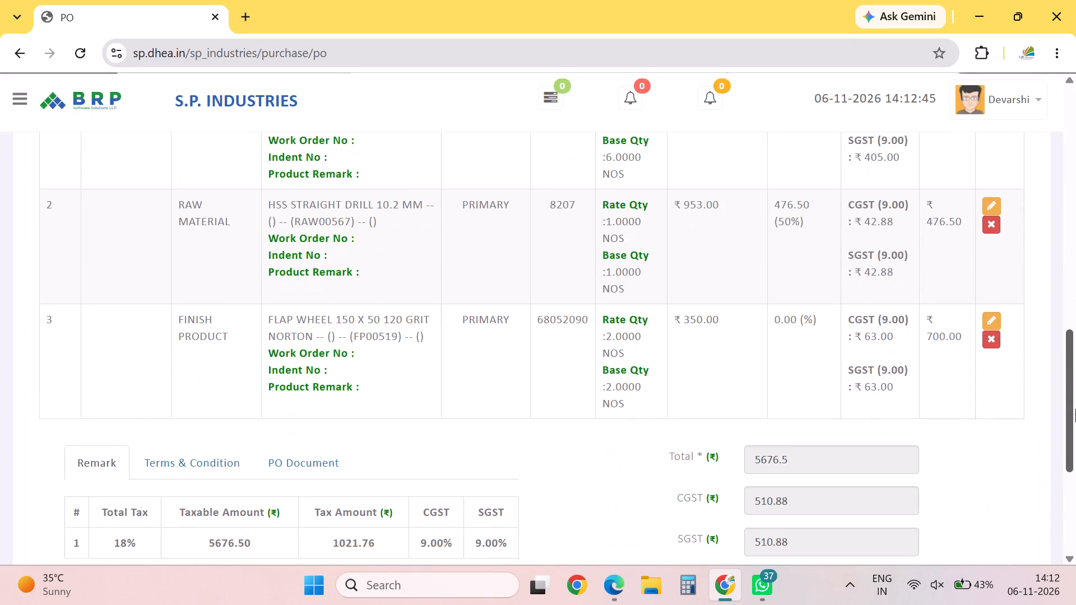
drag(1075, 409, 1063, 604)
click(286, 466)
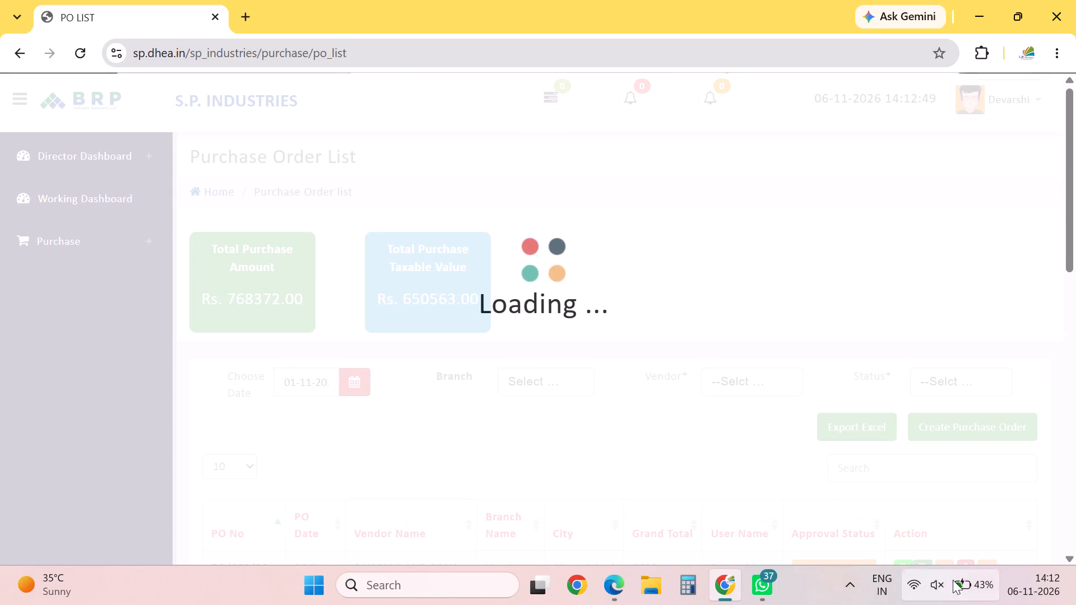
Reopen the SANGHVI AND SONS purchase order PO/660/26-27 for editing from the purchase order list.
drag(1075, 165, 1074, 262)
drag(944, 323, 945, 337)
click(954, 305)
click(949, 310)
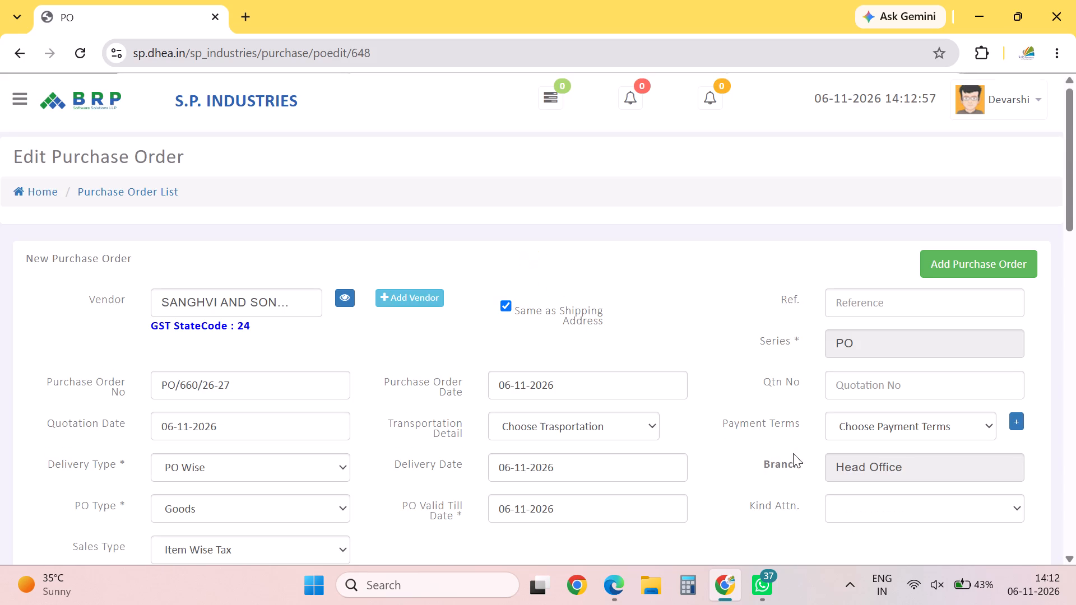
Search the products for SS HEX BOLT 6 and select SS HEX BOLT 6 X 10 as the new item's product.
drag(1065, 198, 1075, 355)
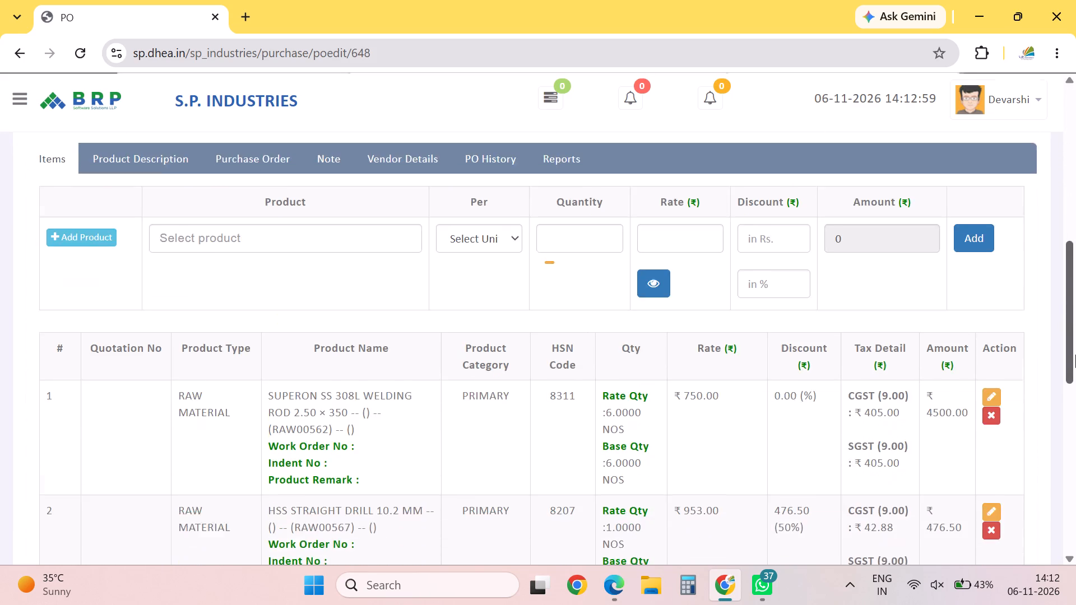
drag(1075, 355, 1067, 330)
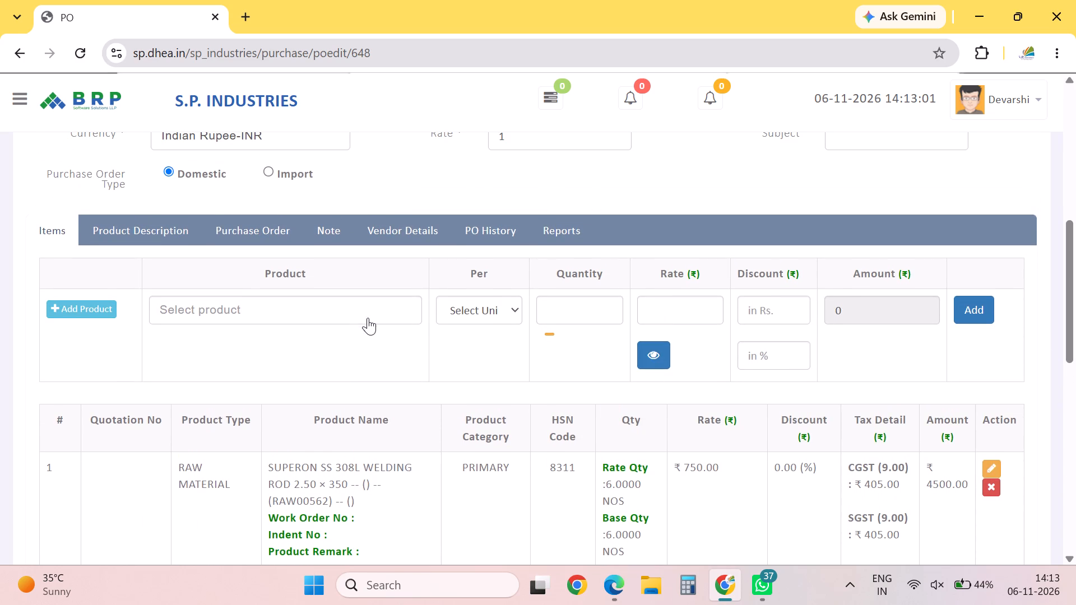
click(363, 315)
key(Escape)
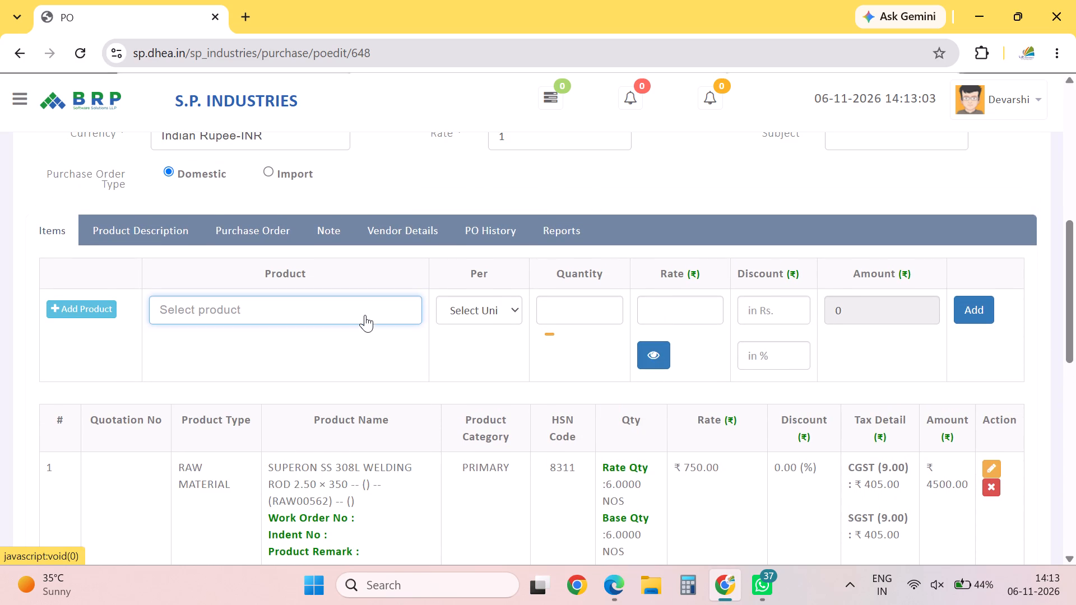
click(365, 315)
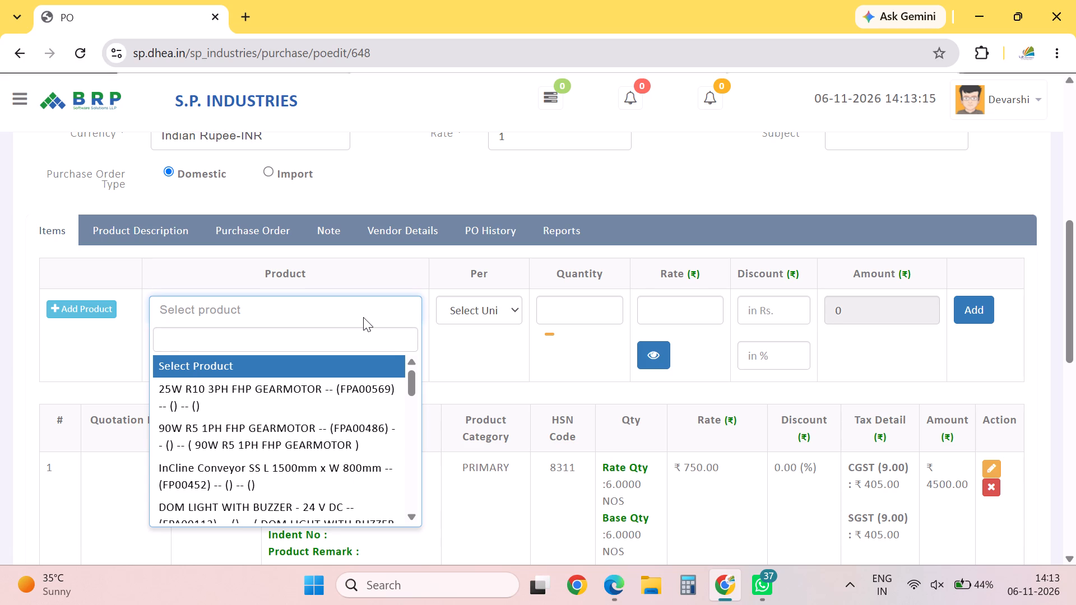
text(SS HEXT)
key(space)
key(BackSpace)
key(BackSpace)
key(space)
text(BOLT)
key(space)
text(6)
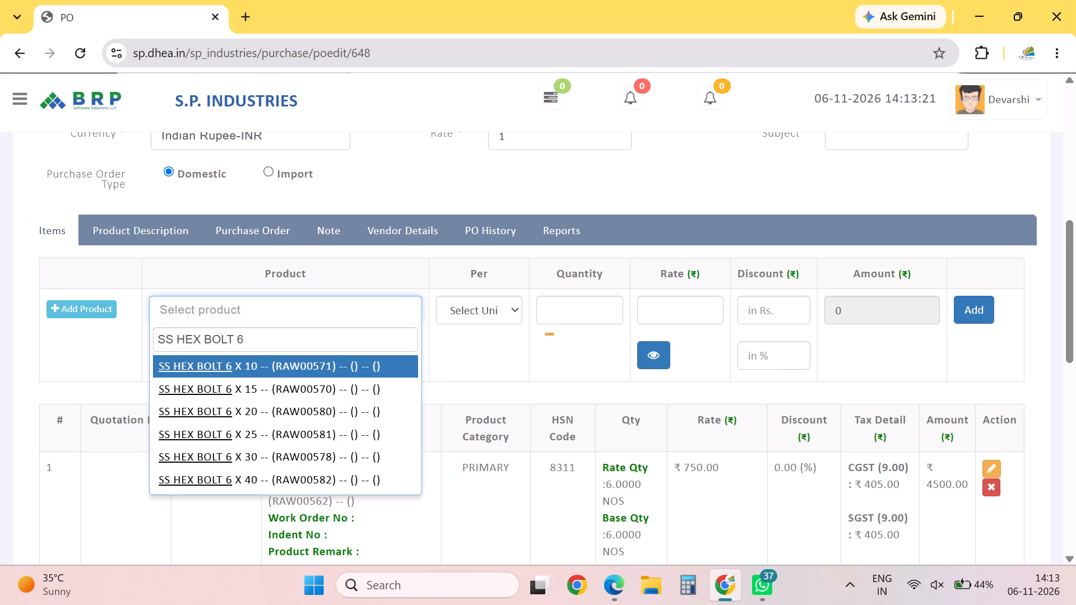
key(Return)
Add the 6 X 10 bolt to the order items with quantity 100, rate 5.04 and a 60% discount.
click(605, 317)
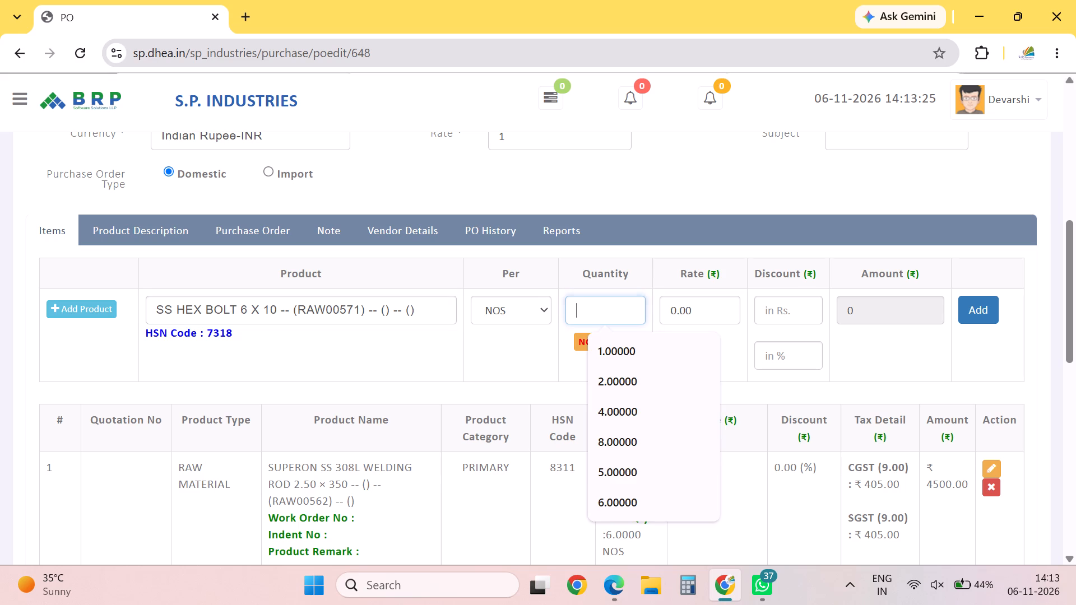
text(100)
key(Tab)
text(5.04)
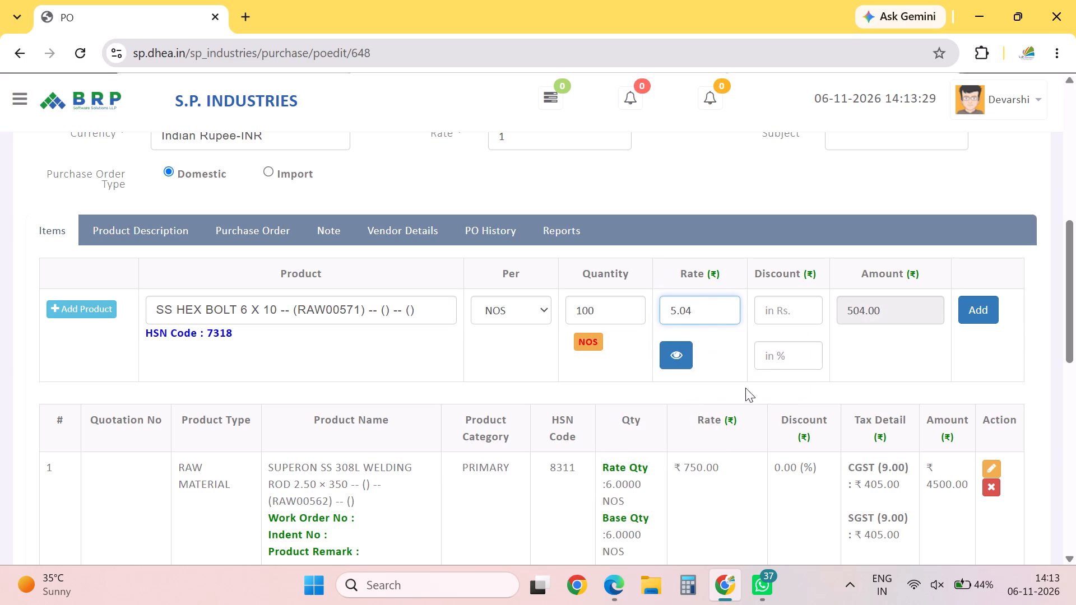
click(777, 361)
text(60)
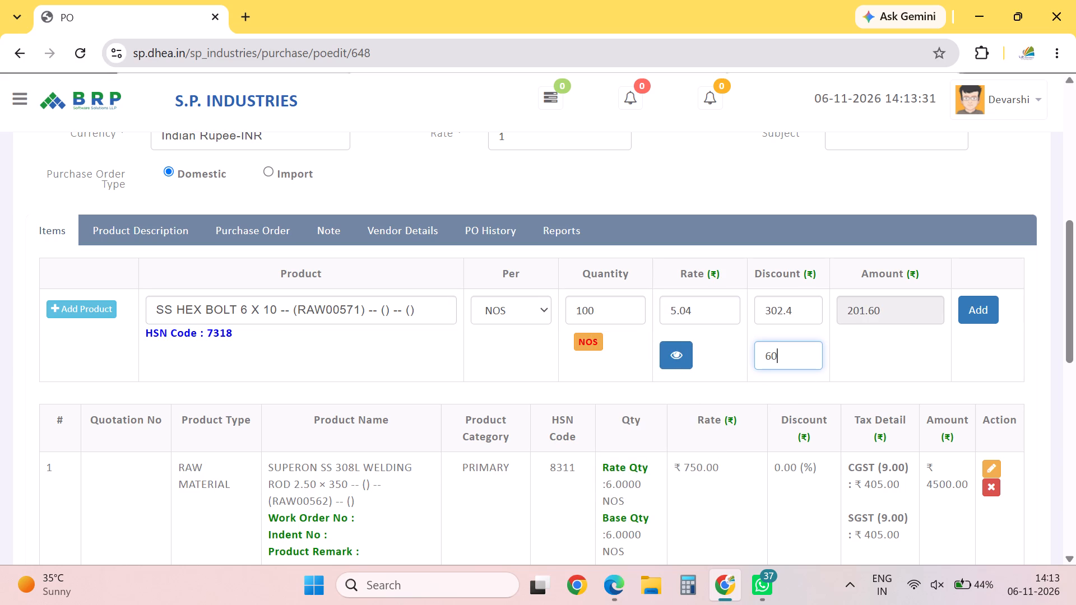
click(987, 321)
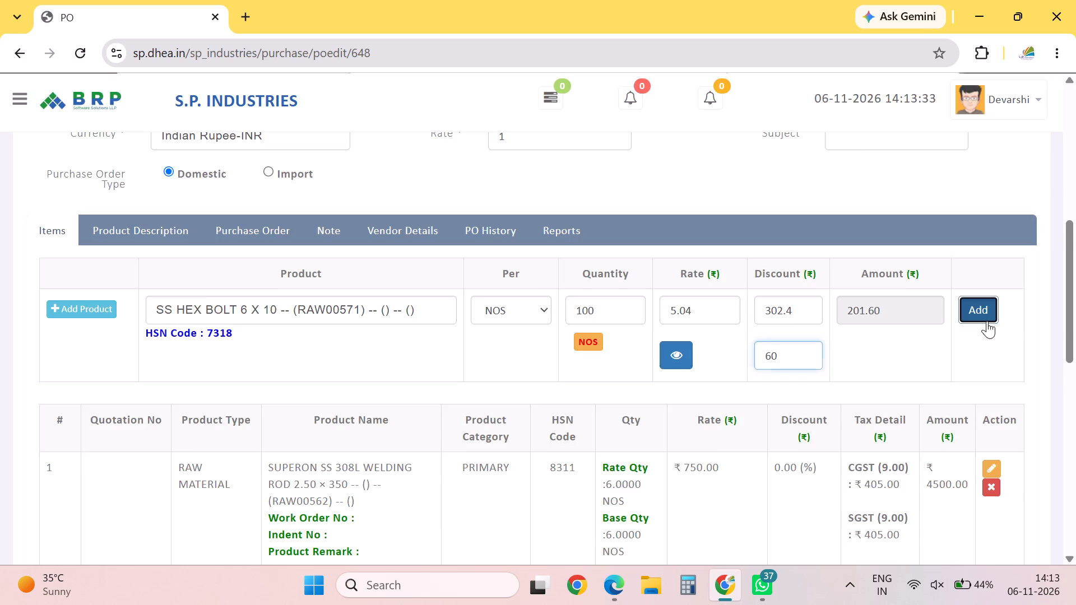
Search the products for 6 X 15 and select SS HEX BOLT 6 X 15 as the next item's product.
click(231, 297)
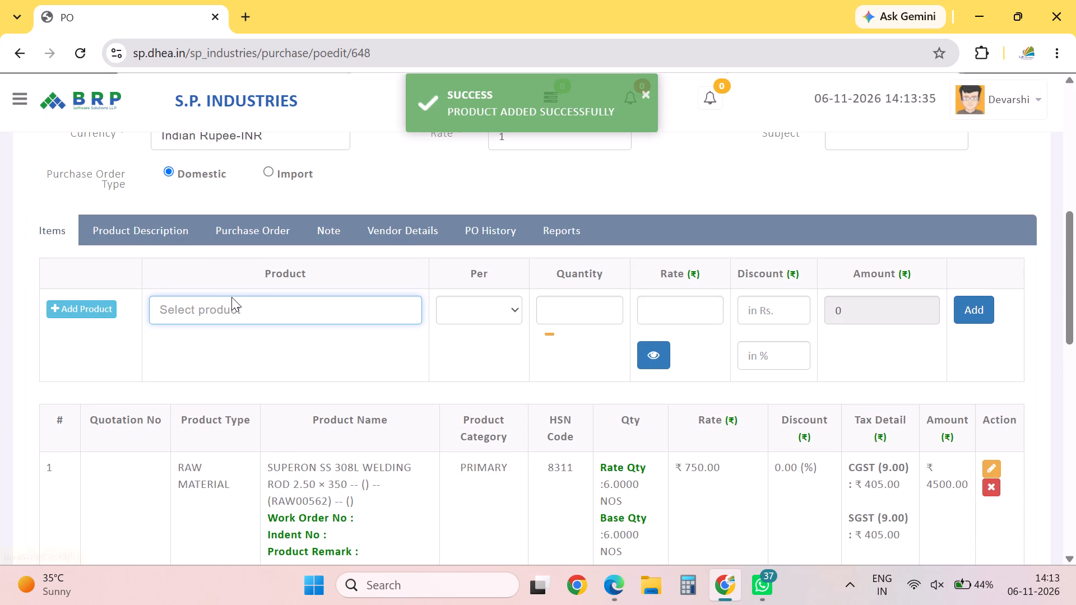
text(6 X 15)
key(Down)
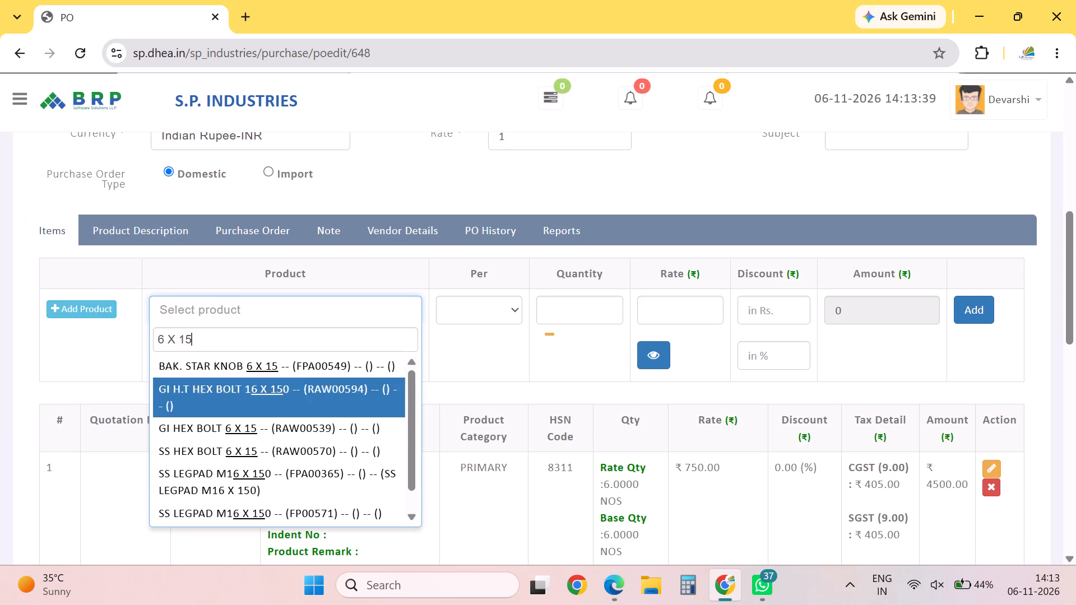
key(Down)
key(Up)
key(Down)
key(Down)
key(Return)
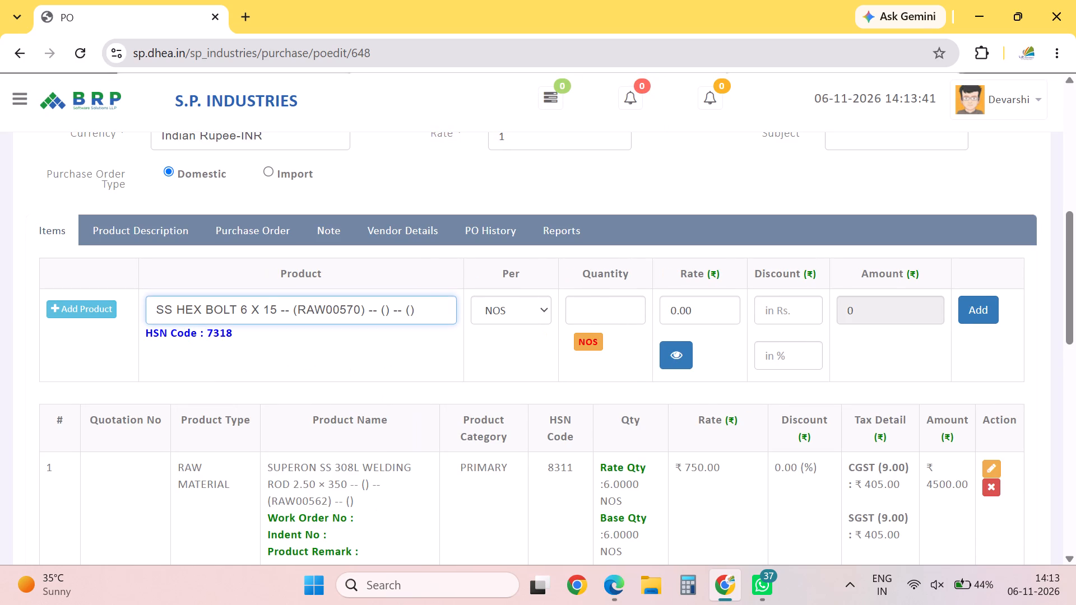
Enter quantity 5.93, rate 60 and a 60% discount for the 6 X 15 bolt.
click(572, 317)
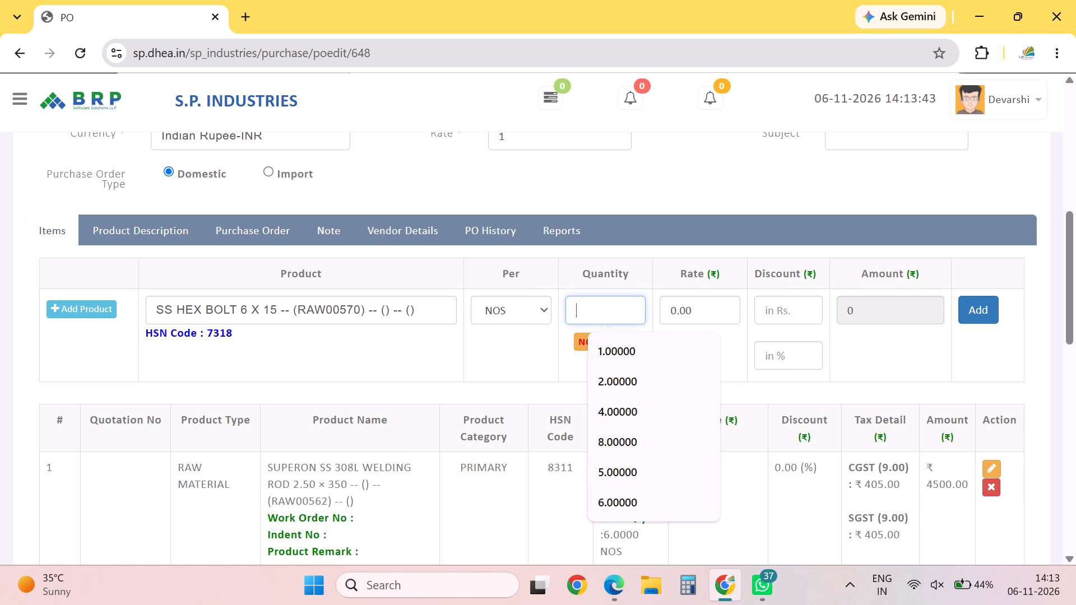
text(5.93)
key(Tab)
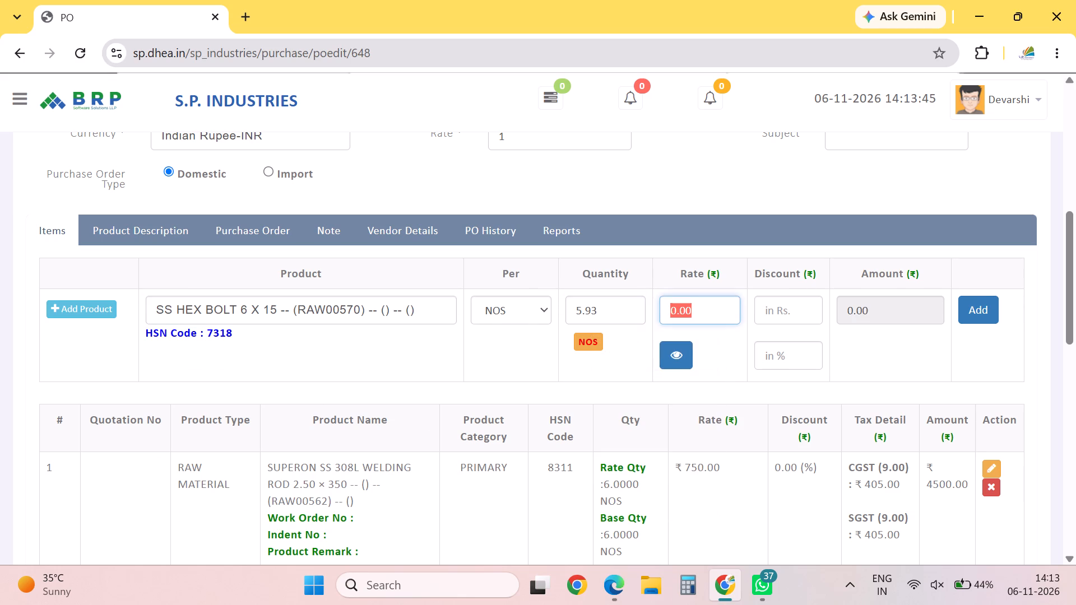
text(60)
key(Tab)
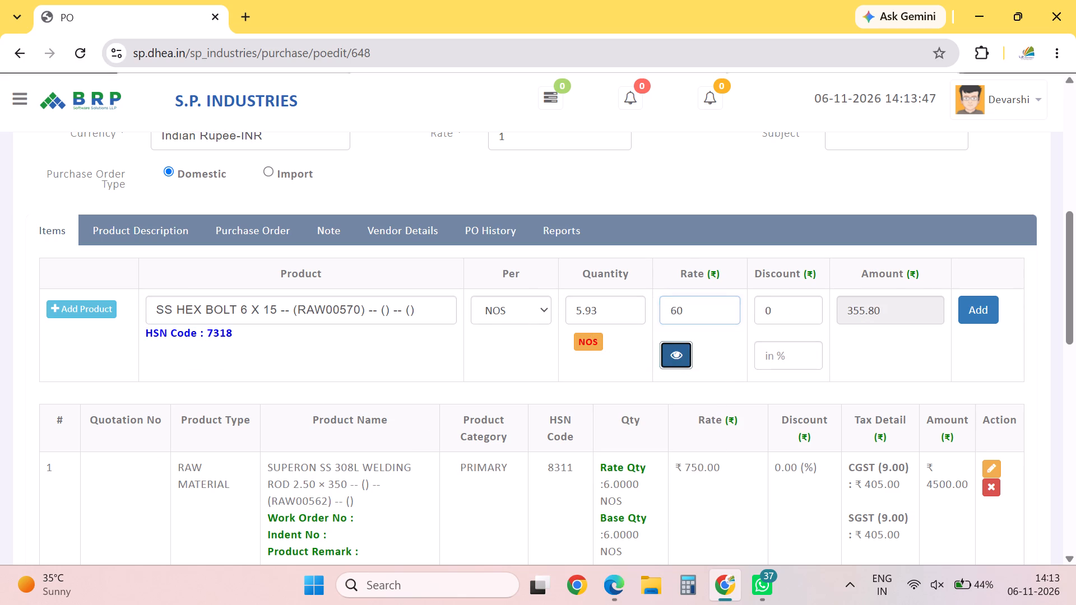
key(Tab)
key(Tab)
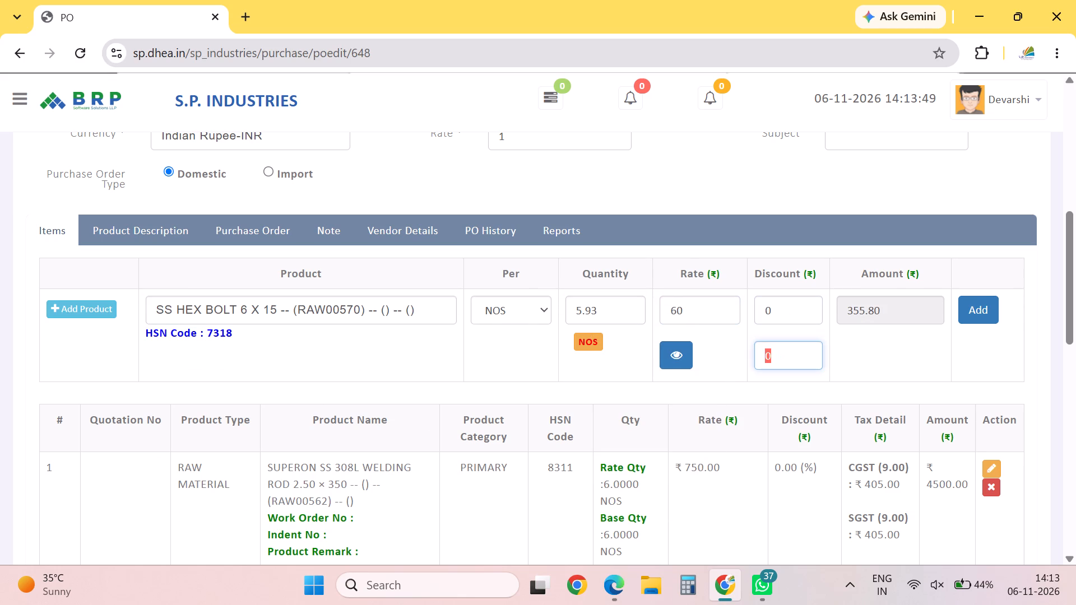
text(60)
Correct the 6 X 15 bolt's quantity to 100 and its rate to 5.93, and recalculate the 60% discount.
key(shift+Tab)
key(shift+Tab)
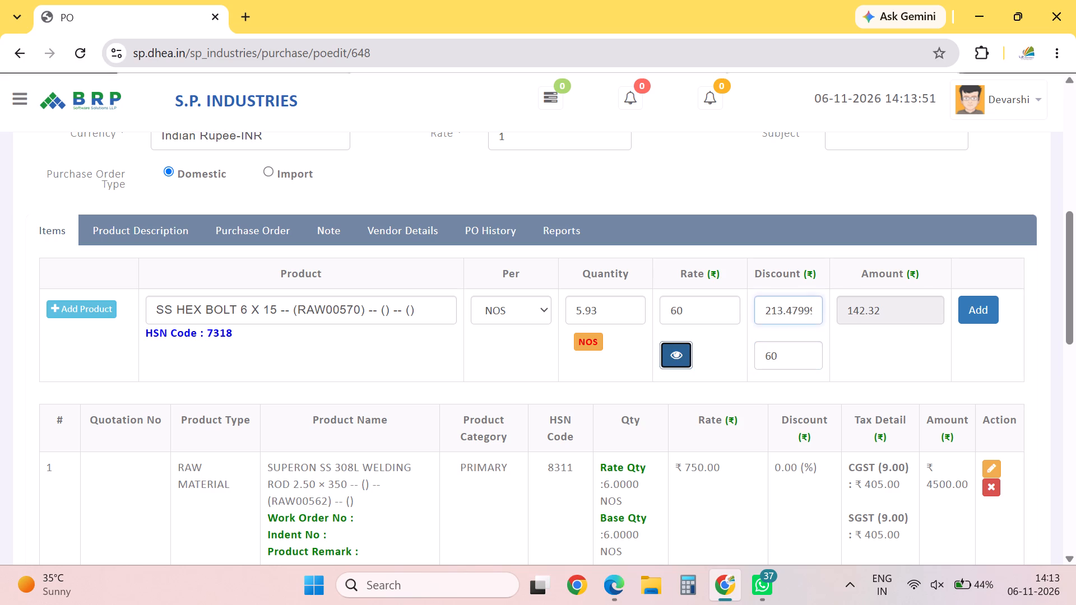
key(shift+Tab)
key(shift+Tab)
text(100)
key(Tab)
text(5.)
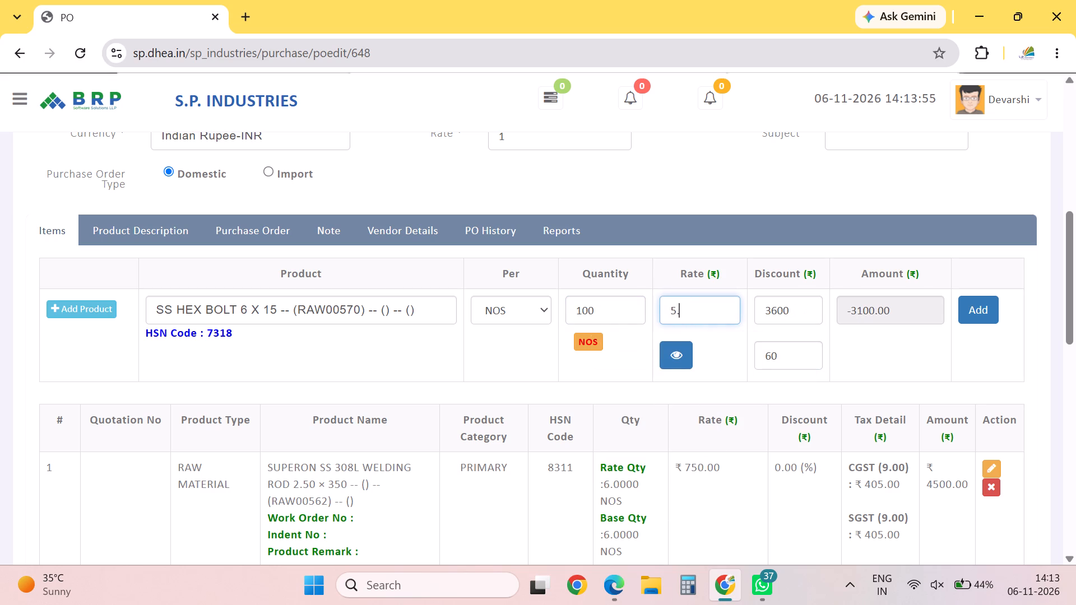
text(93)
click(752, 374)
click(811, 360)
drag(811, 359, 803, 357)
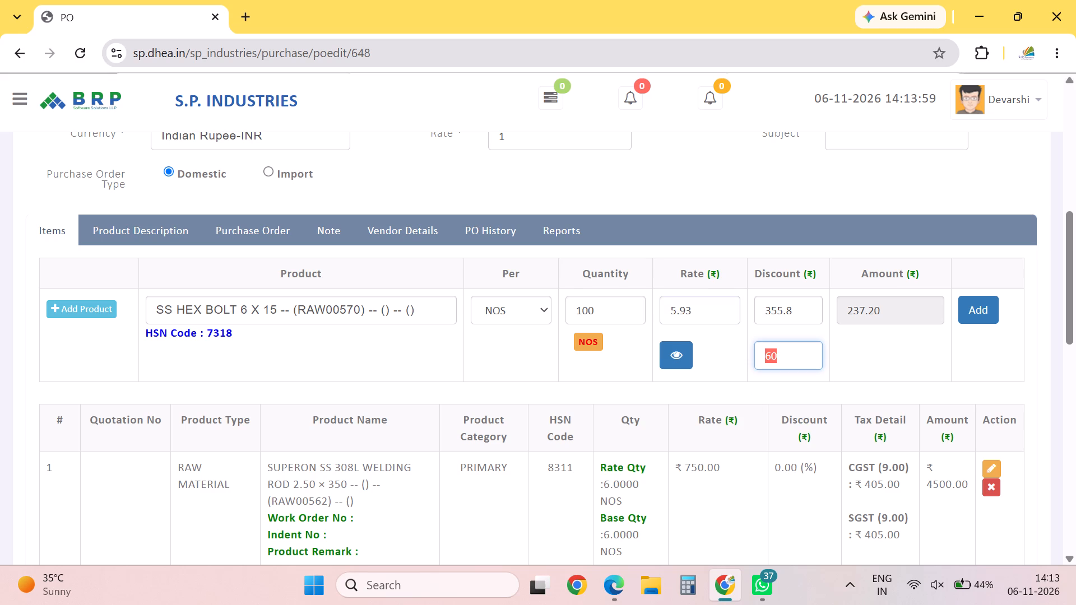
drag(803, 357, 744, 357)
Change the 6 X 15 bolt's quantity to 150 and add it to the order items.
click(619, 315)
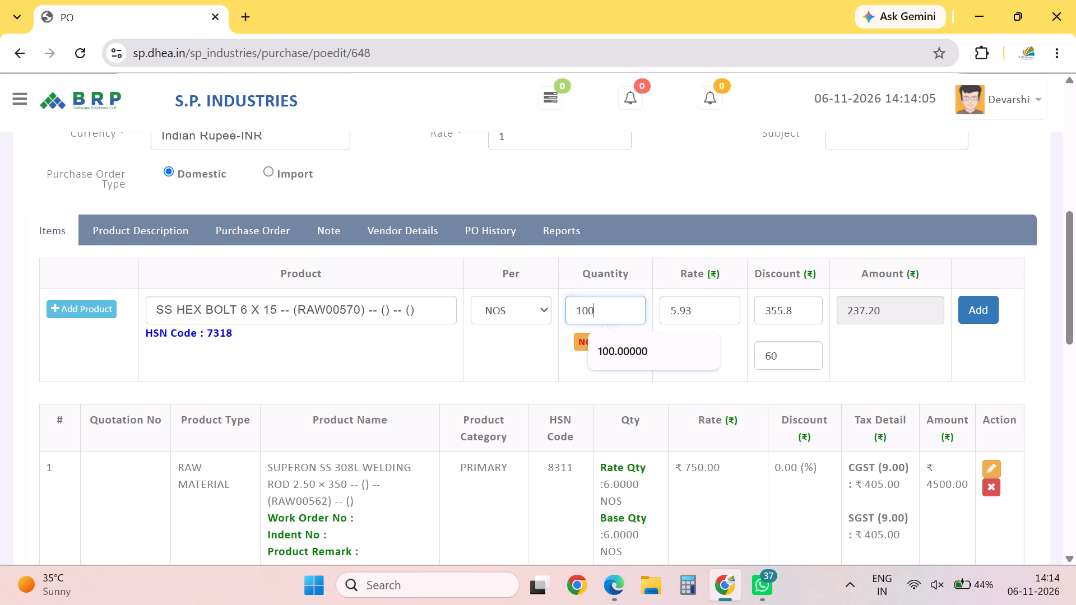
key(BackSpace)
key(BackSpace)
text(50)
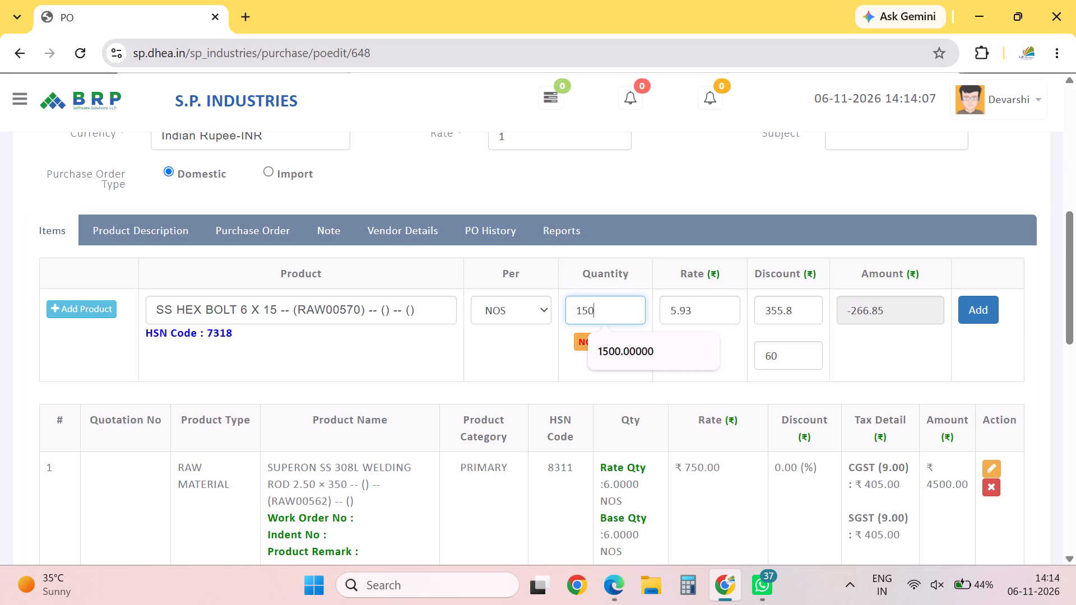
click(941, 374)
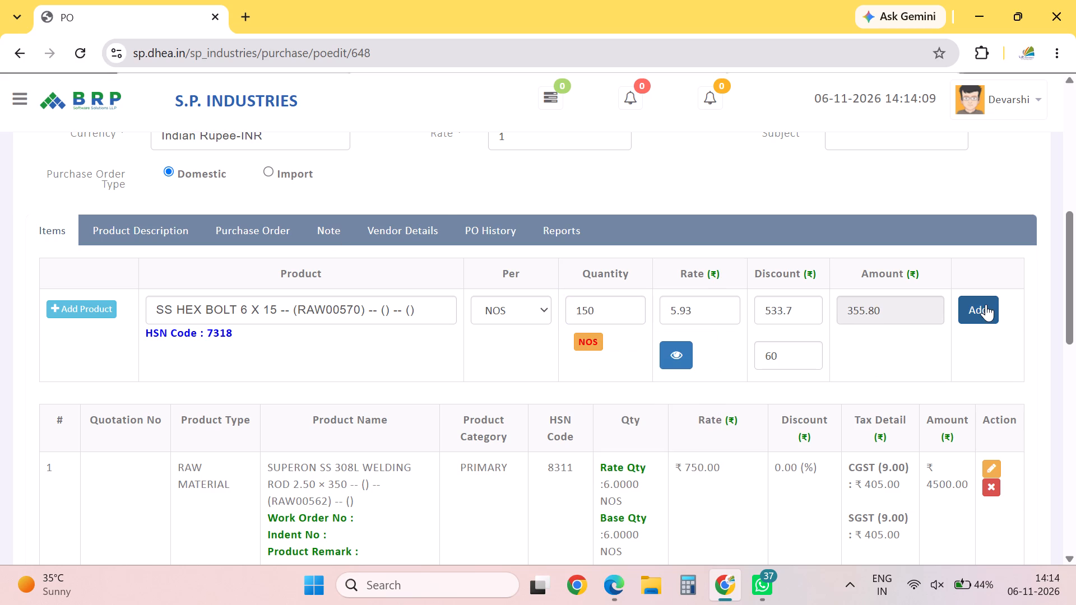
click(987, 313)
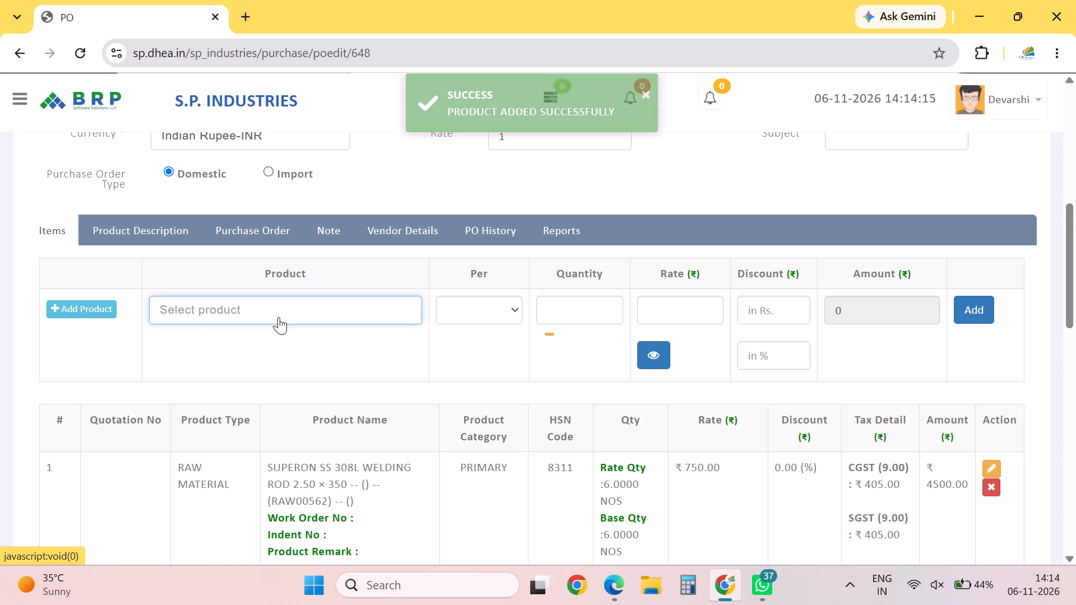
Search the products for 8 X 15 and select SS HEX BOLT 8 X 15 as the next item's product.
click(279, 317)
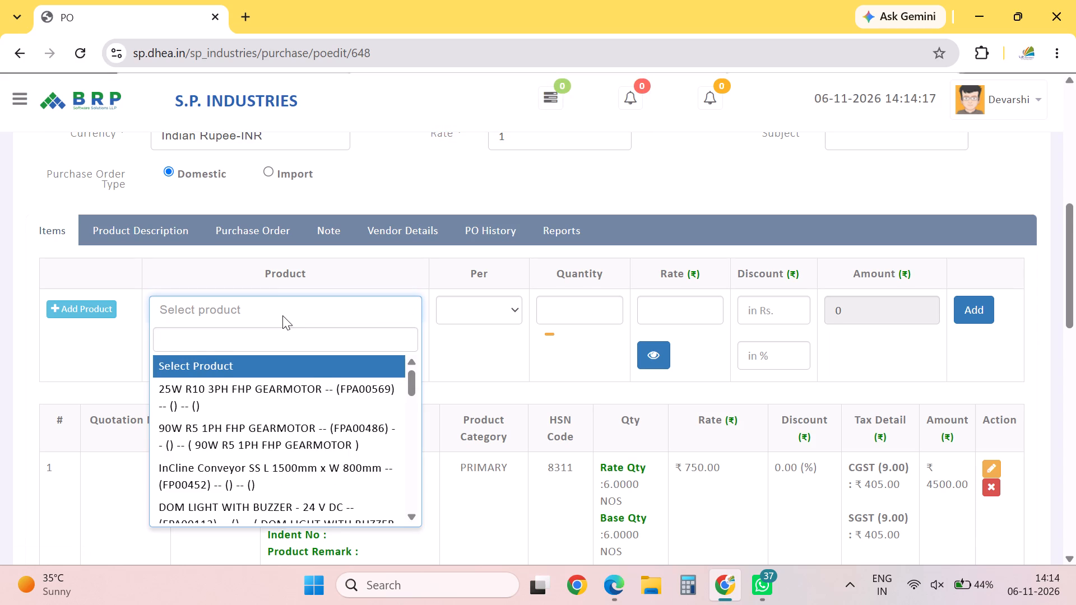
key(8)
key(space)
text(X 15)
key(Down)
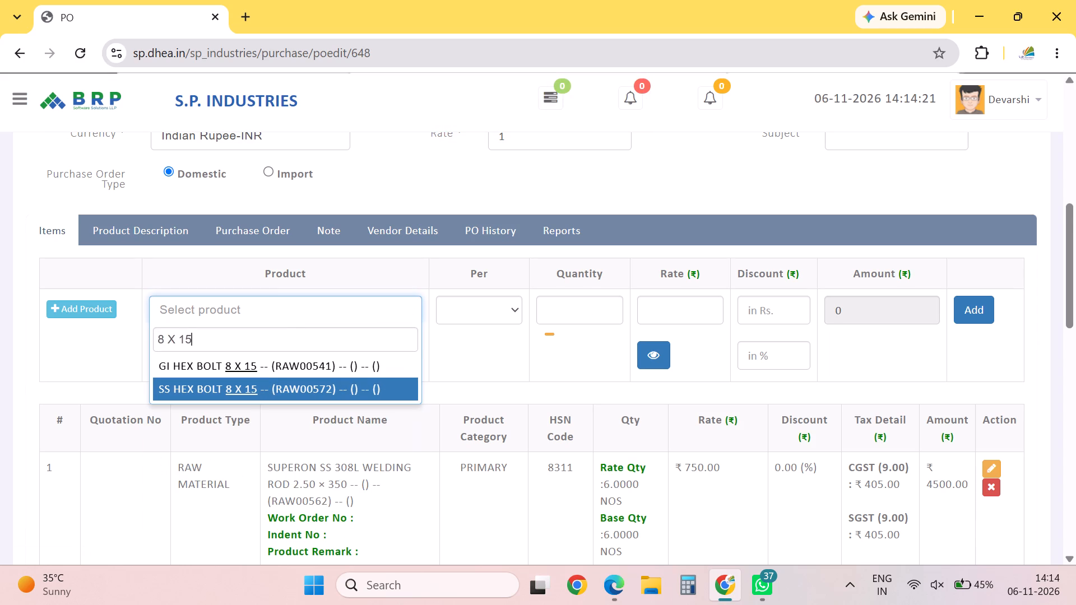
key(Return)
Enter quantity 200, rate 11.85 and a 60% discount for the 8 X 15 bolt and add it to the order items.
click(591, 309)
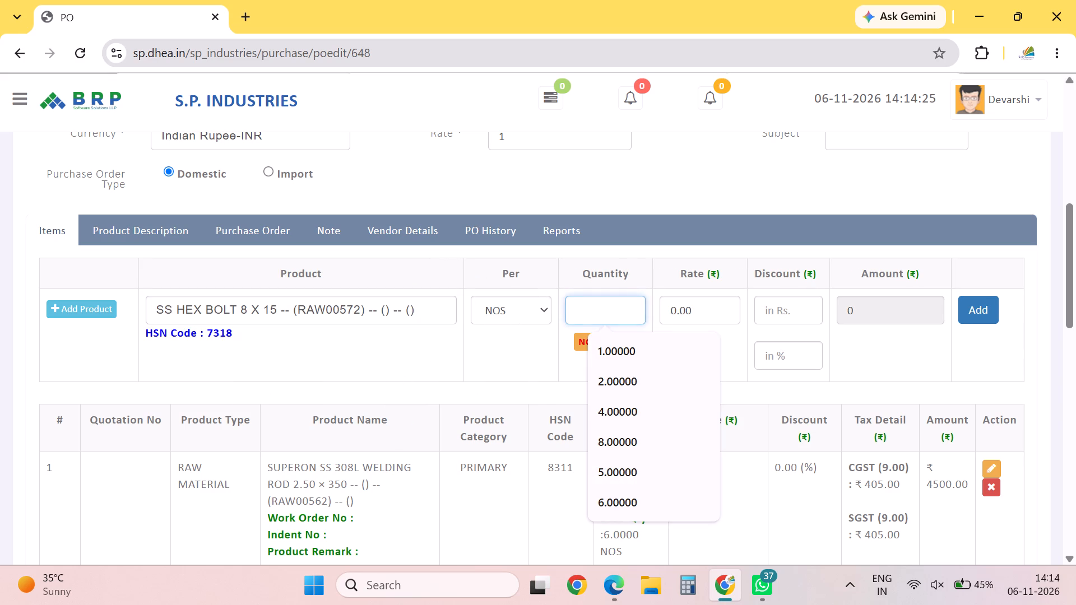
key(2)
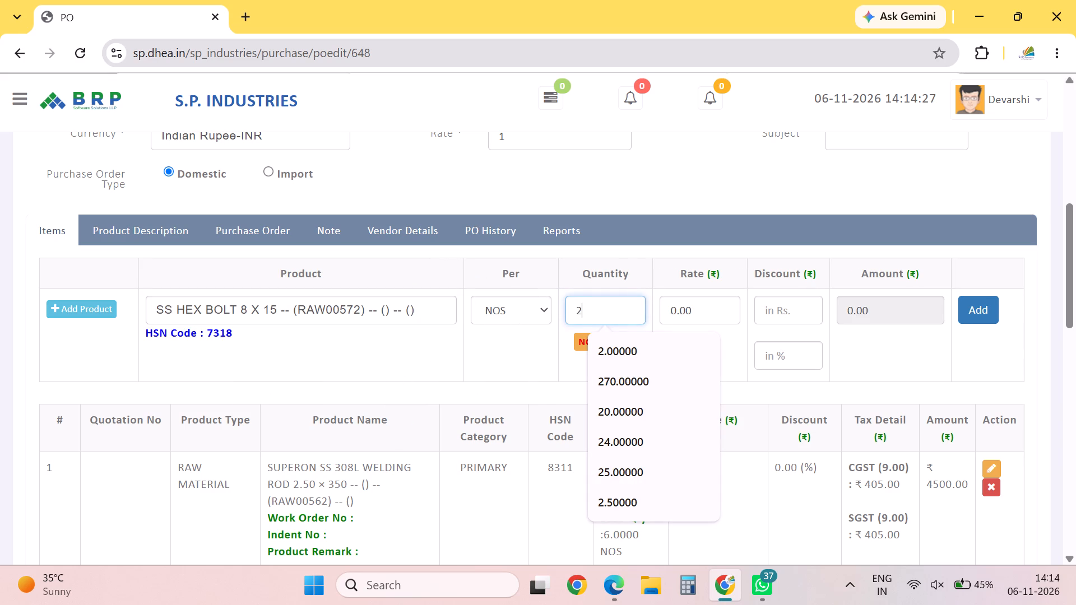
text(00)
key(Tab)
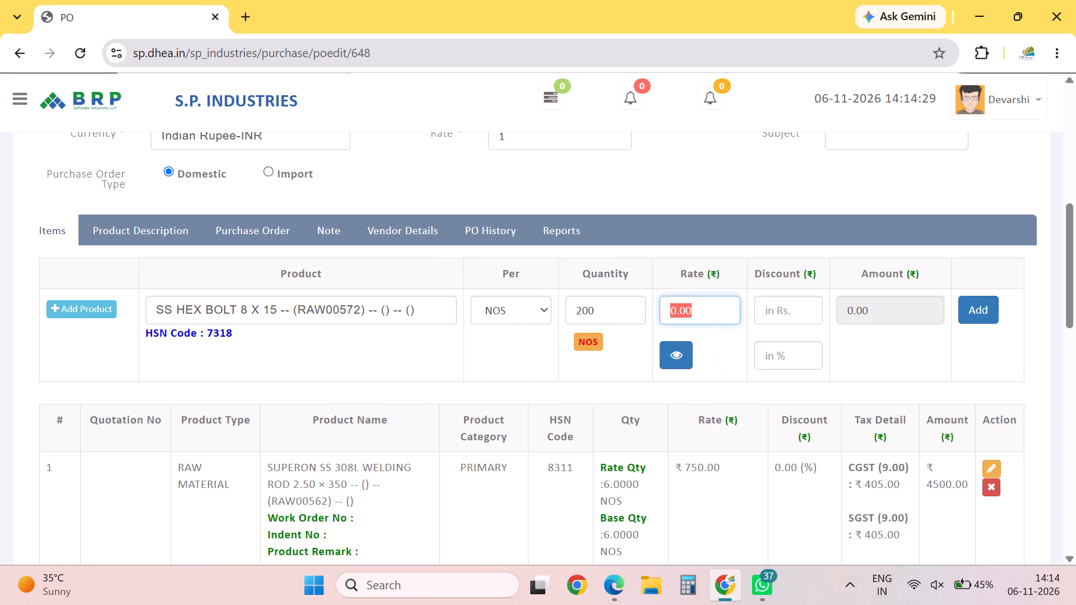
text(11.)
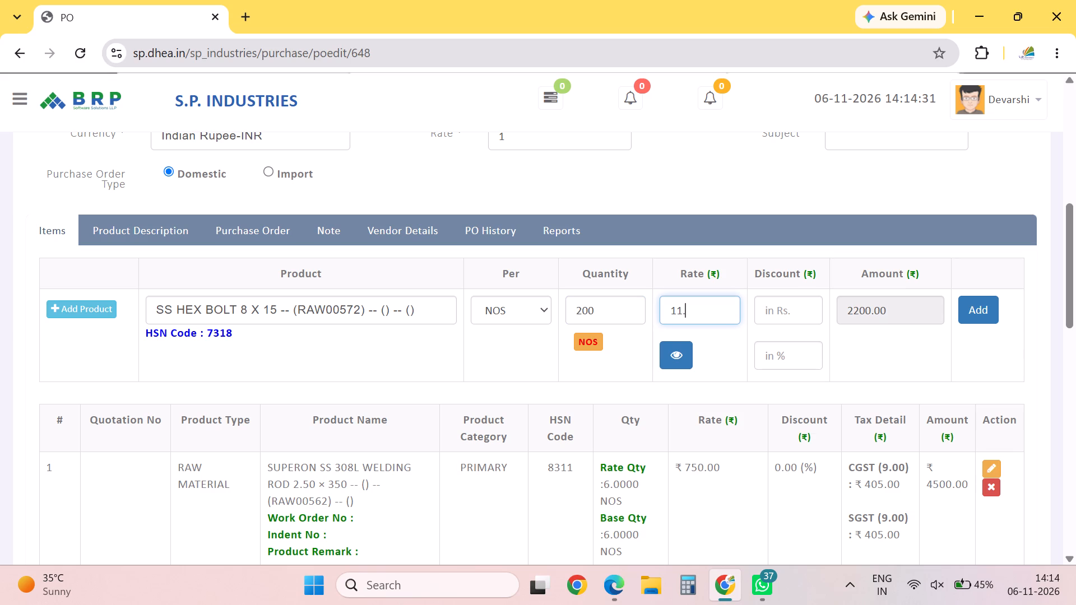
text(85)
key(Tab)
key(Tab)
key(Tab)
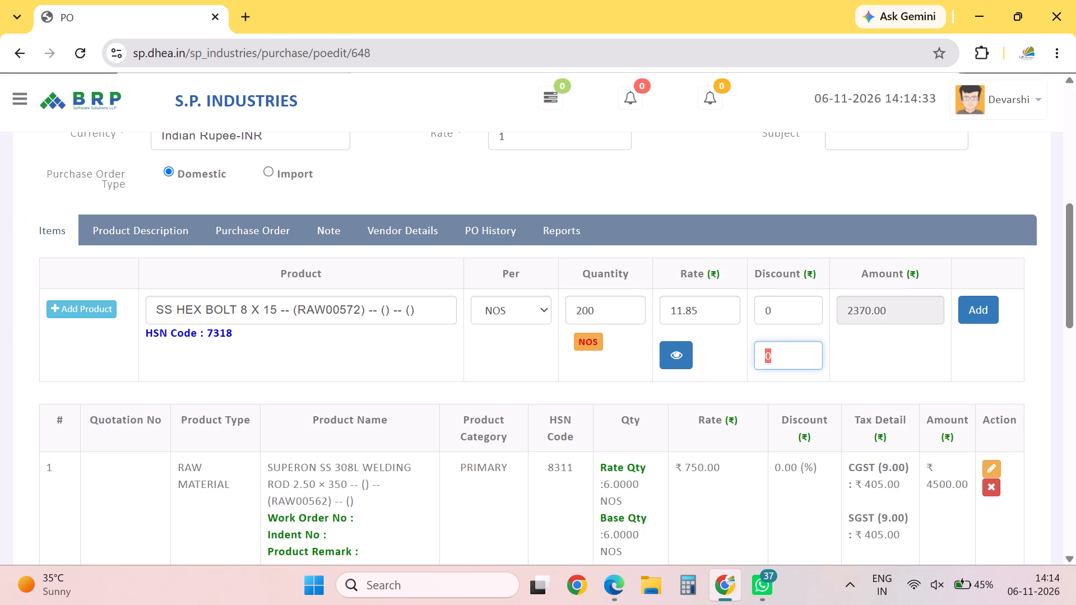
text(60)
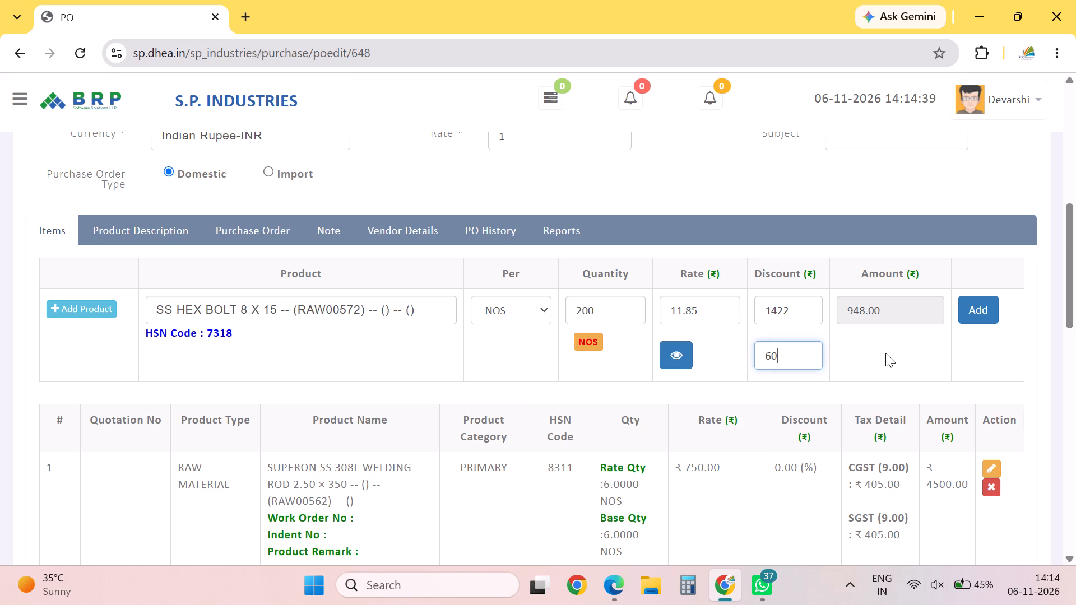
click(972, 318)
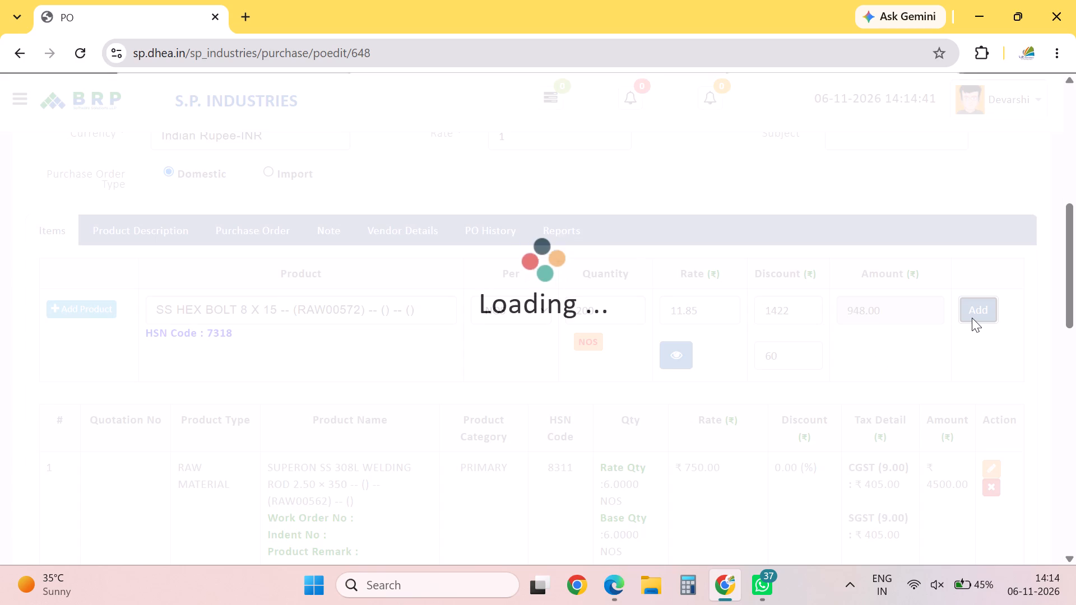
Add SS HEX BOLT 8 X 20 to the order items with quantity 100, rate 13 and a 60% discount.
click(265, 308)
double_click(265, 311)
text(8 X 20)
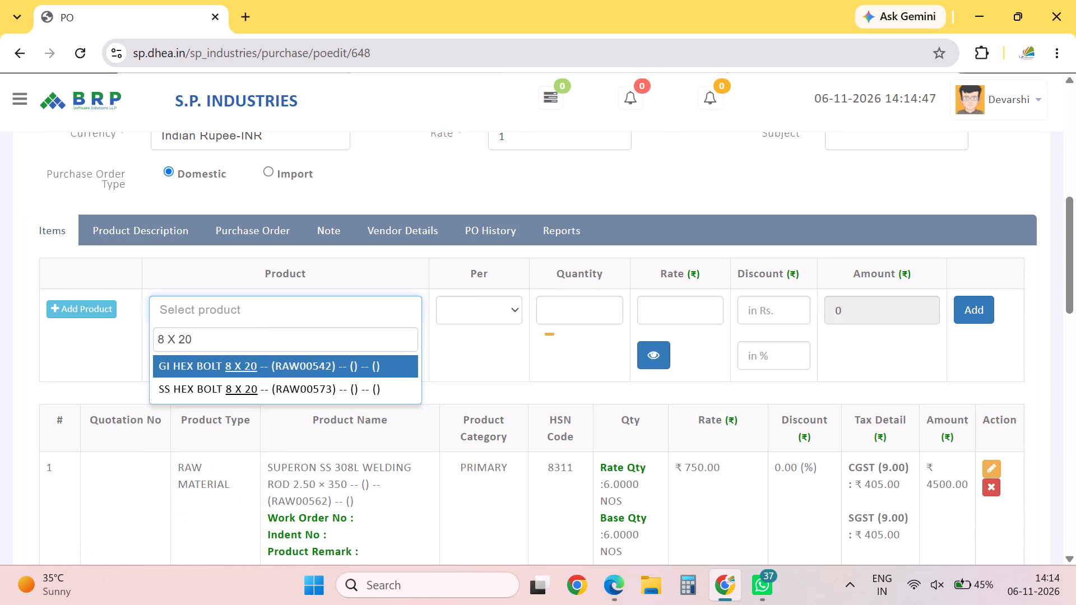
key(Down)
key(Return)
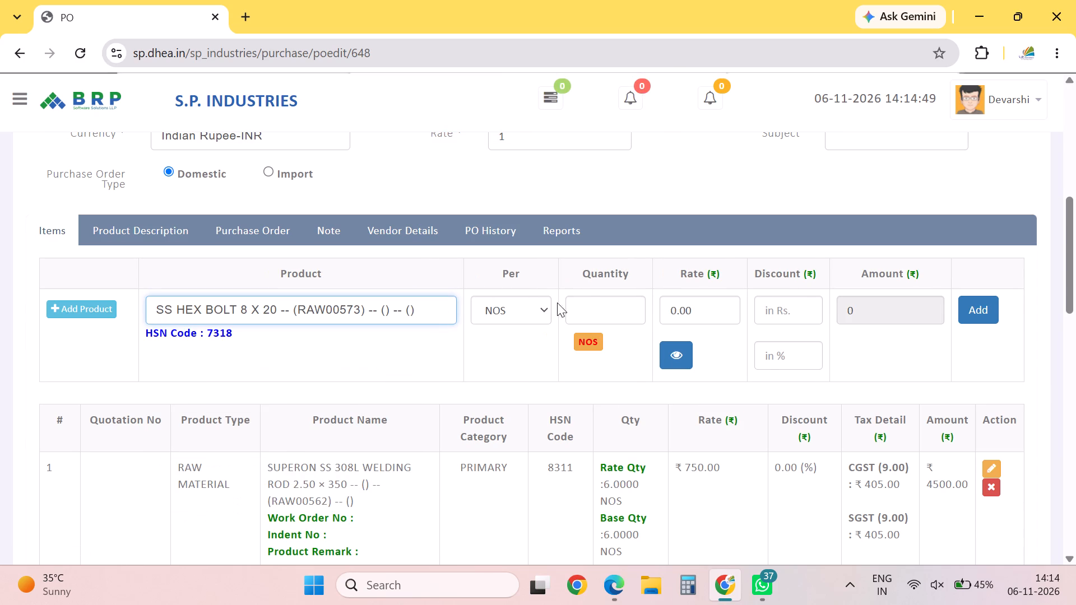
click(586, 317)
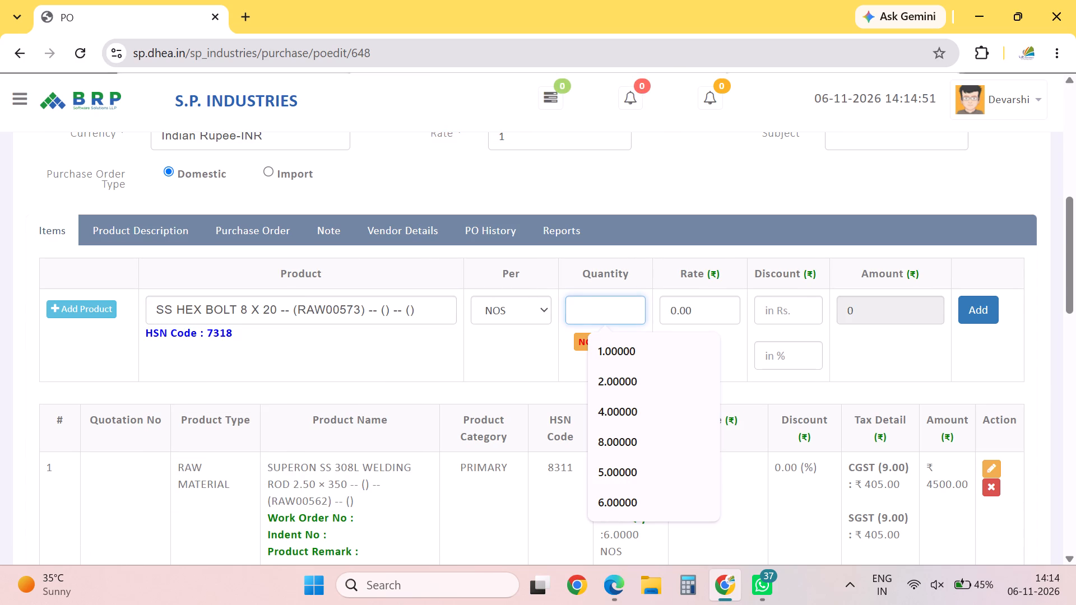
text(100)
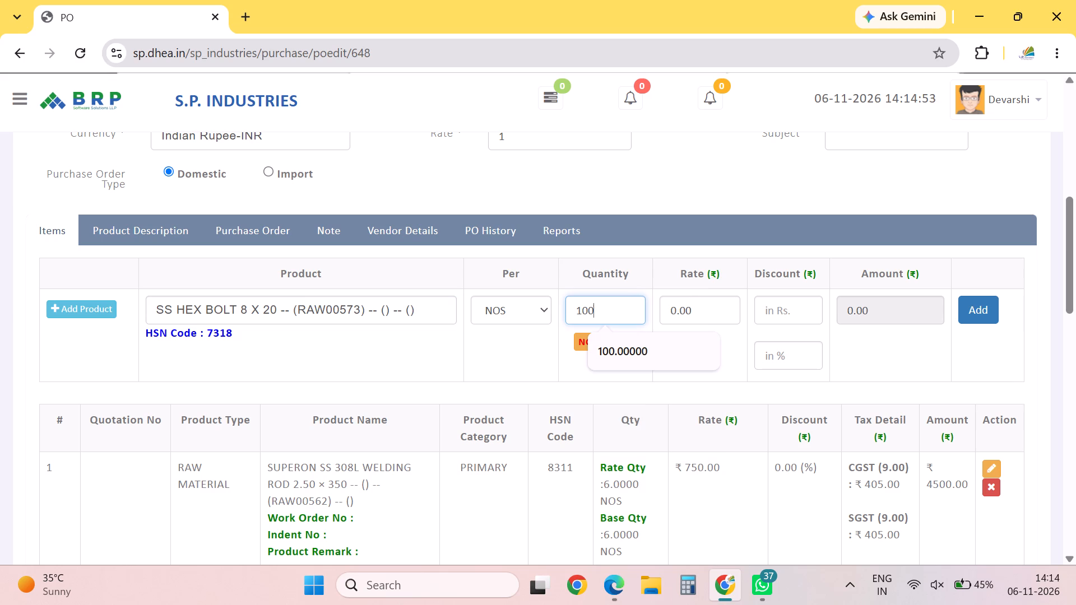
key(Tab)
text(13)
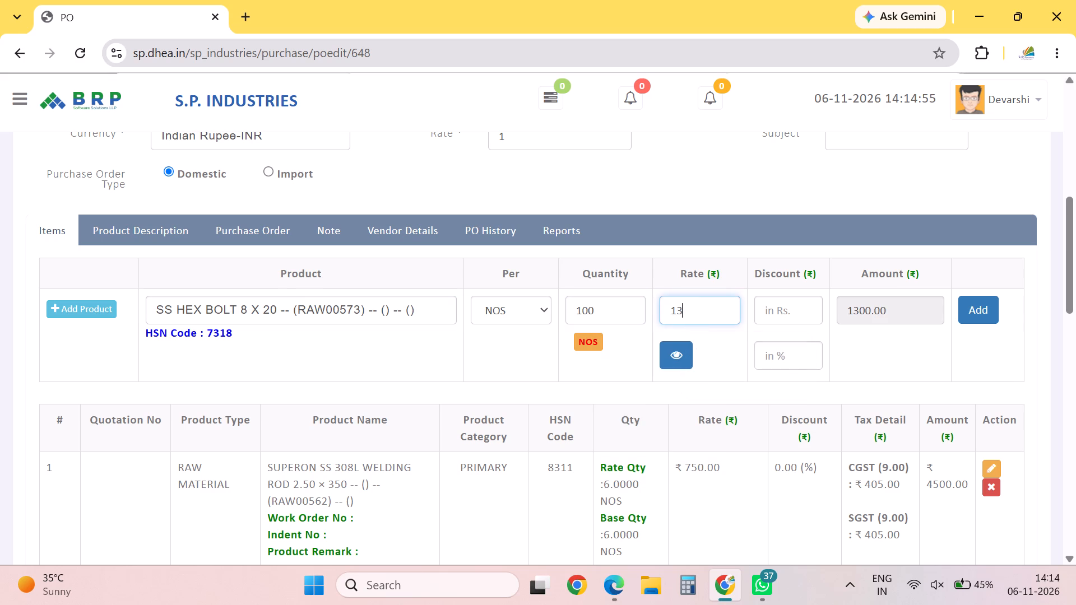
key(Tab)
key(Tab)
key(Tab)
text(60)
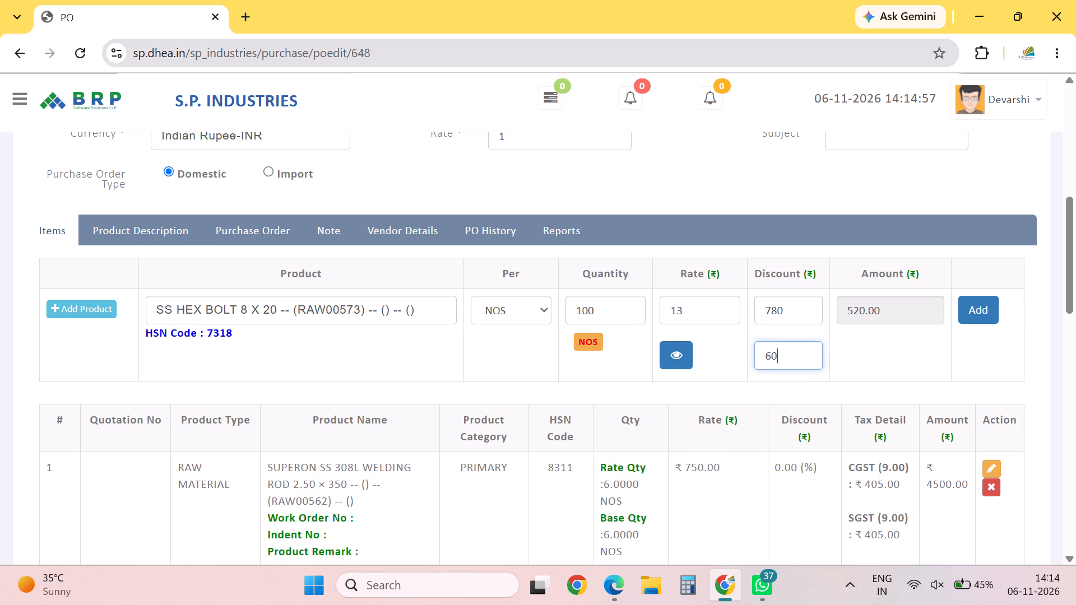
click(972, 315)
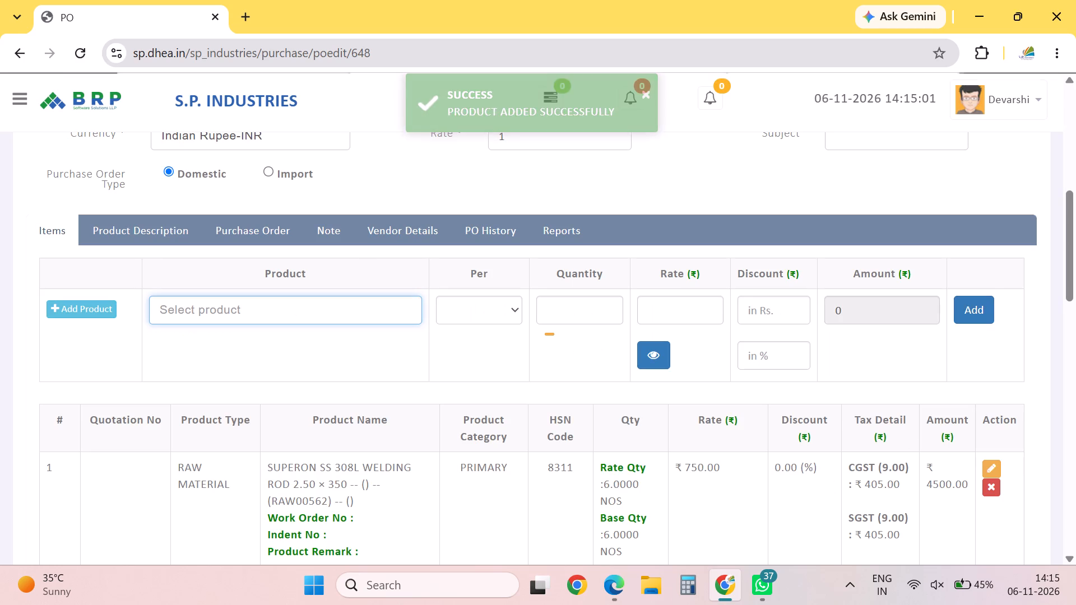
Search the products for a 4 X 15 bolt, trying both 4 X 15 and 4X15, and close the search without selecting.
click(211, 302)
text(4 X 15)
key(BackSpace)
key(BackSpace)
key(BackSpace)
key(BackSpace)
key(BackSpace)
key(BackSpace)
key(BackSpace)
key(BackSpace)
key(BackSpace)
key(BackSpace)
key(BackSpace)
key(BackSpace)
key(BackSpace)
key(BackSpace)
key(BackSpace)
key(BackSpace)
key(BackSpace)
key(BackSpace)
key(BackSpace)
key(BackSpace)
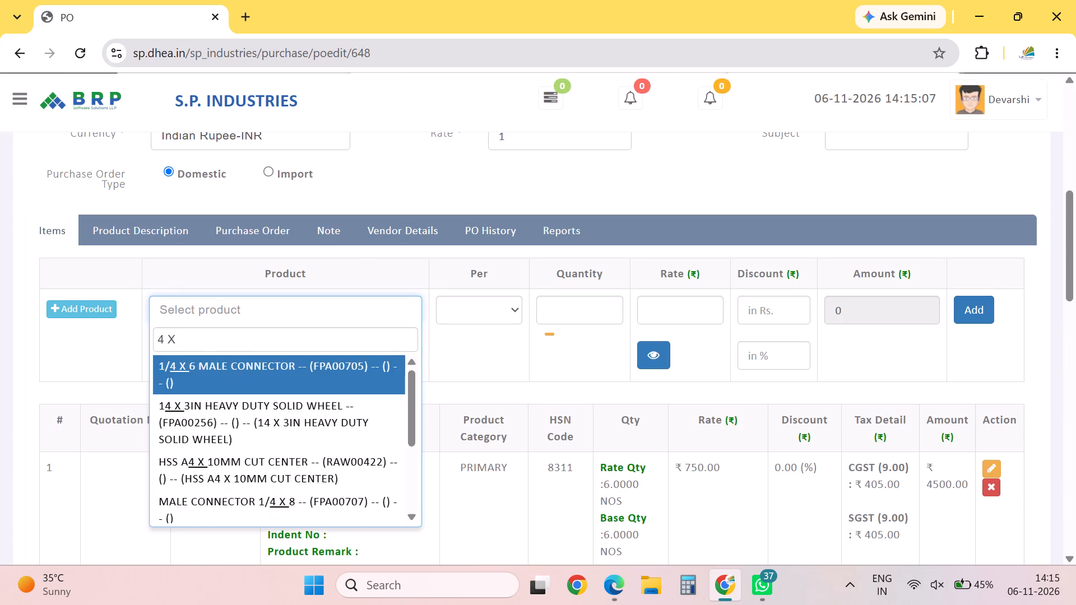
text(4X15)
key(Down)
key(Down)
key(Up)
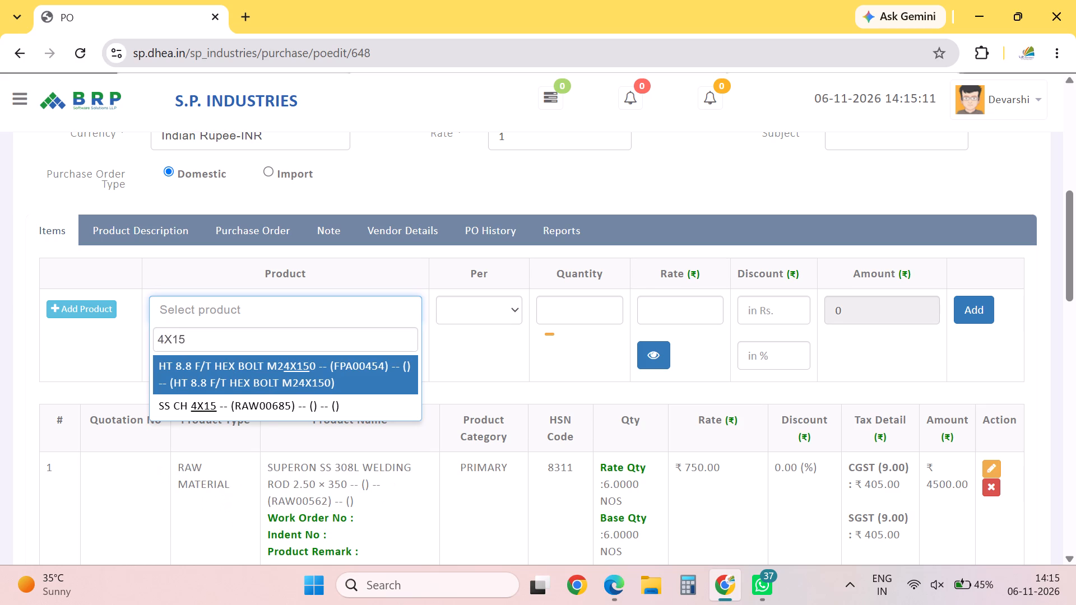
key(Escape)
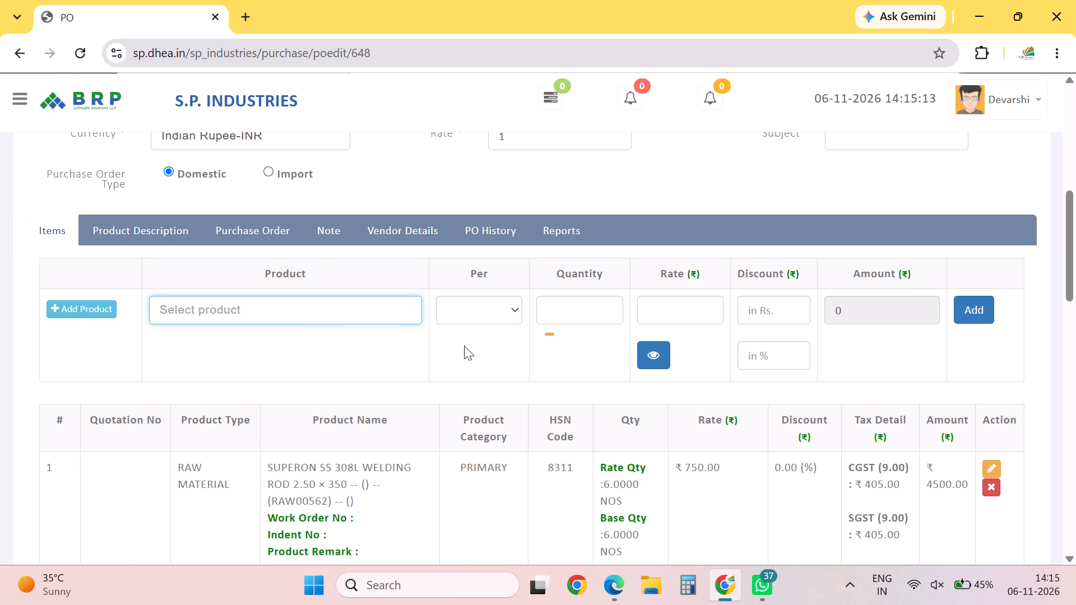
Submit the purchase order.
drag(1075, 273, 1047, 604)
click(305, 467)
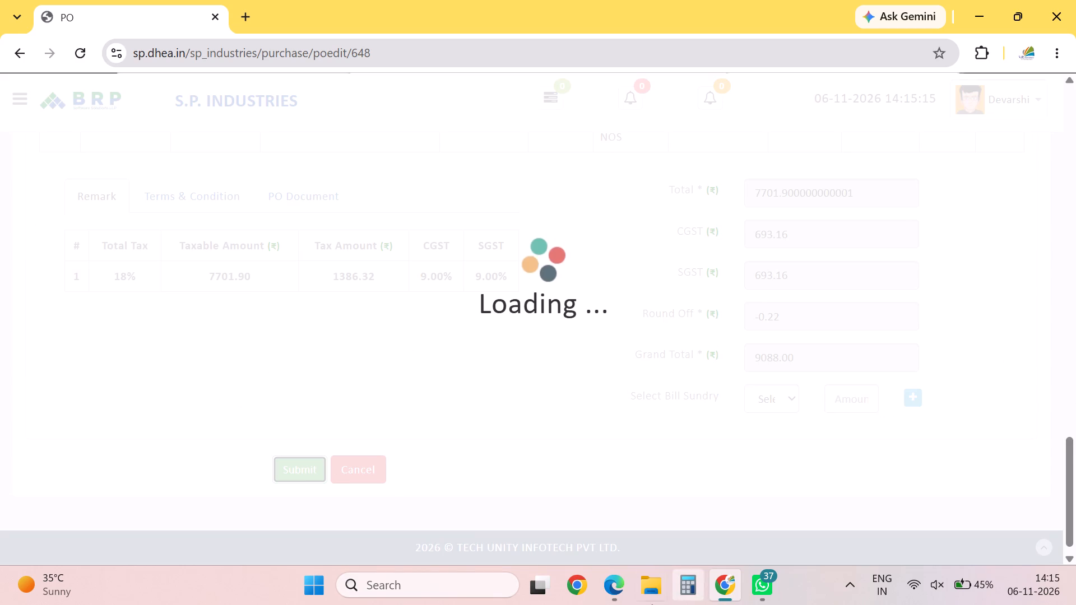
Switch to Edge and open a new item form from the item list.
click(614, 589)
click(566, 529)
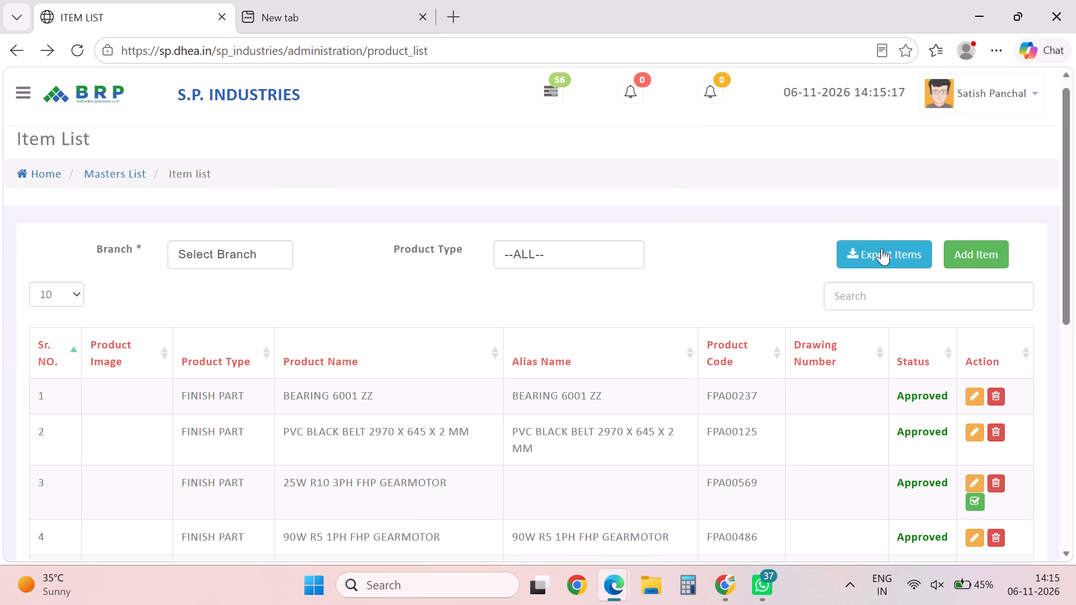
click(933, 251)
click(969, 258)
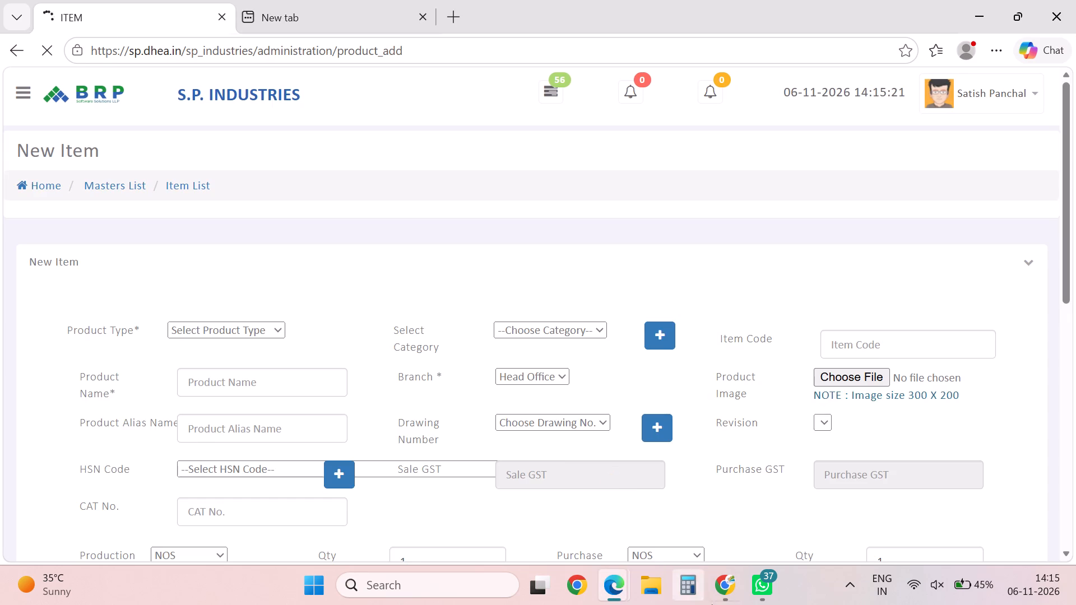
Switch to Chrome and open the printout of purchase order PO/660/26-27.
click(726, 597)
drag(1075, 218, 1075, 334)
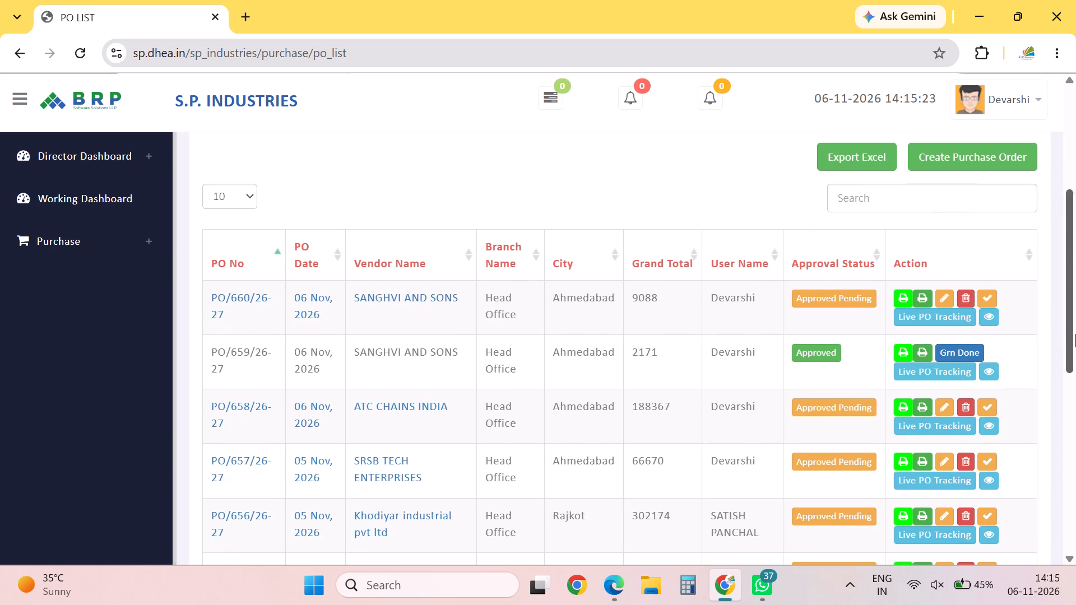
drag(1075, 334, 1075, 331)
click(927, 262)
click(926, 270)
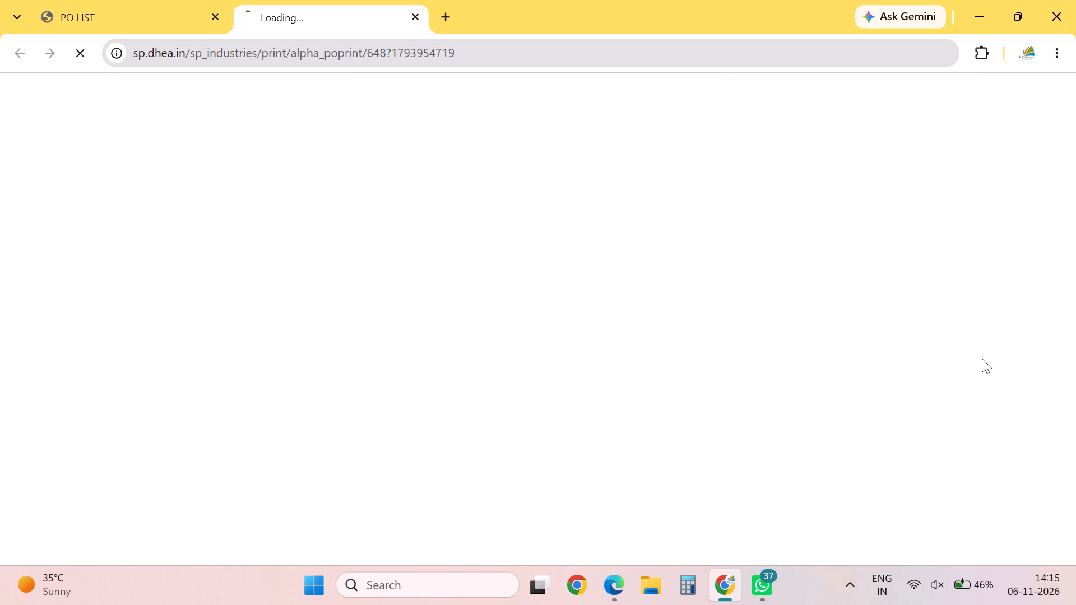
Copy the item description SS HEX BOLT 8 X 15 from the purchase order's item table.
drag(1074, 216, 1075, 302)
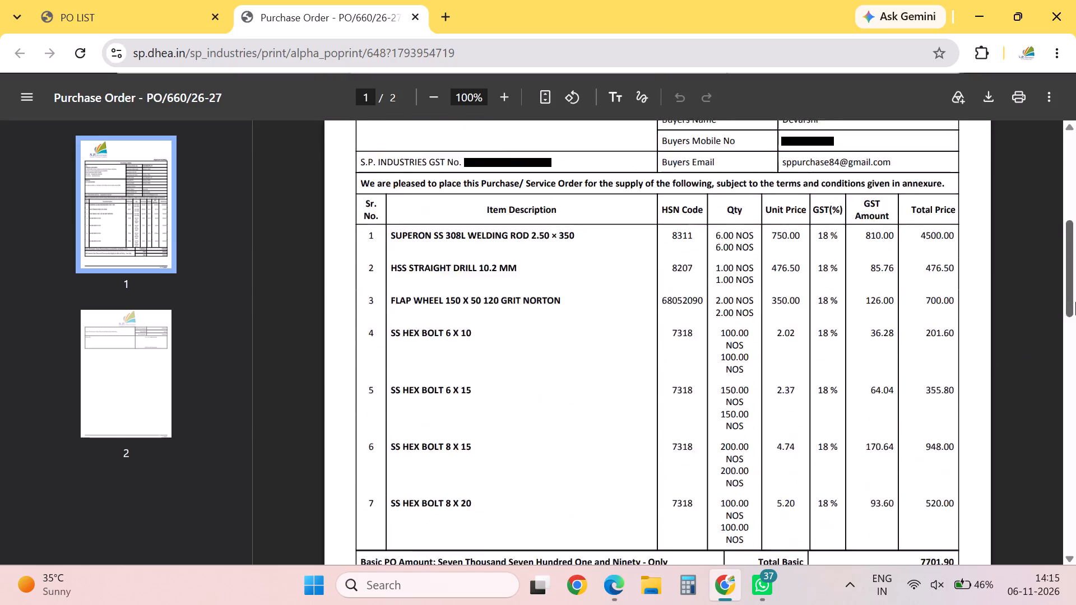
drag(1075, 302, 1075, 327)
drag(392, 313, 482, 325)
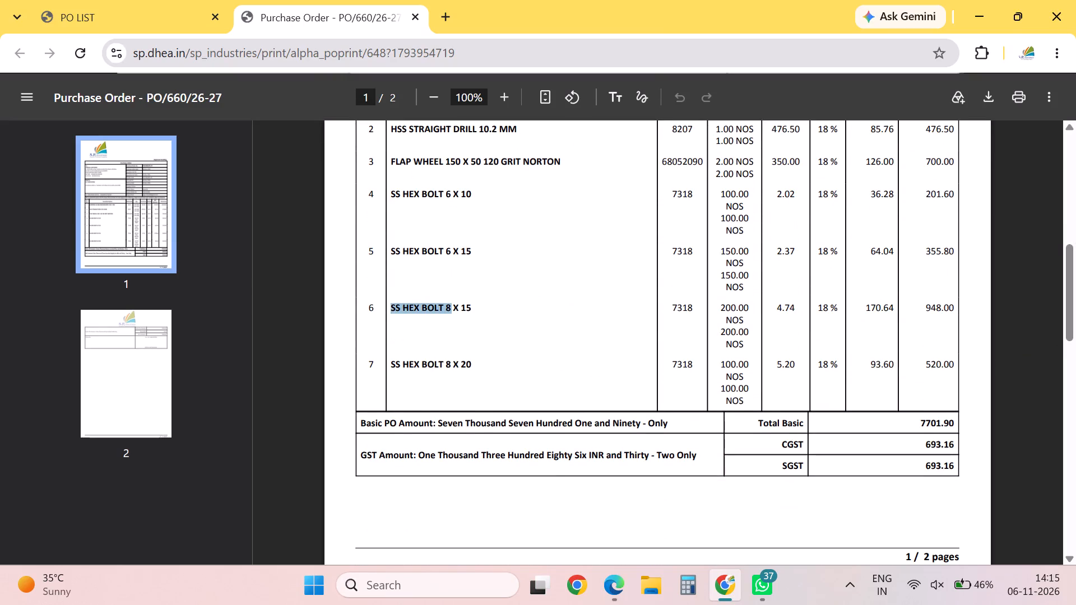
drag(482, 325, 465, 312)
click(465, 312)
drag(389, 314, 477, 322)
key(ctrl+c)
key(ctrl+c)
In Edge, set the new item's product type to RAW MATERIAL and paste the copied name, changing it to SS HEX BOLT 4 X 15.
key(alt+Tab)
click(238, 345)
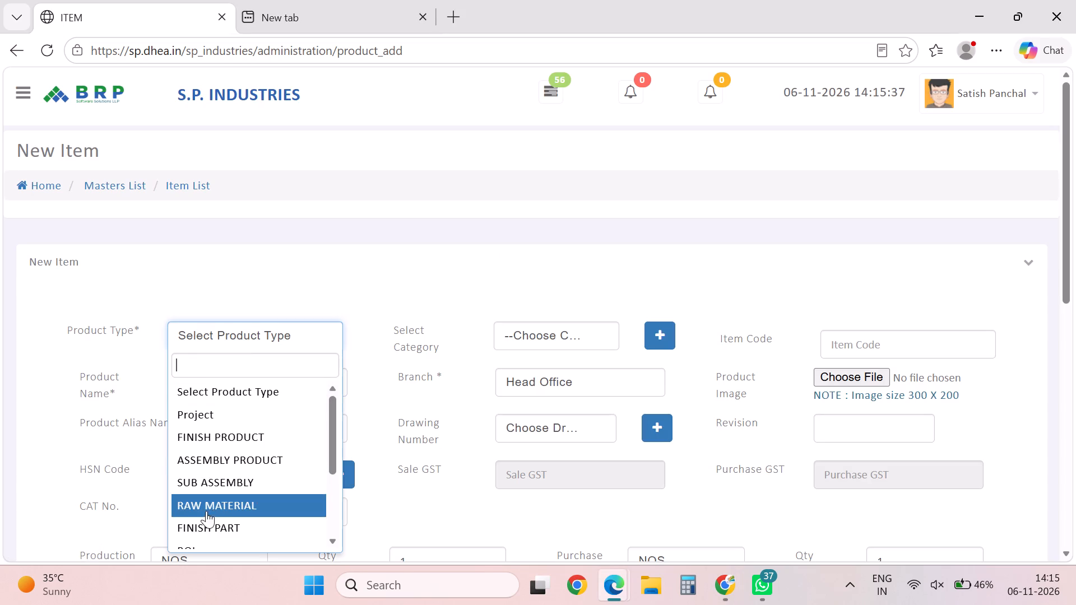
click(220, 512)
click(234, 395)
ctrl+click(244, 383)
key(ctrl+v)
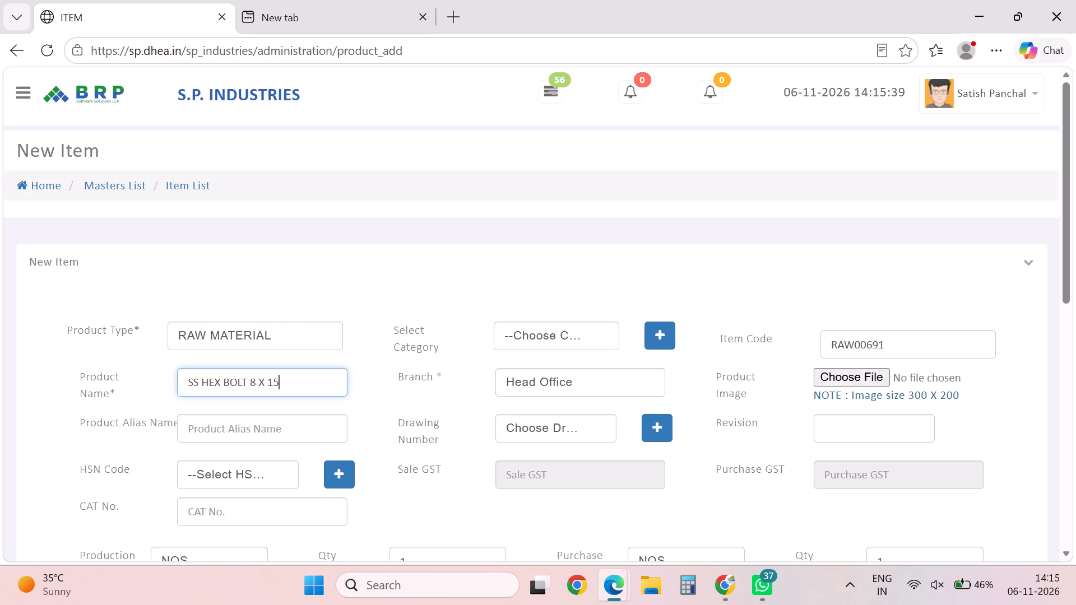
key(Left)
key(Left)
key(Left)
key(Left)
key(Left)
key(BackSpace)
key(4)
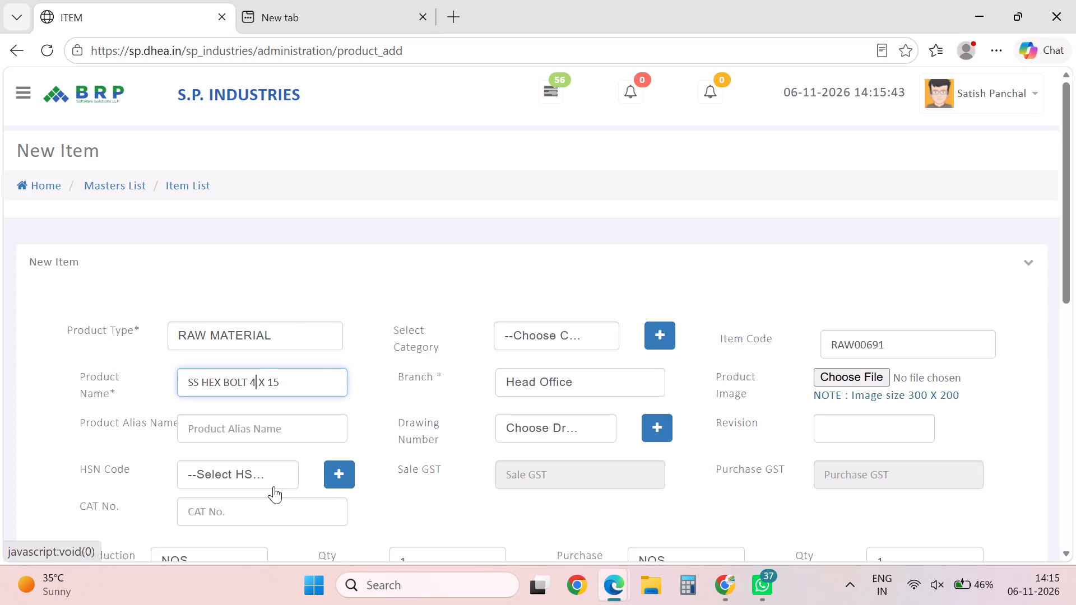
Set the new item's HSN code to 7318 and choose its category.
click(273, 486)
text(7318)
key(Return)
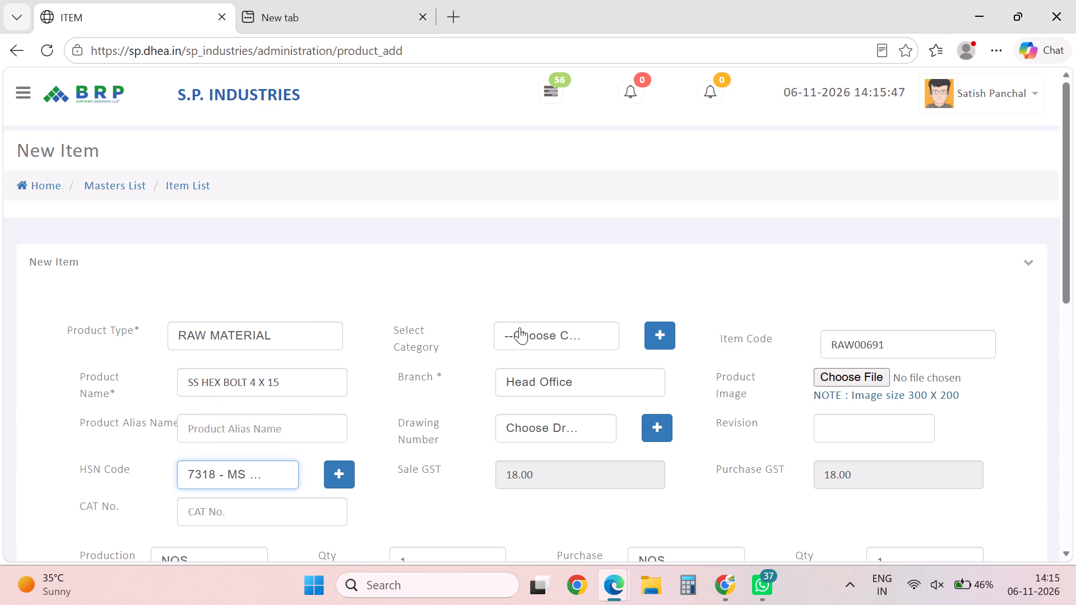
click(521, 327)
click(544, 416)
Save the new item.
drag(1075, 211, 1075, 593)
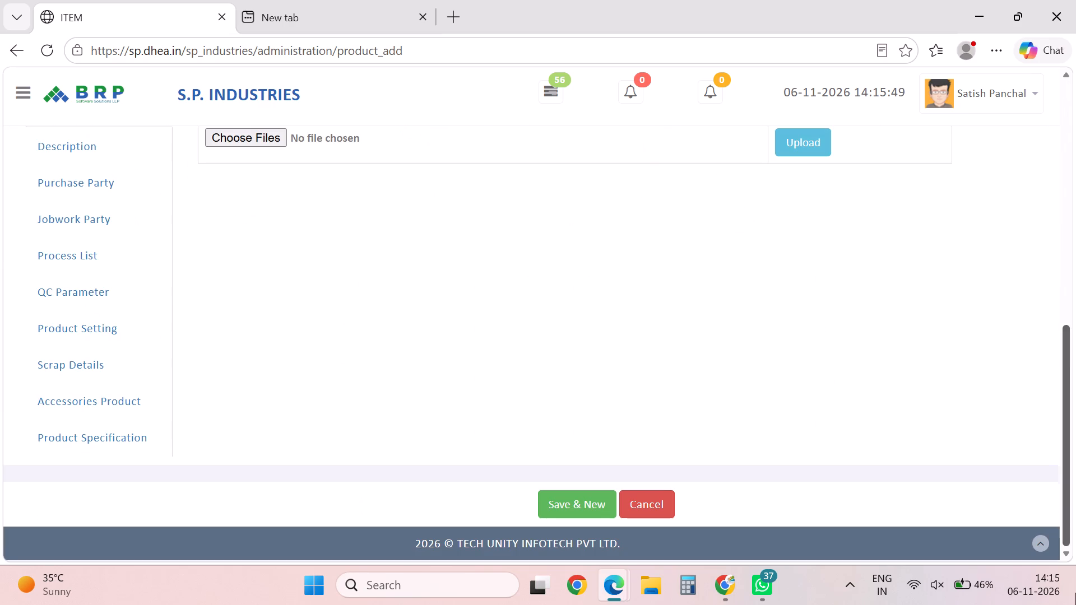
drag(1075, 593, 1057, 604)
click(580, 514)
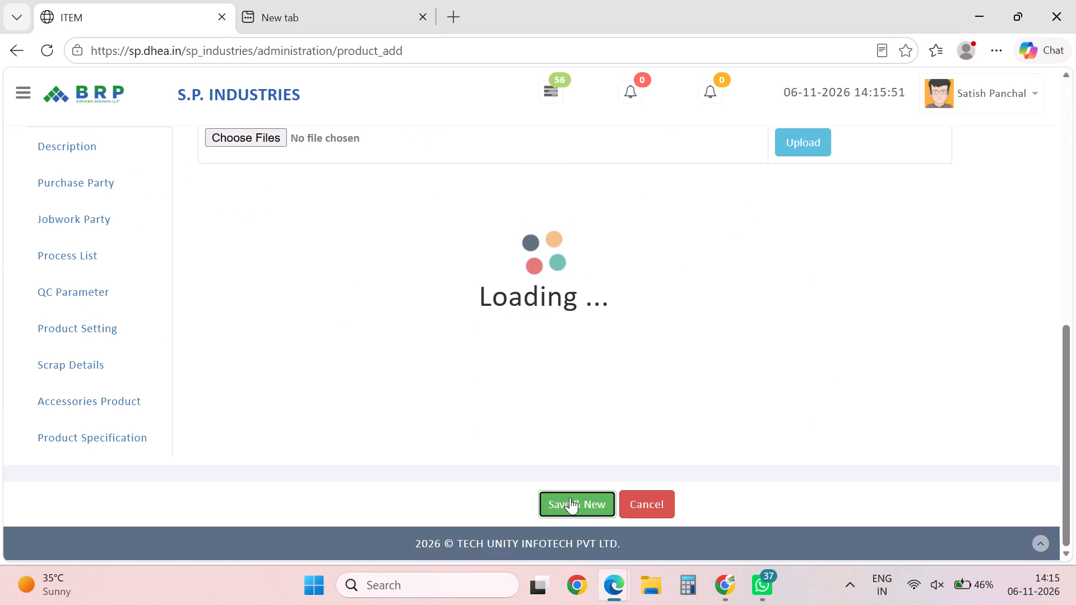
Return to the item list and approve the pending SS HEX BOLT 4 X 15 item.
click(20, 45)
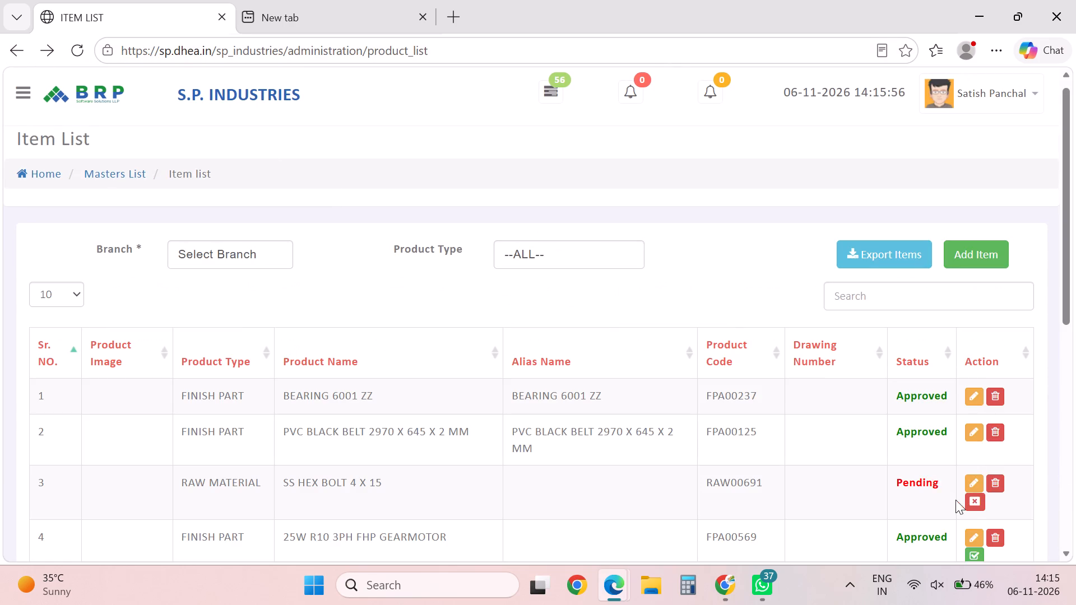
click(971, 502)
Switch to Chrome, return to the purchase order list and reload it.
click(718, 588)
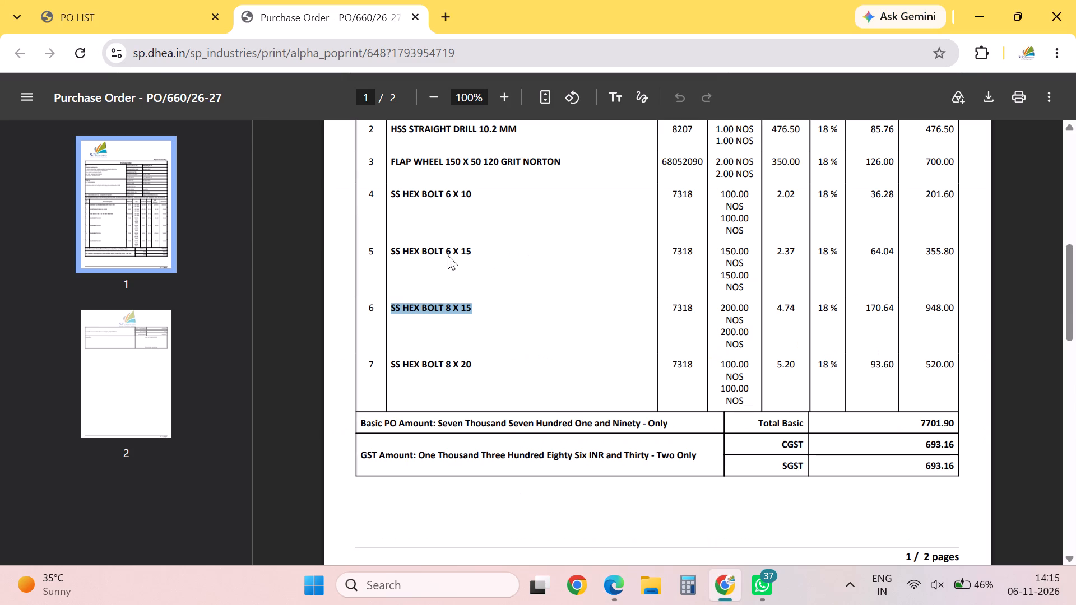
click(129, 19)
click(77, 43)
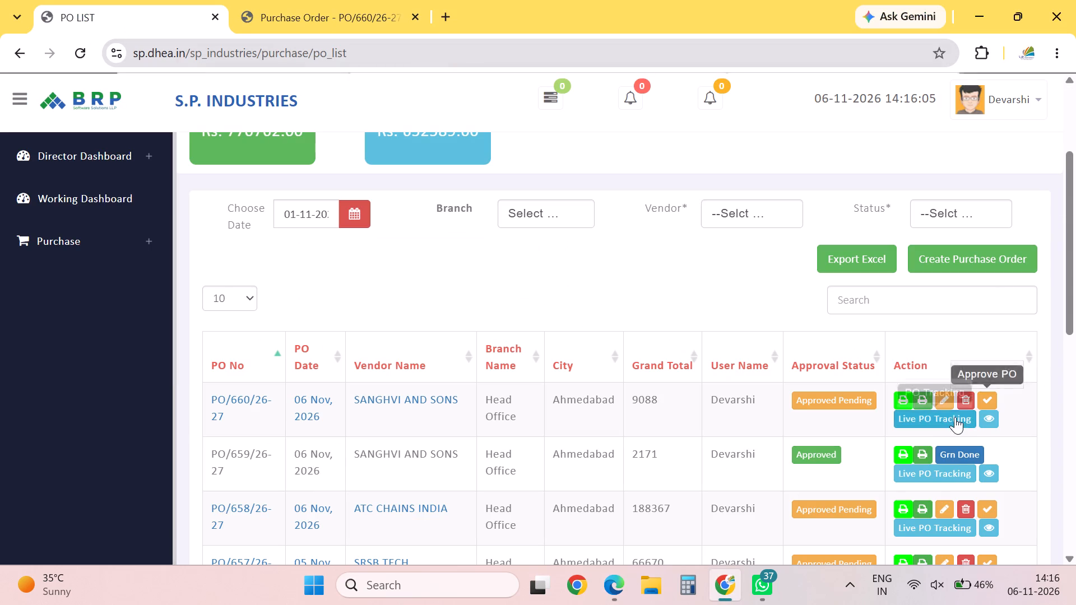
Open the SANGHVI AND SONS purchase order PO/660/26-27 for editing.
click(947, 400)
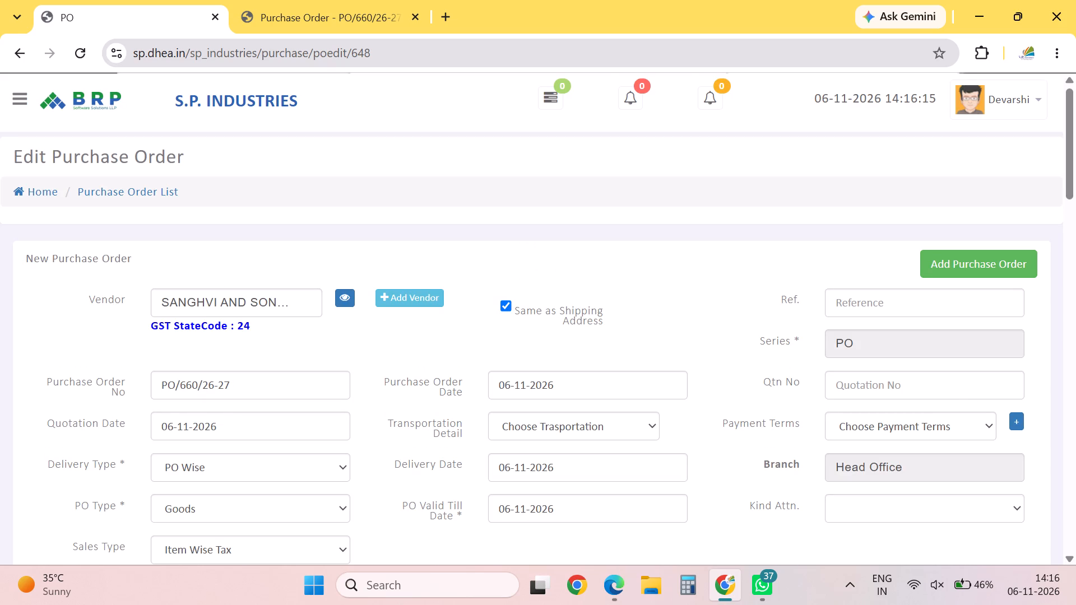
In the order's new item row, search for 4 X 15 and choose the product SS HEX BOLT 4 X 15.
click(1075, 214)
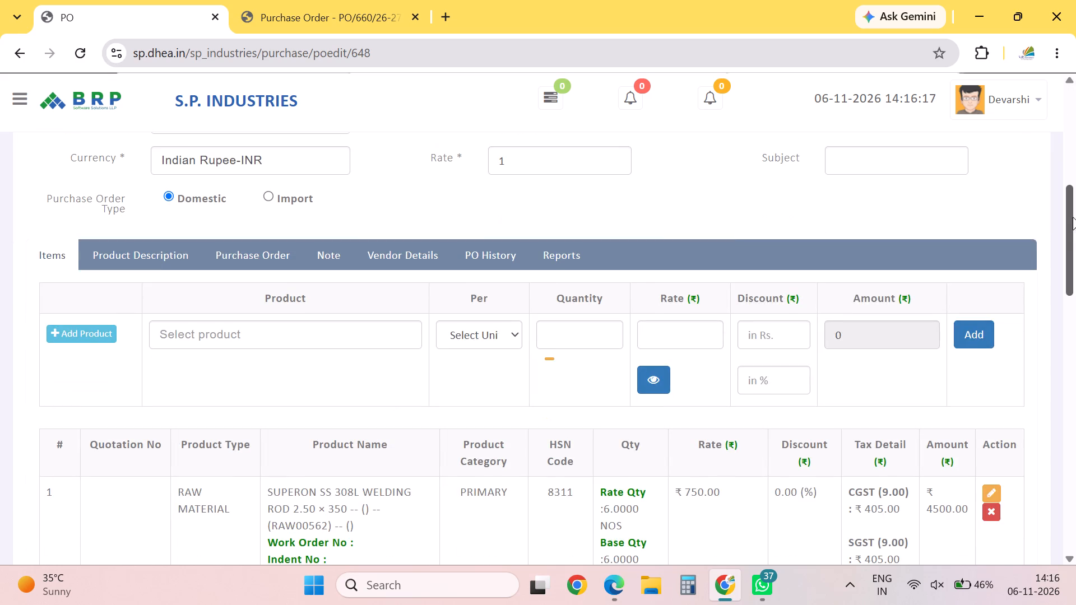
drag(1071, 229, 1071, 247)
click(181, 263)
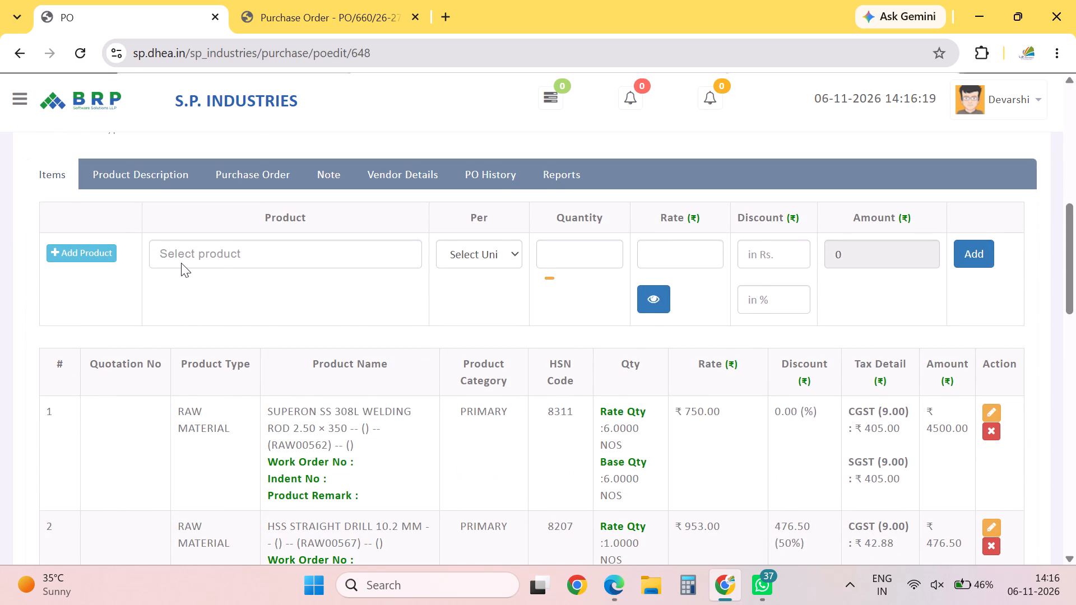
text(4 15)
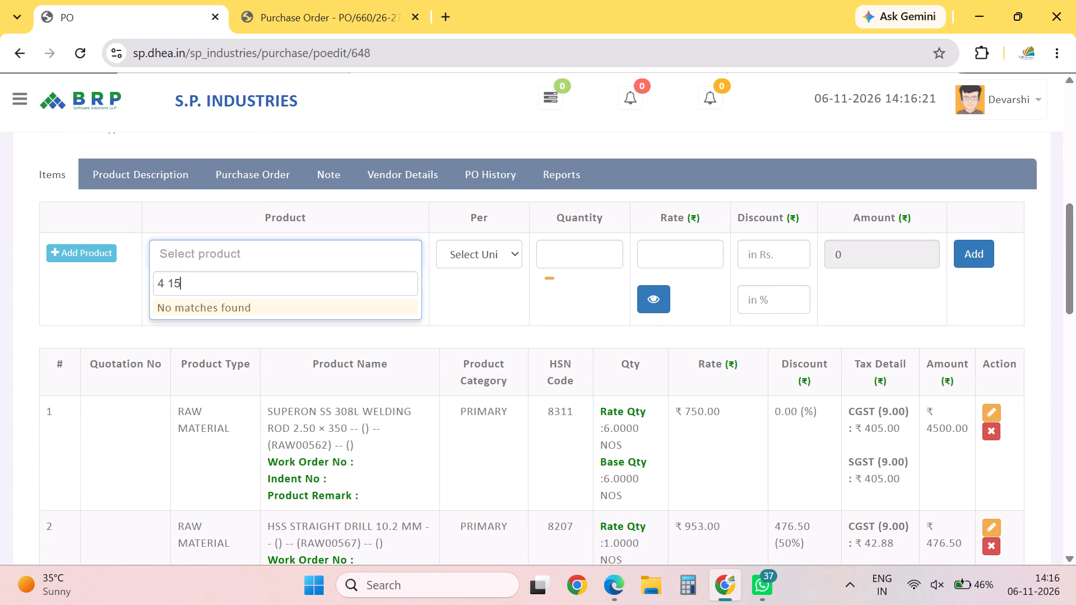
key(BackSpace)
key(BackSpace)
text(X 15)
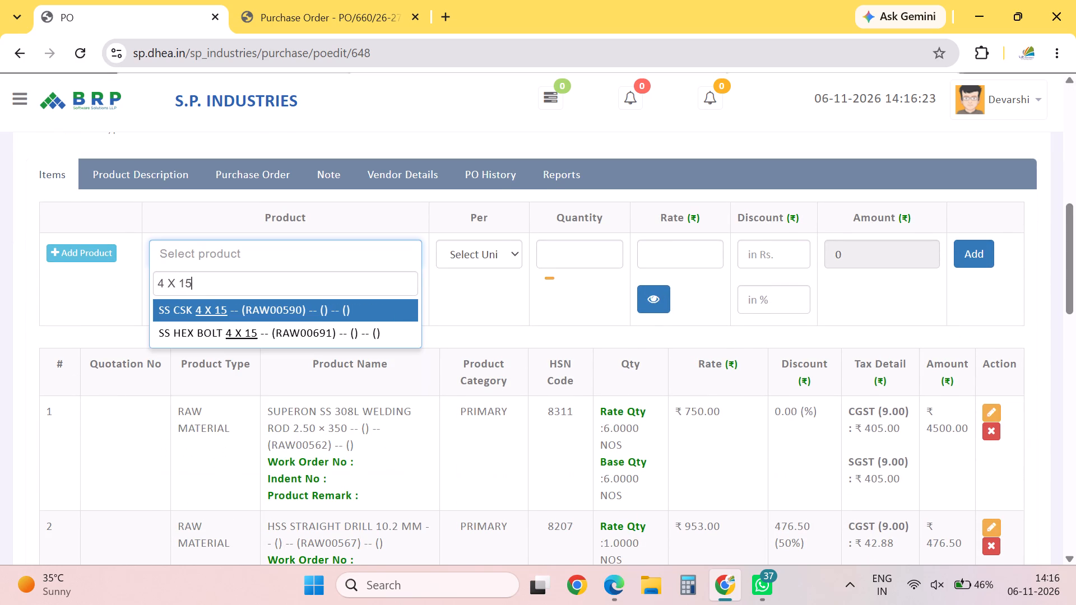
key(Down)
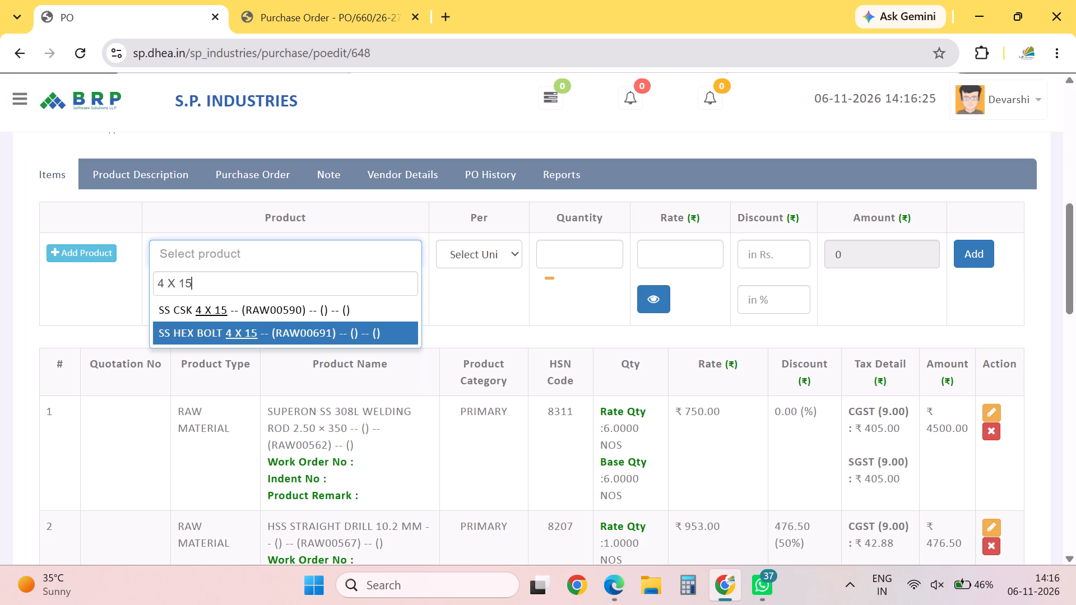
key(Return)
key(period)
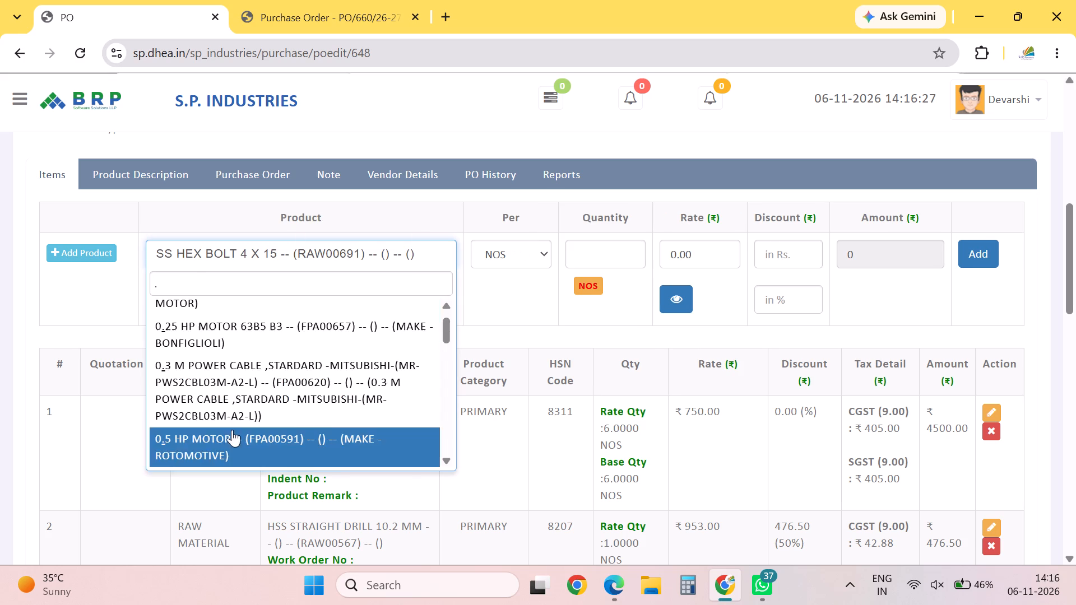
key(Escape)
Give the SS HEX BOLT 4 X 15 line quantity 50, rate 2.89 and a 60% discount, and add it to the order.
click(615, 271)
click(628, 253)
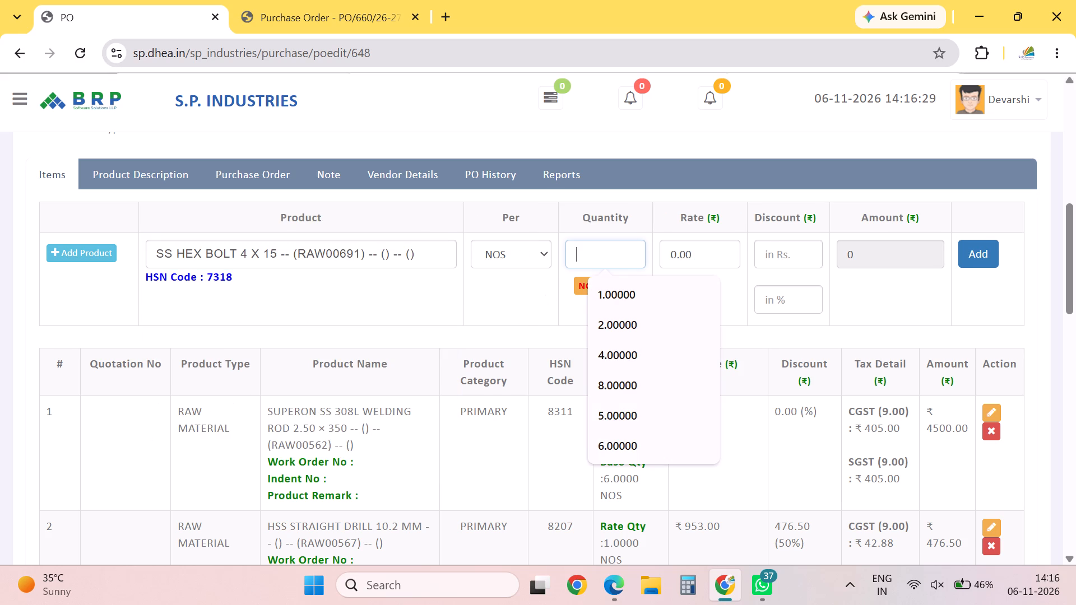
text(50)
key(Tab)
text(2.89)
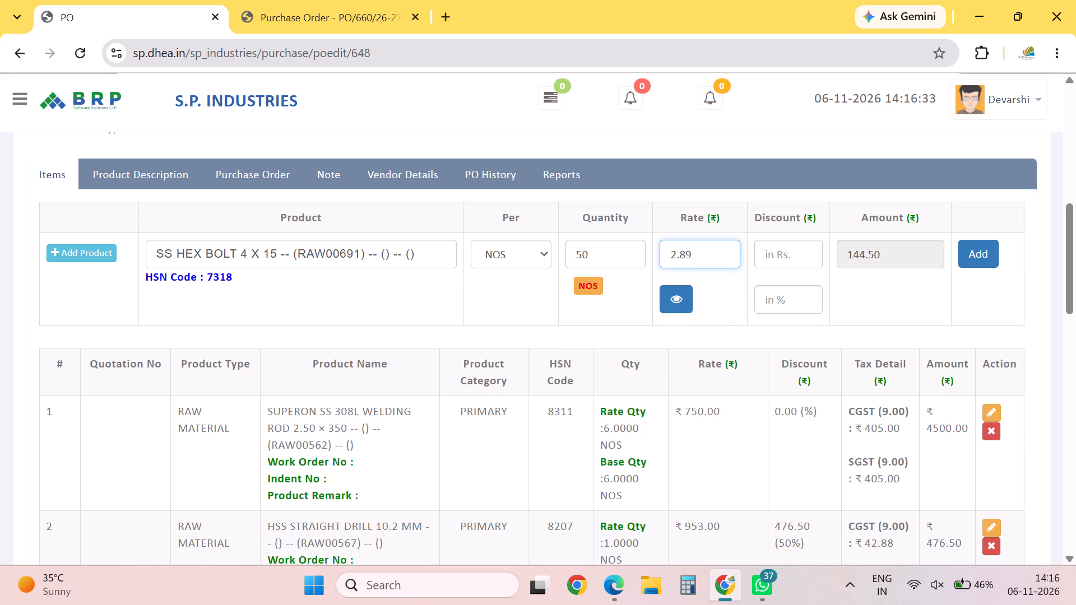
click(788, 307)
text(60)
click(978, 265)
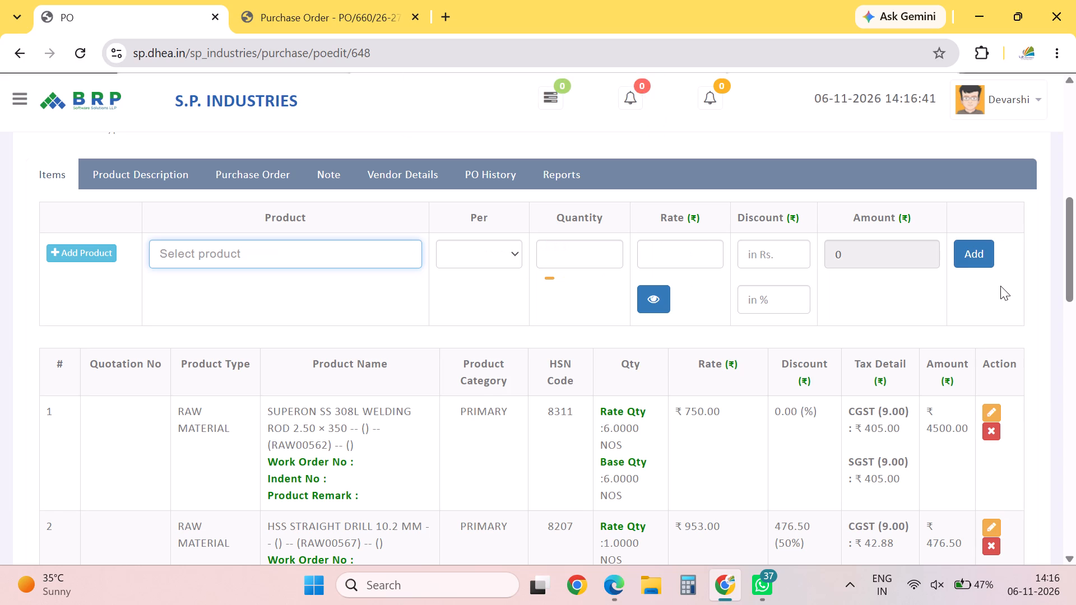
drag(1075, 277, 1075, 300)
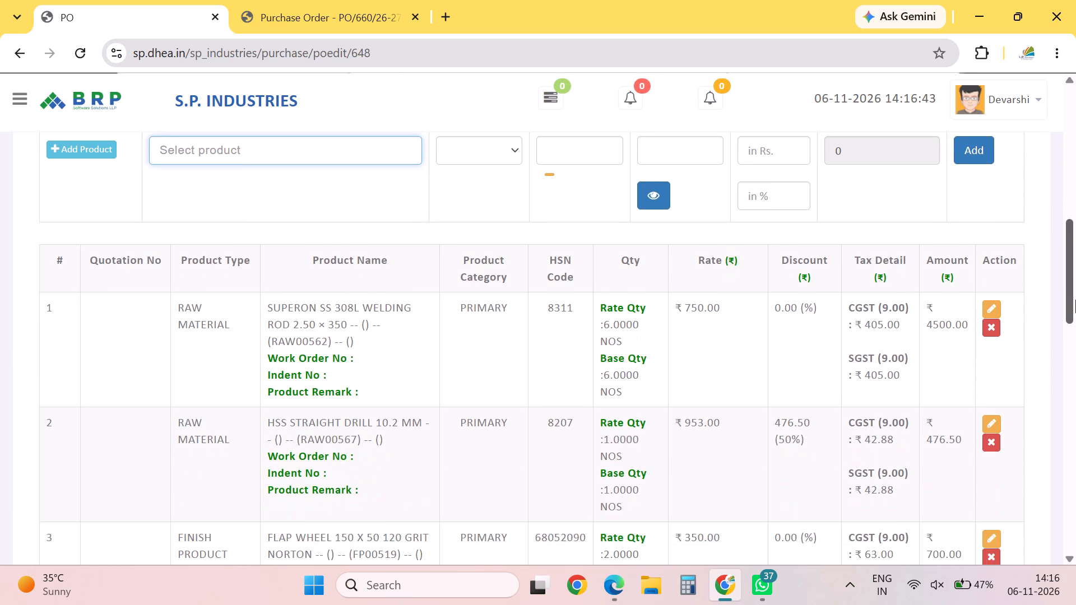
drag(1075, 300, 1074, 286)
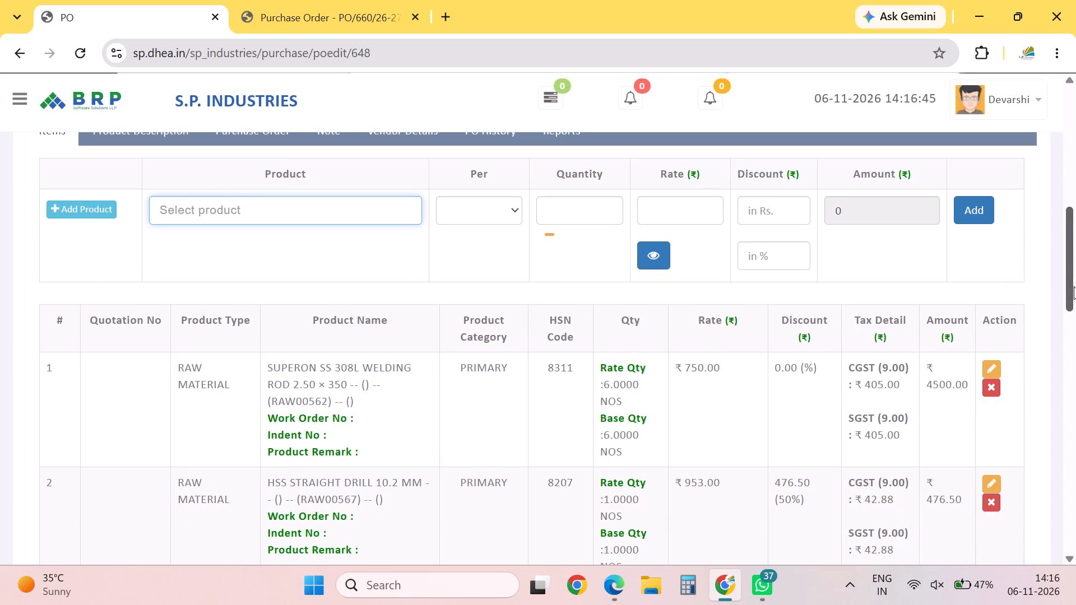
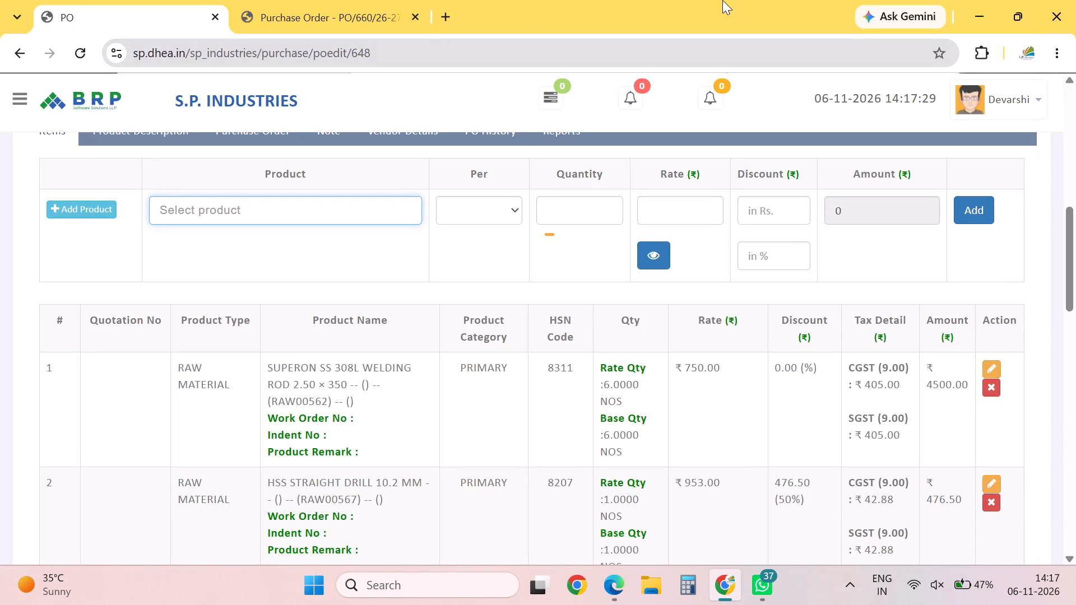
In the order's new item row, search for CSK and look through the matching products.
drag(1075, 276, 1075, 483)
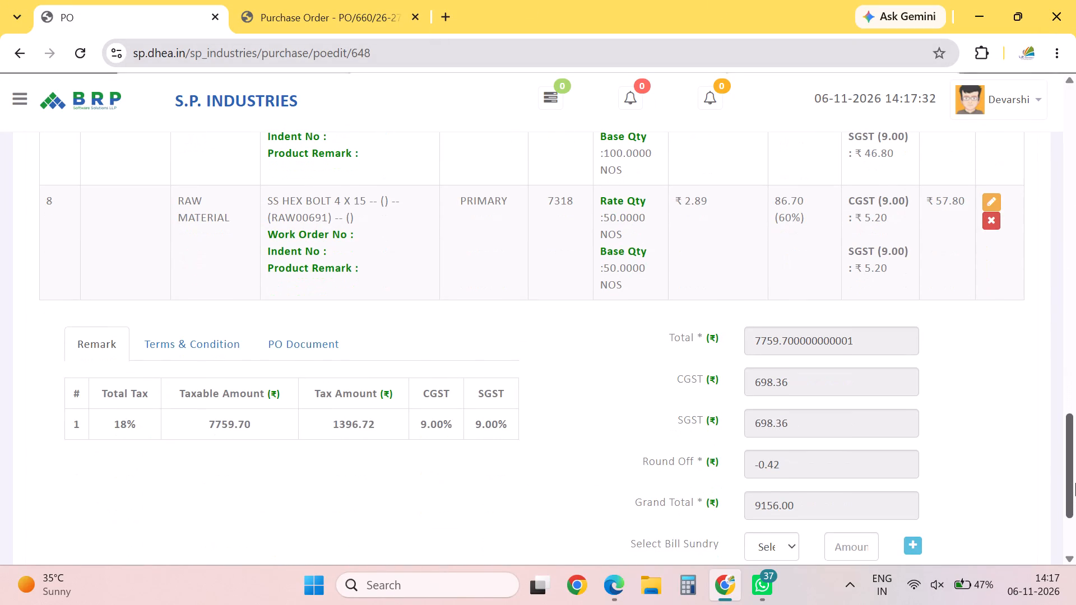
drag(1075, 483, 1075, 450)
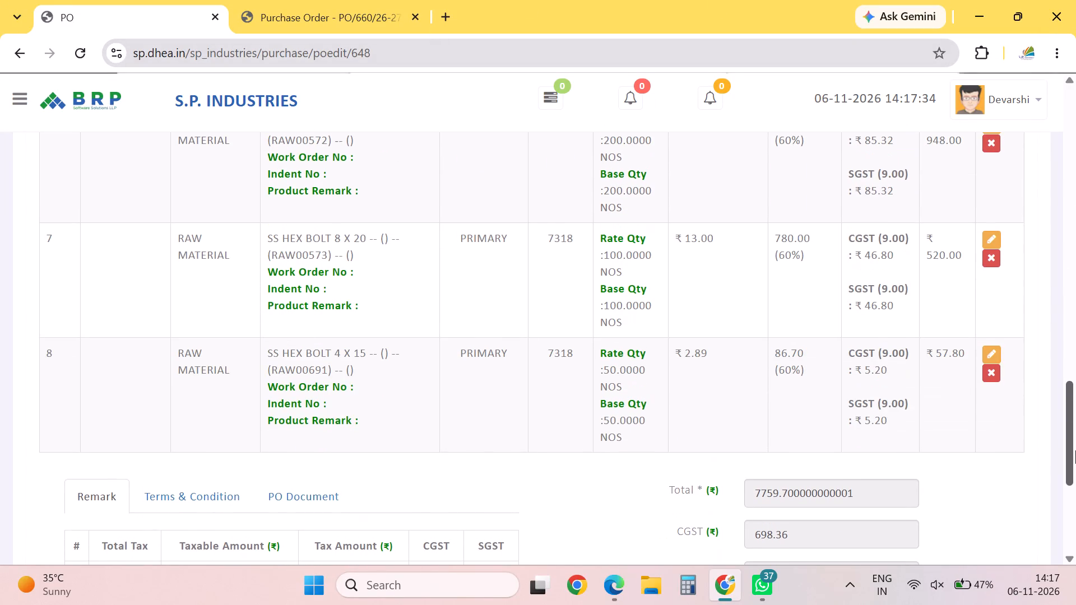
drag(1075, 450, 1069, 351)
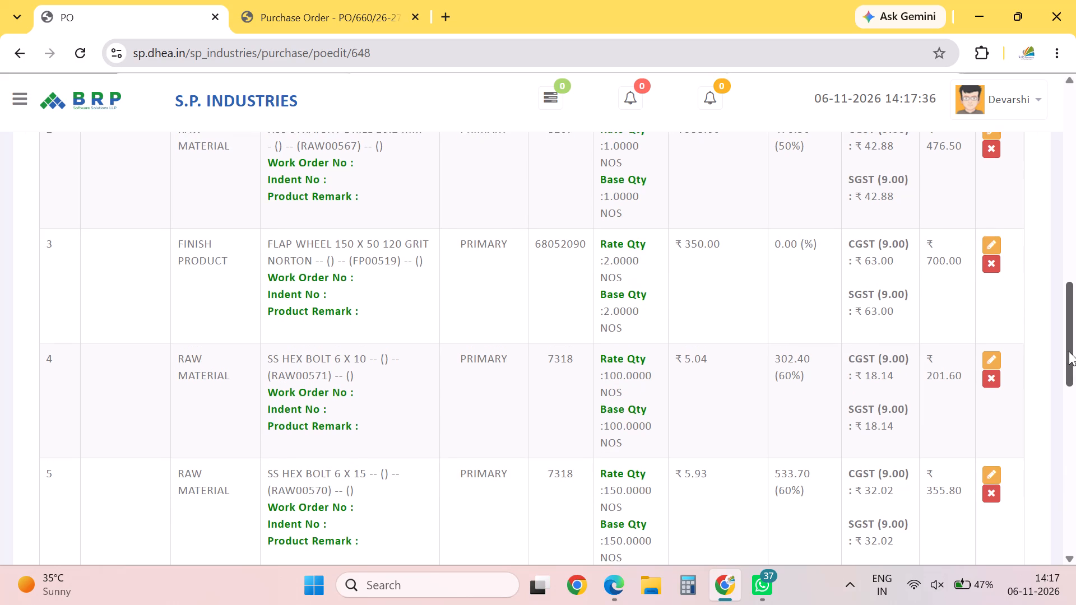
drag(1069, 351, 1050, 281)
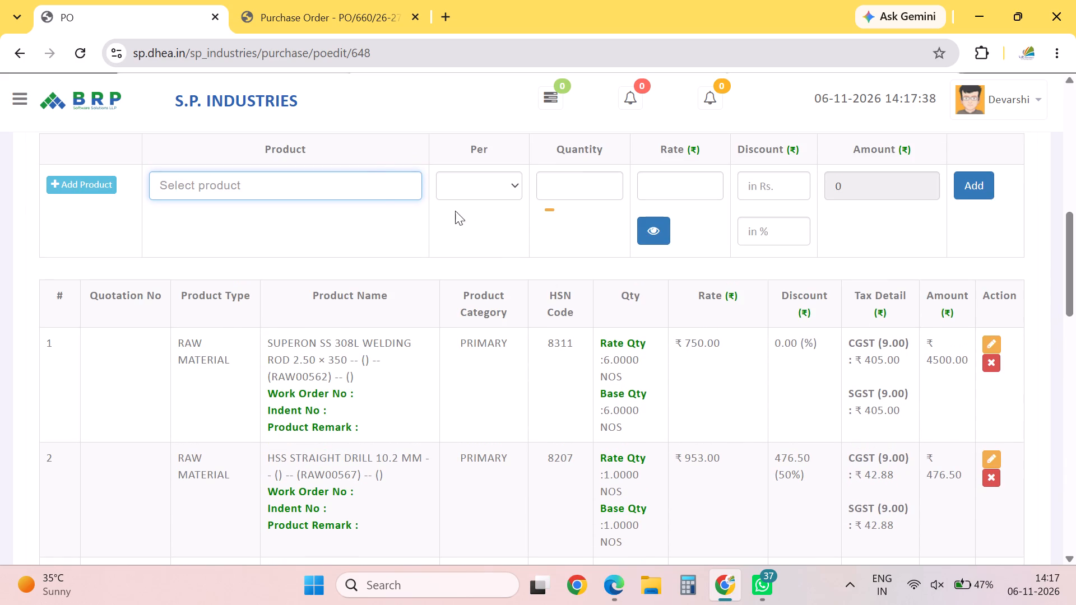
click(367, 175)
text(CSK)
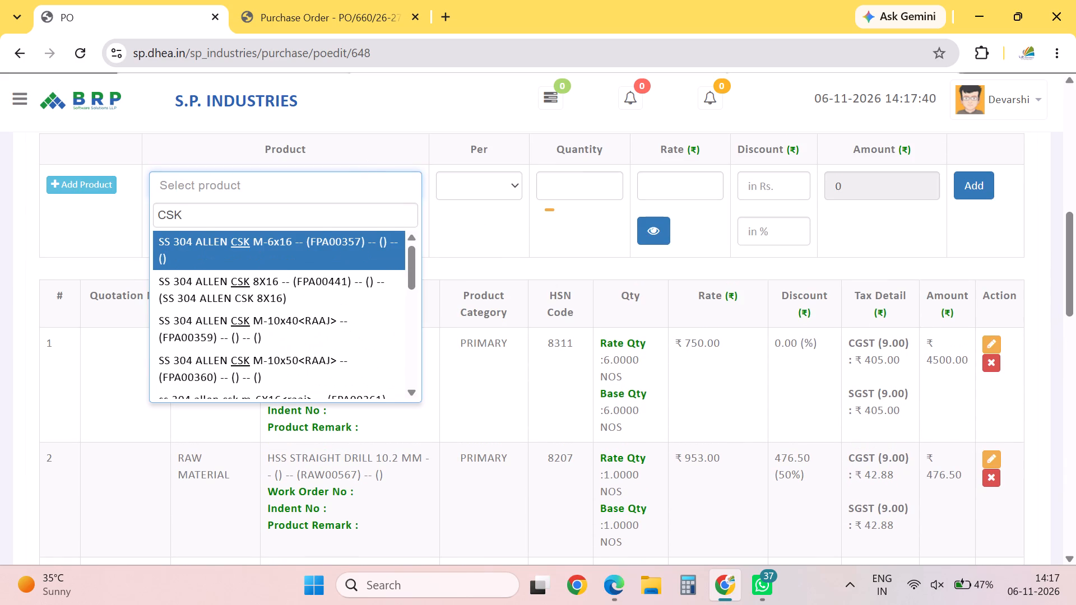
key(Down)
key(Up)
key(Down)
key(Down)
key(Down)
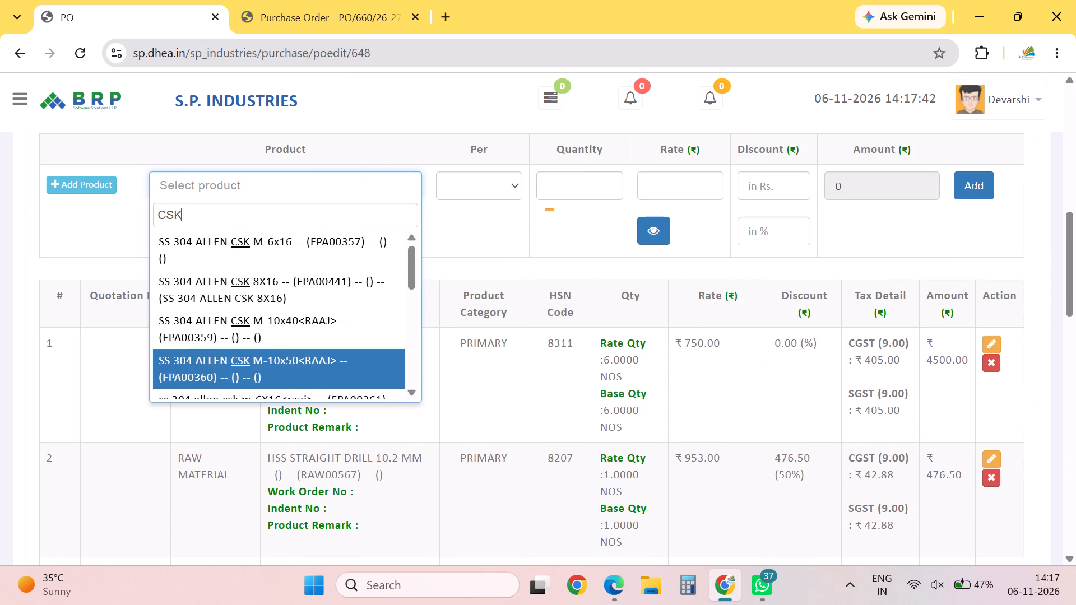
key(Down)
key(Up)
key(Down)
key(Down)
key(Down)
key(Down)
key(Up)
key(Down)
key(Up)
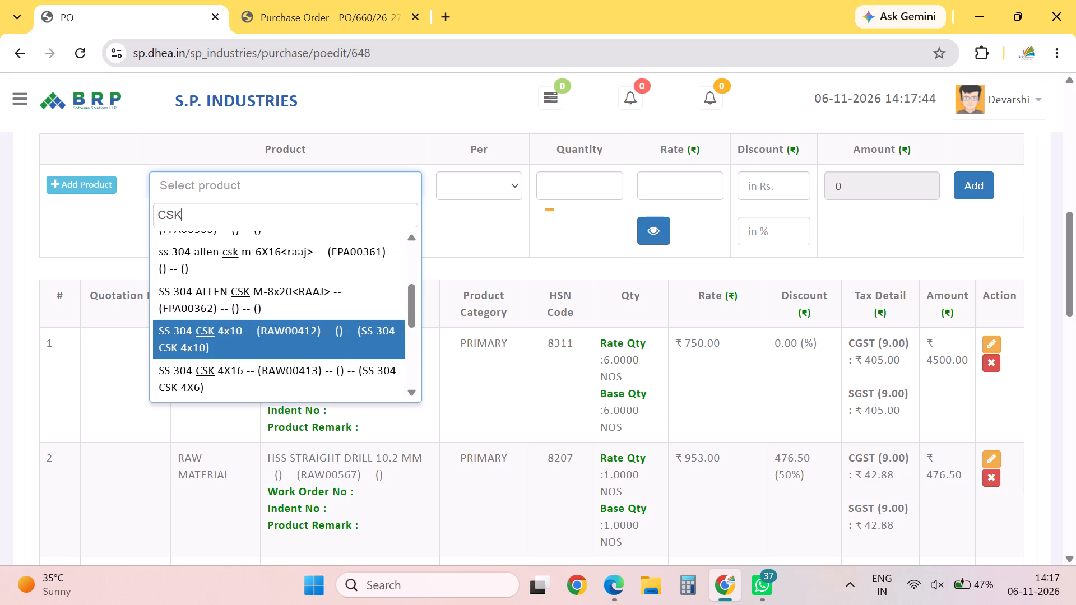
key(Down)
key(Up)
key(Down)
key(Down)
key(Up)
key(Up)
key(Down)
key(Down)
key(Down)
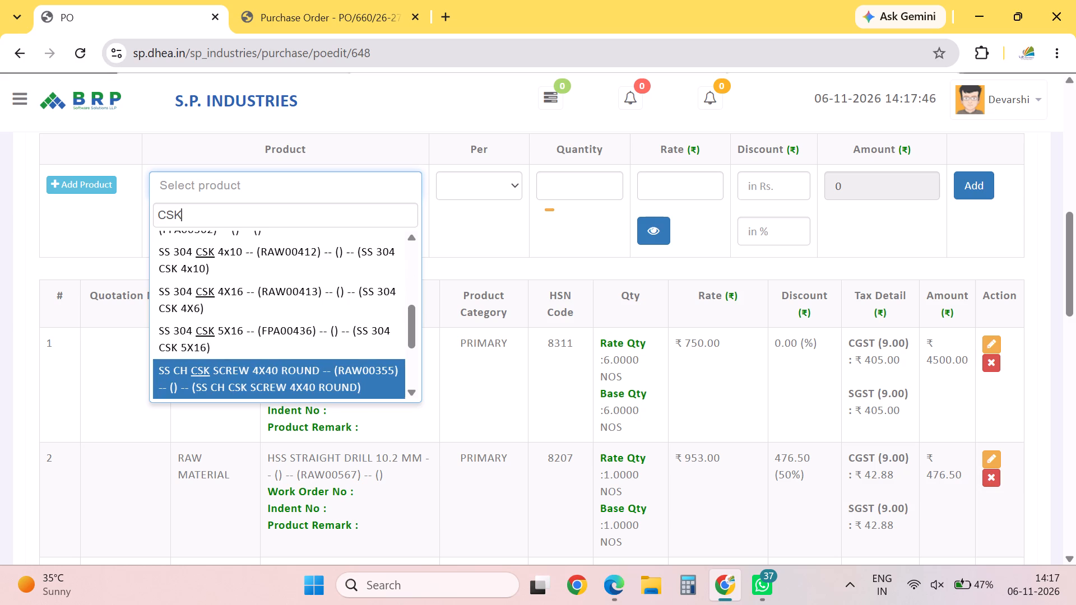
key(Up)
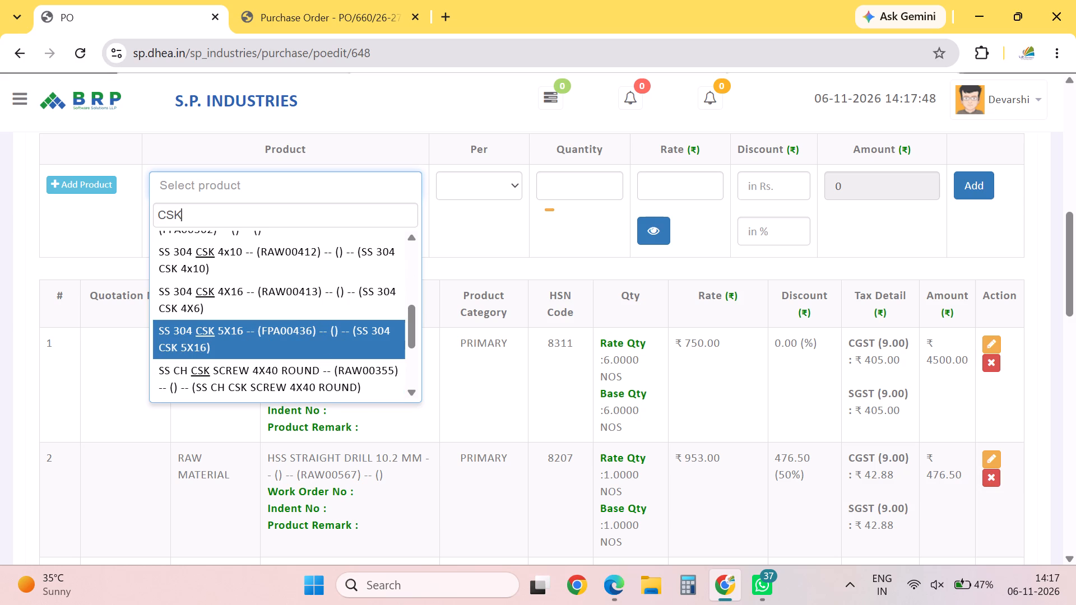
key(Up)
key(Up)
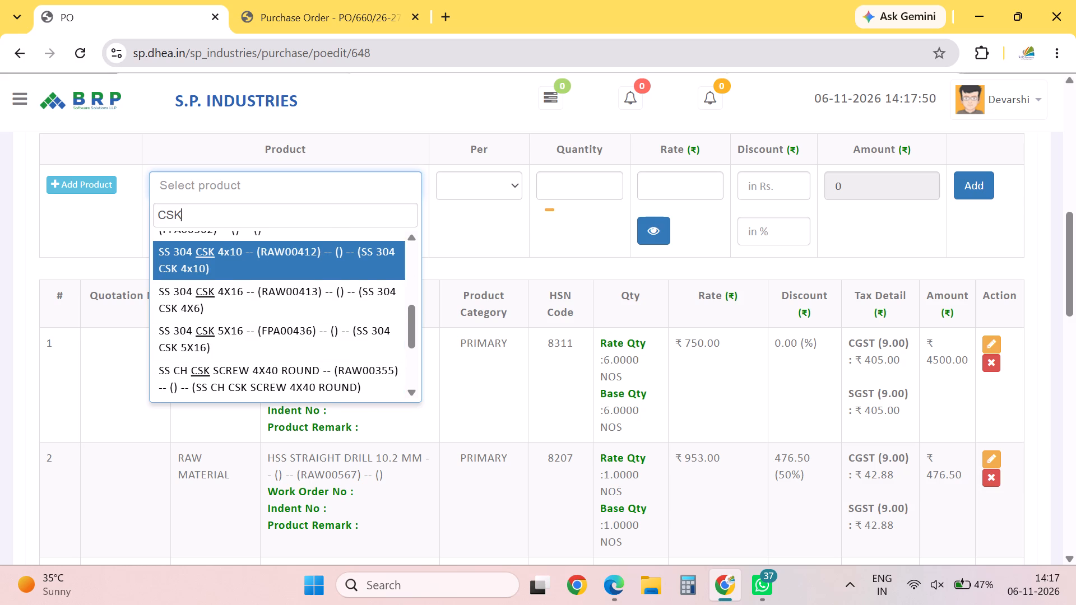
key(Down)
key(Up)
key(Down)
key(Down)
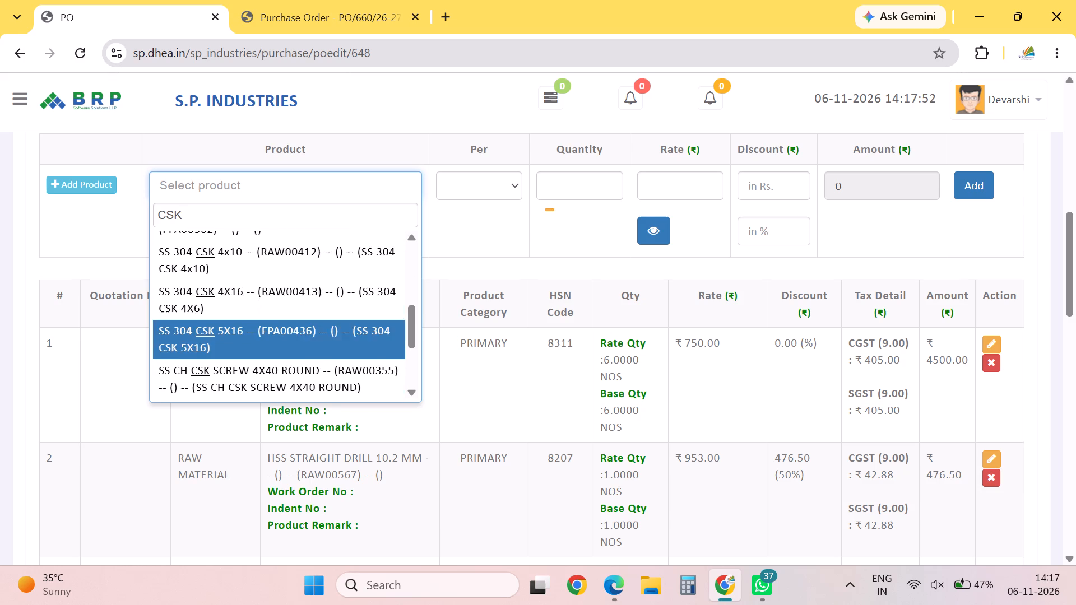
key(Up)
key(Down)
key(Up)
key(Up)
key(Up)
key(Up)
key(Up)
key(Up)
key(Up)
key(Up)
key(Up)
key(Up)
key(Up)
key(Up)
key(Up)
key(Up)
key(Up)
key(Up)
key(Up)
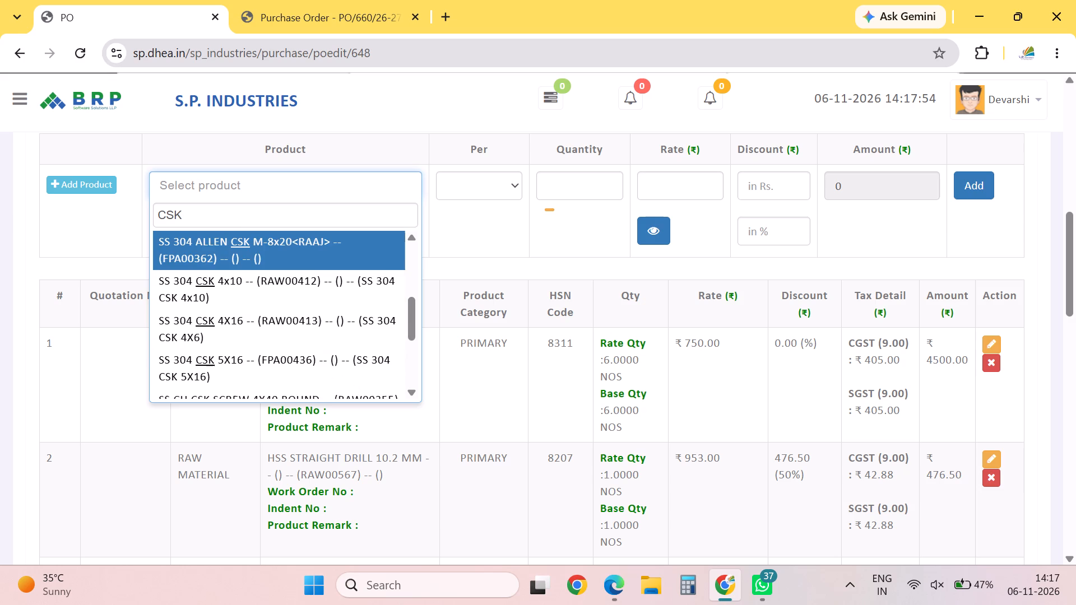
key(Down)
key(Up)
Change the product search to SS CSK and choose the product SS CSK 4 X 15.
key(BackSpace)
key(BackSpace)
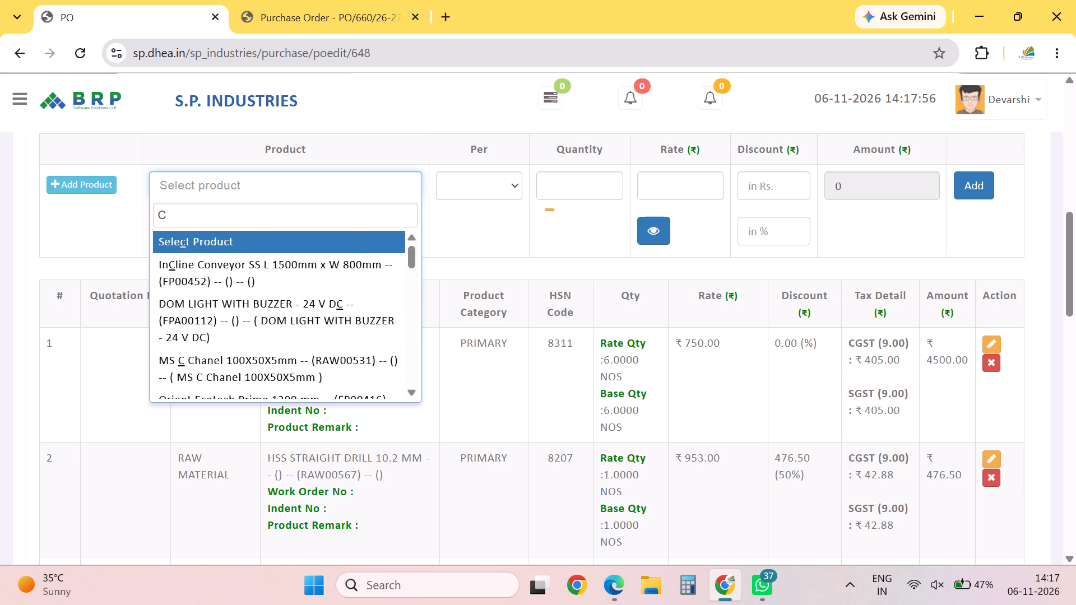
key(BackSpace)
key(BackSpace)
text(SS CSK)
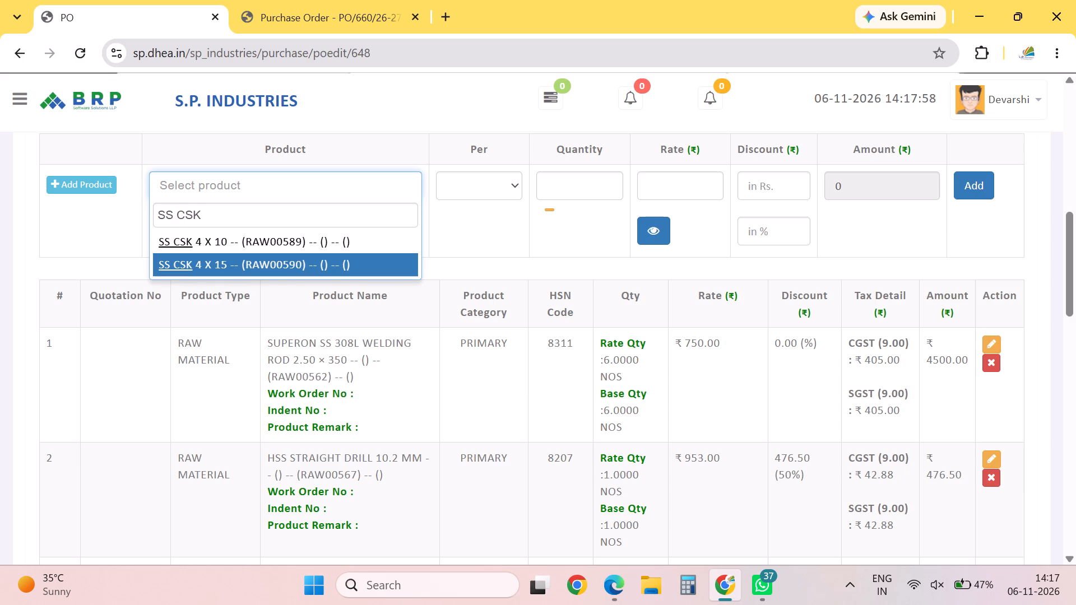
key(Down)
key(Up)
key(Down)
key(Return)
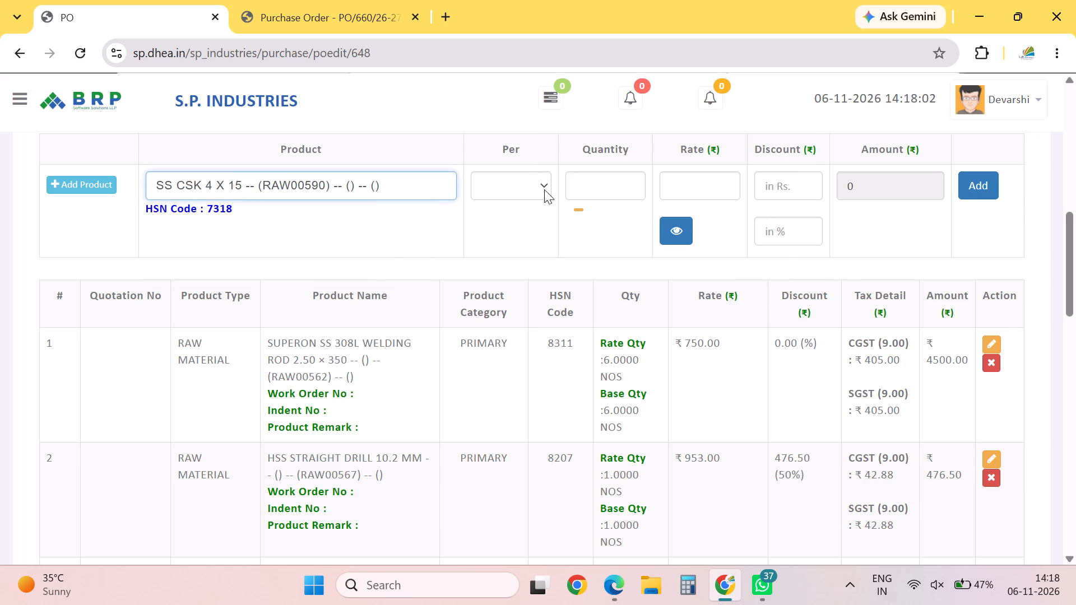
Give the SS CSK 4 X 15 line quantity 50, rate 3.18 and a 60% discount, and add it to the order.
click(577, 189)
click(591, 185)
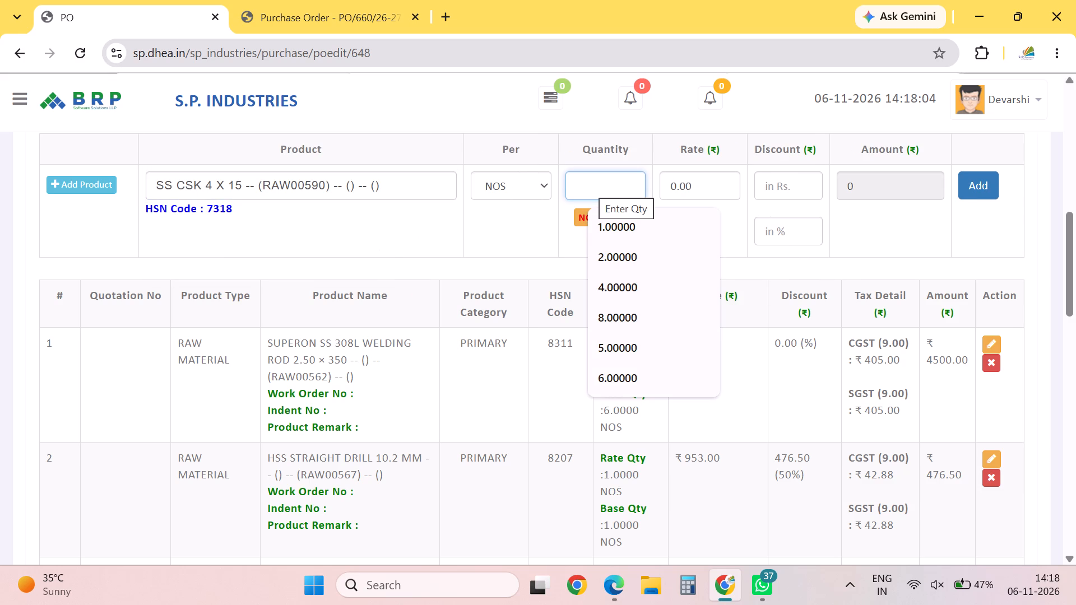
click(616, 177)
text(50)
key(Tab)
text(3.18)
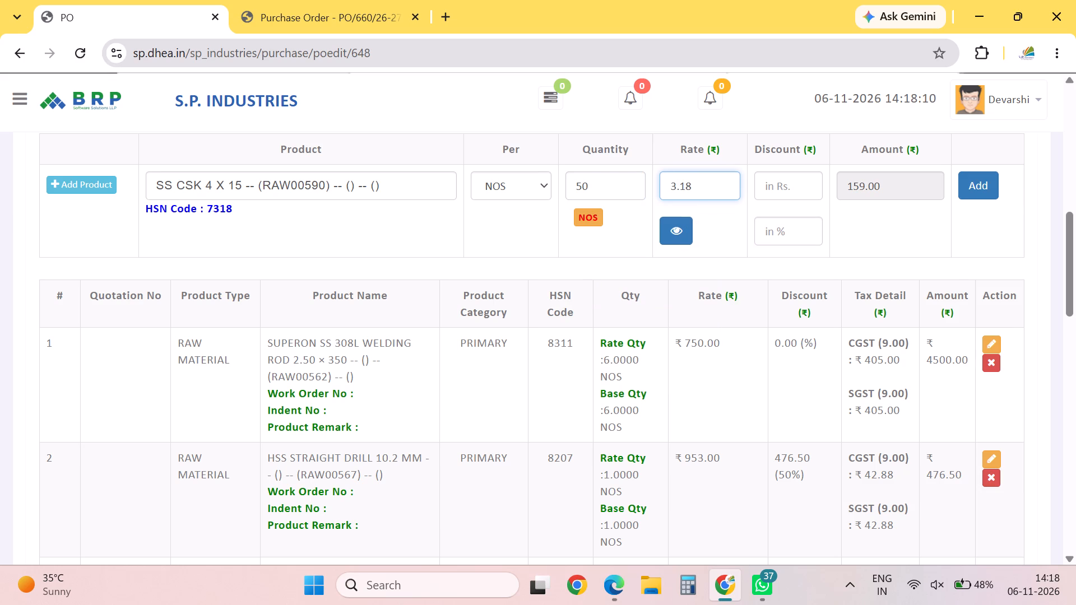
click(795, 221)
text(60)
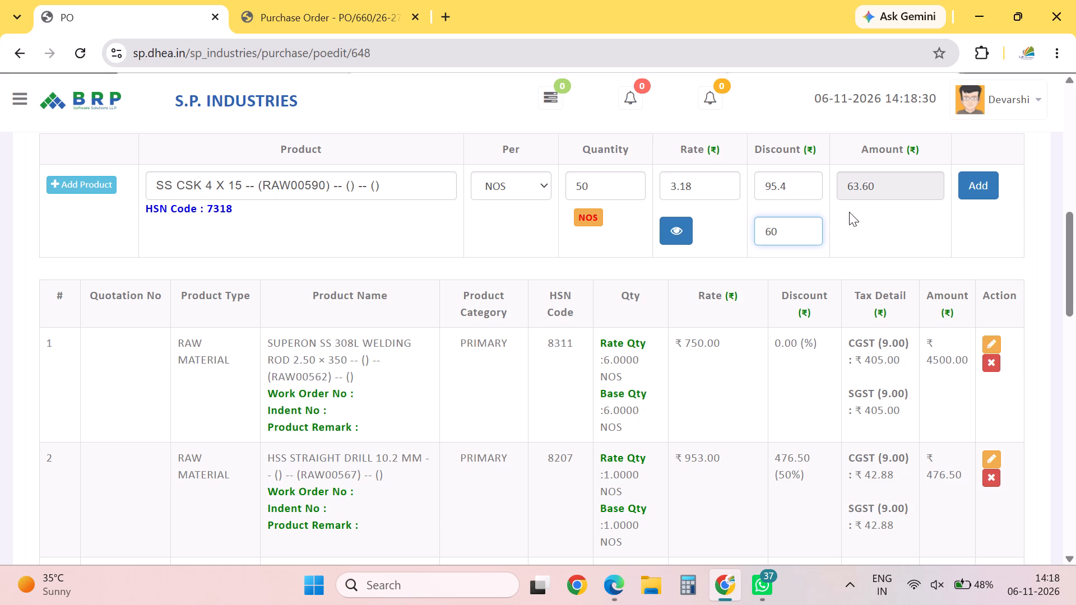
click(981, 173)
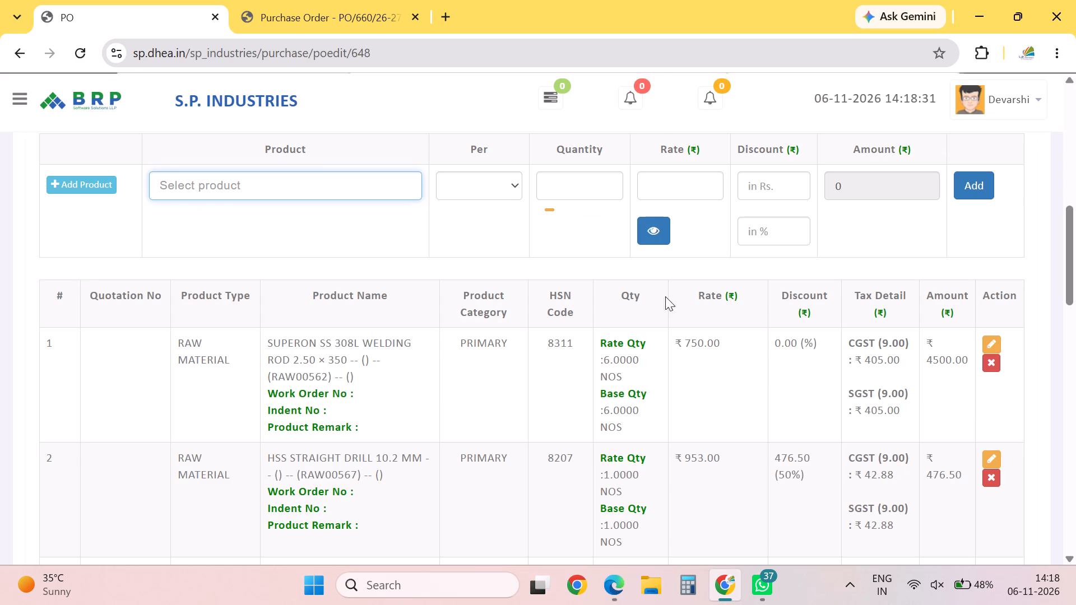
Search the new item row's product list for 5.15.
click(200, 183)
text(5.15)
key(Escape)
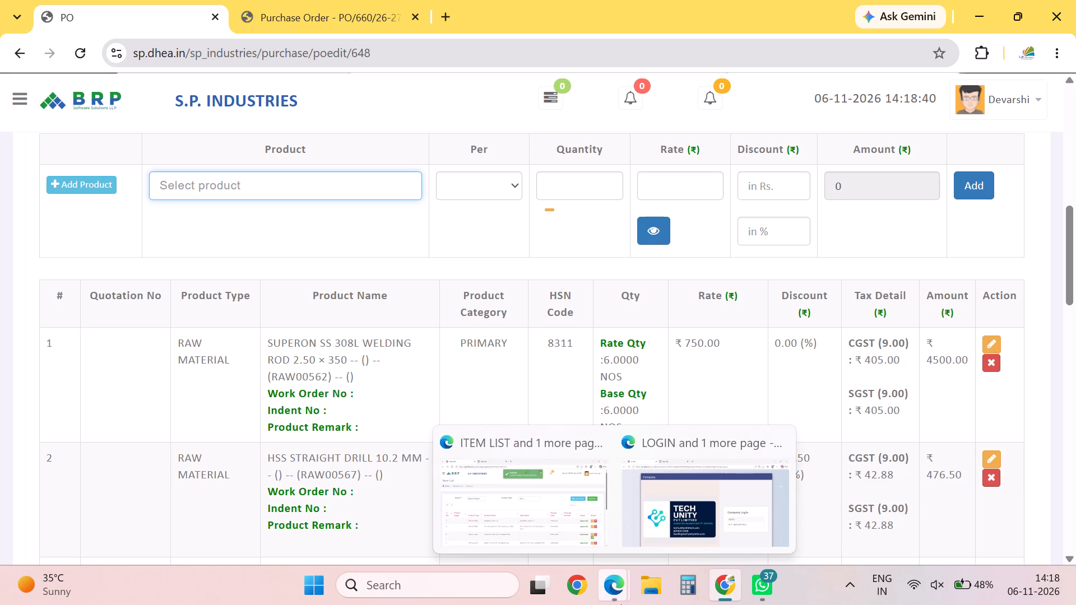
Copy the product name SS CSK 4 X 15 from the last line of the order's item table.
drag(1075, 264, 1075, 275)
drag(1075, 280, 1075, 287)
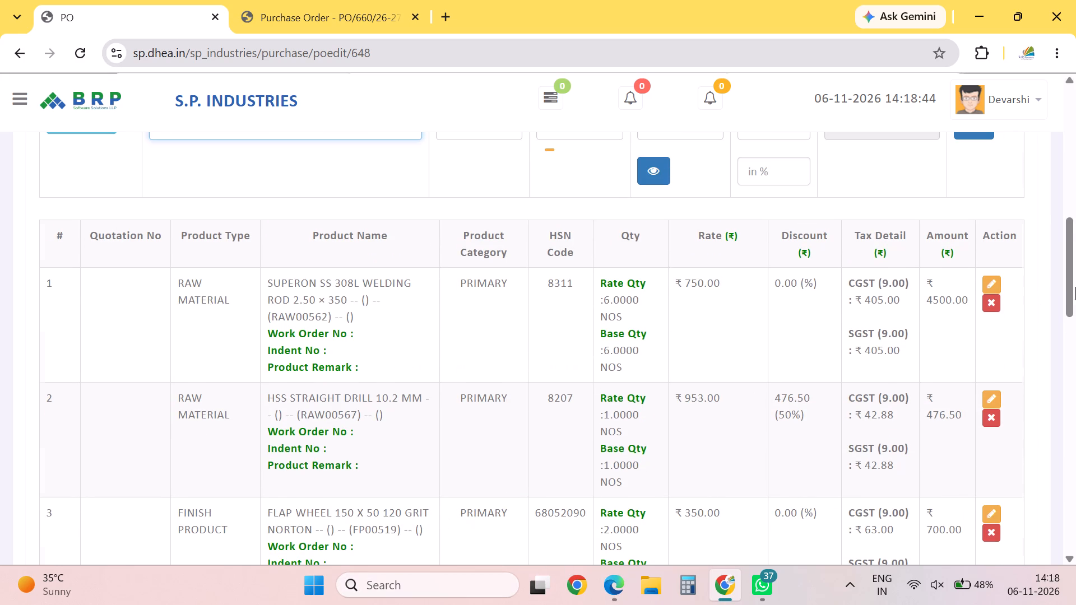
drag(1075, 287, 1075, 553)
drag(1074, 443, 1075, 469)
drag(1075, 420, 1046, 508)
drag(1068, 472, 1069, 421)
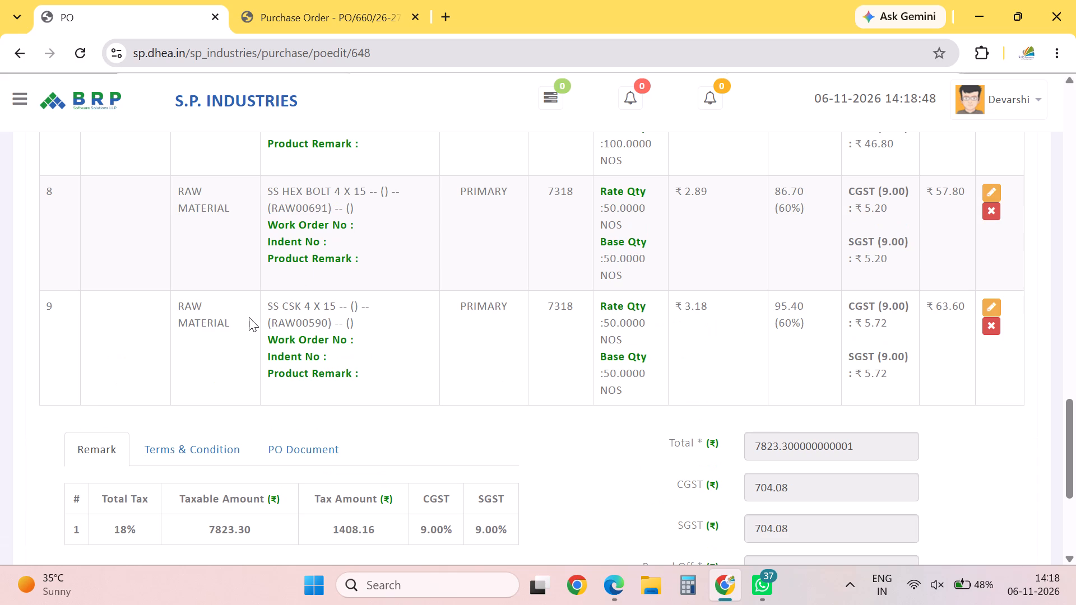
drag(278, 292, 274, 302)
drag(269, 305, 333, 308)
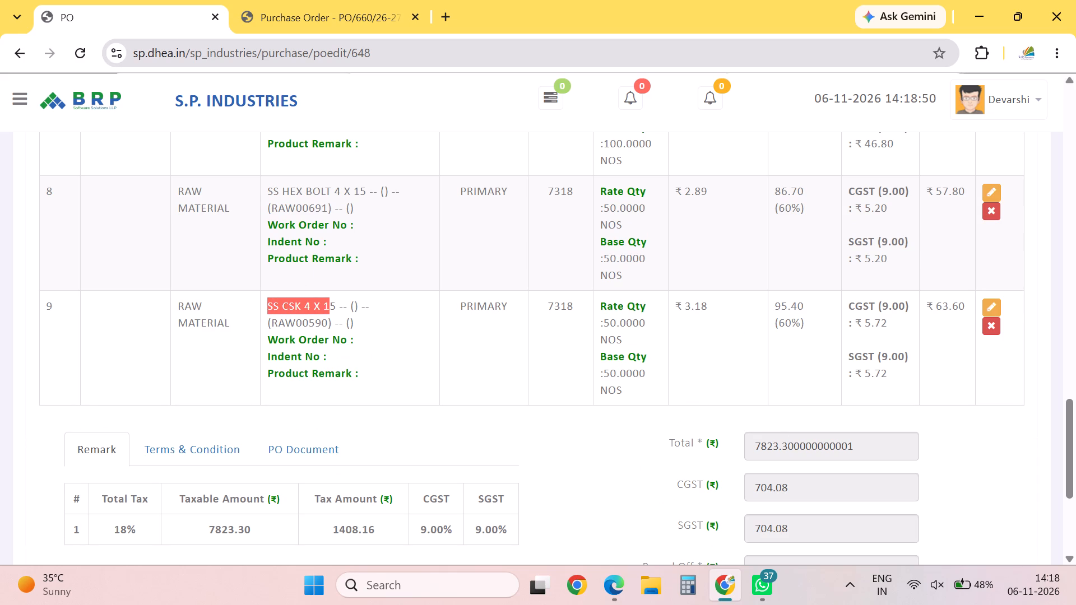
drag(333, 308, 335, 310)
key(ctrl+c)
key(ctrl+c)
key(ctrl+c)
Switch to the item list in Edge and start a new item.
drag(1069, 444, 1061, 546)
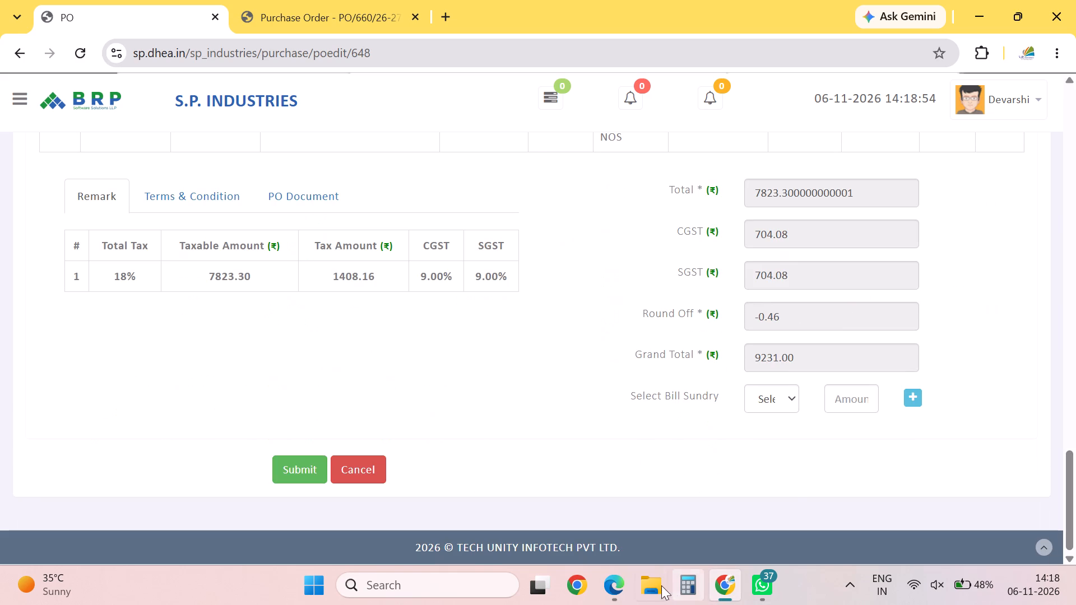
click(610, 581)
click(595, 532)
click(967, 251)
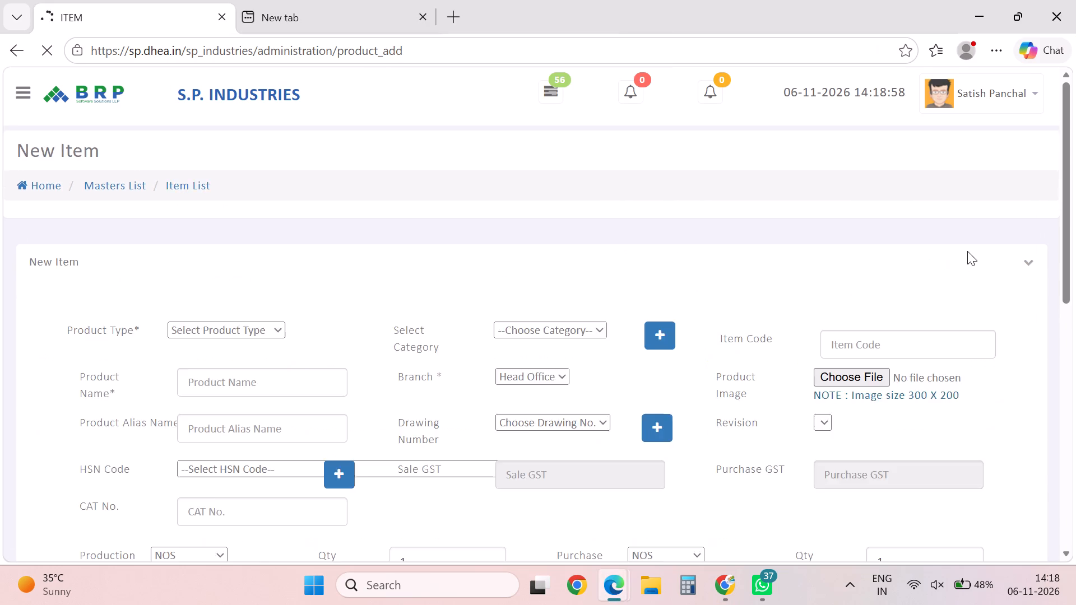
Set the new item's product type to RAW MATERIAL, paste the copied name and edit it to SS CSK 5 X 15.
click(264, 345)
drag(234, 519, 241, 508)
click(261, 388)
key(ctrl+v)
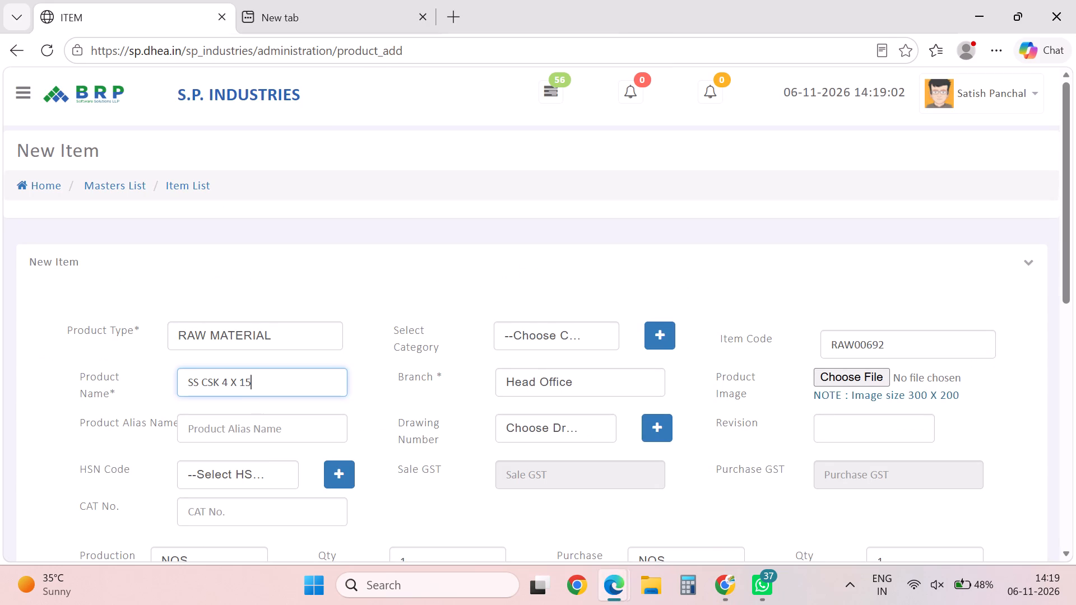
key(Left)
key(Left)
key(Left)
key(Left)
key(Right)
key(Left)
key(Left)
key(BackSpace)
key(5)
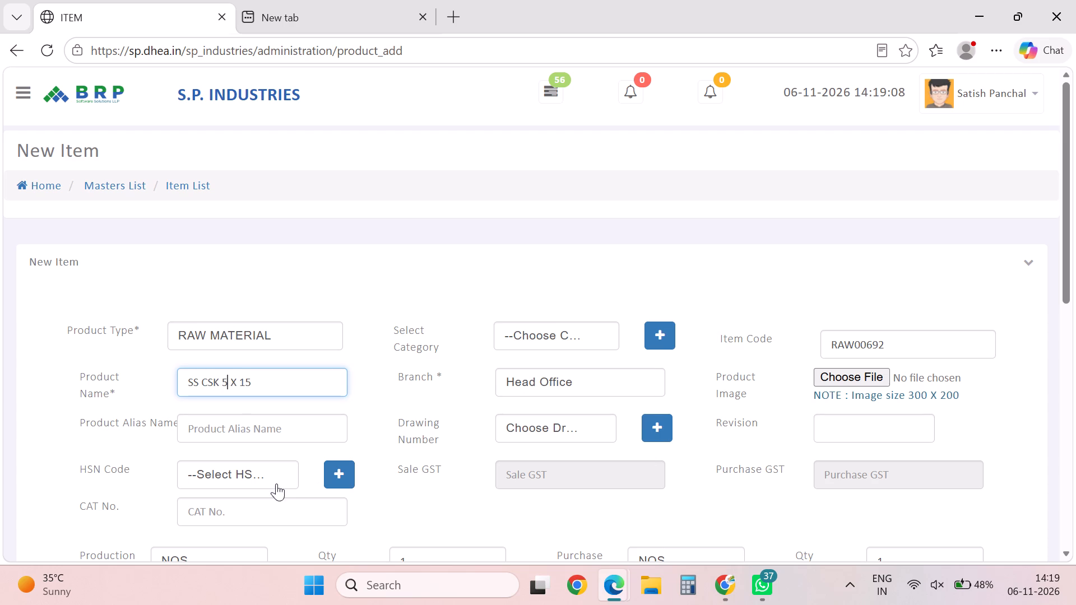
Assign HSN code 7318 and the category PRIMARY to the new item.
click(276, 483)
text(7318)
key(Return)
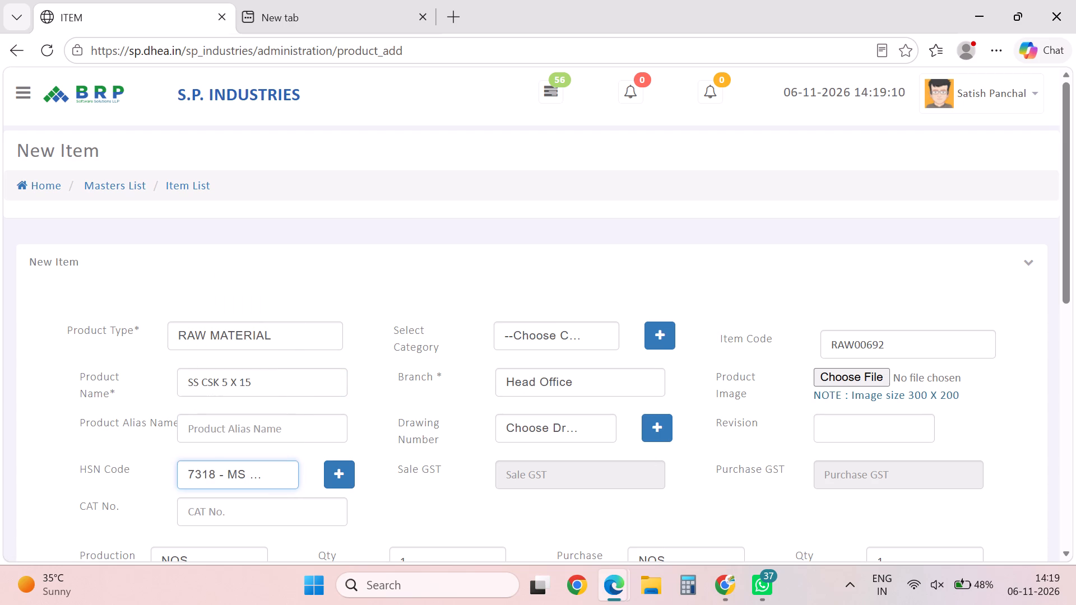
click(585, 346)
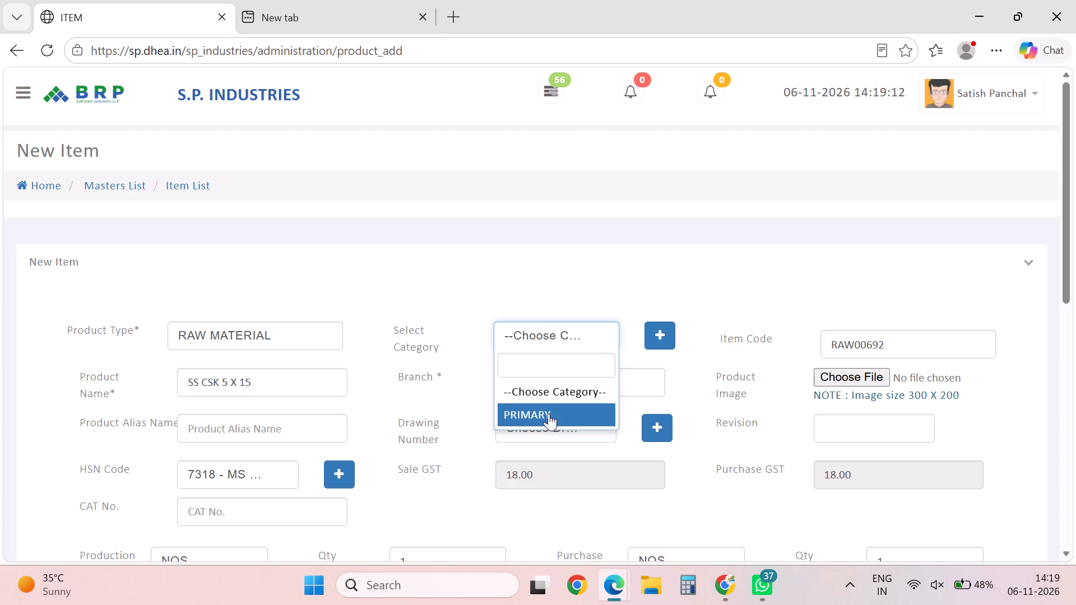
click(549, 413)
Save the new item SS CSK 5 X 15 and return to the item list.
drag(1073, 249, 1075, 547)
drag(1075, 268, 1075, 348)
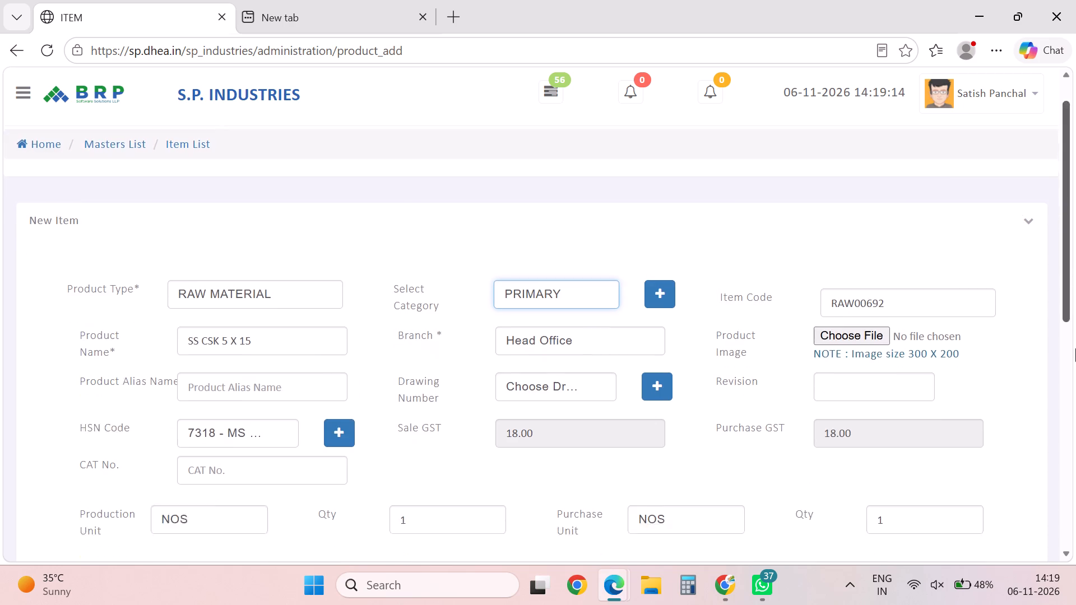
drag(1075, 348, 1070, 604)
click(582, 503)
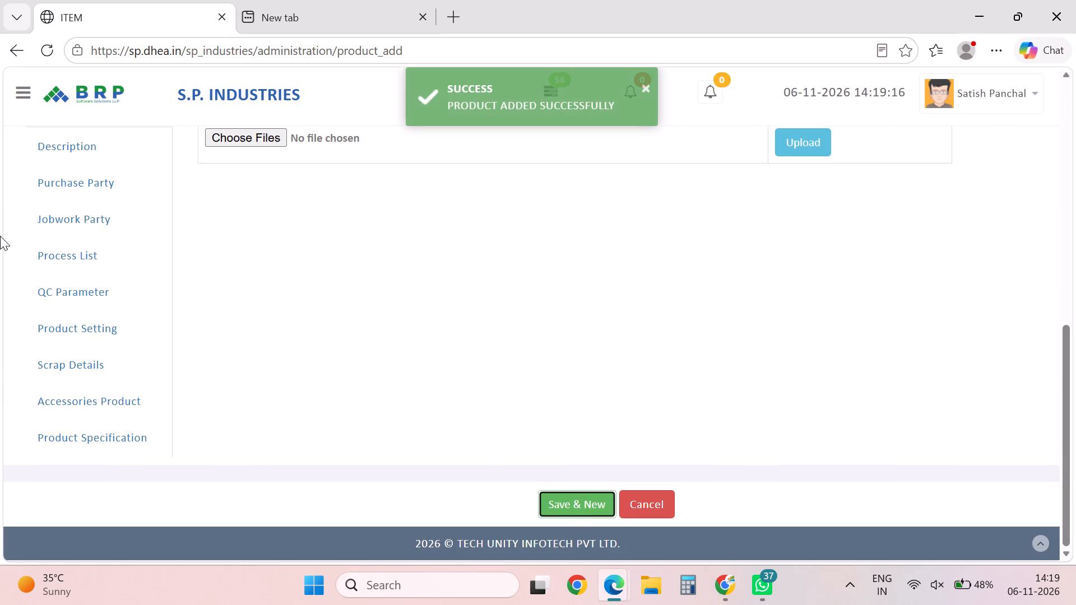
click(15, 59)
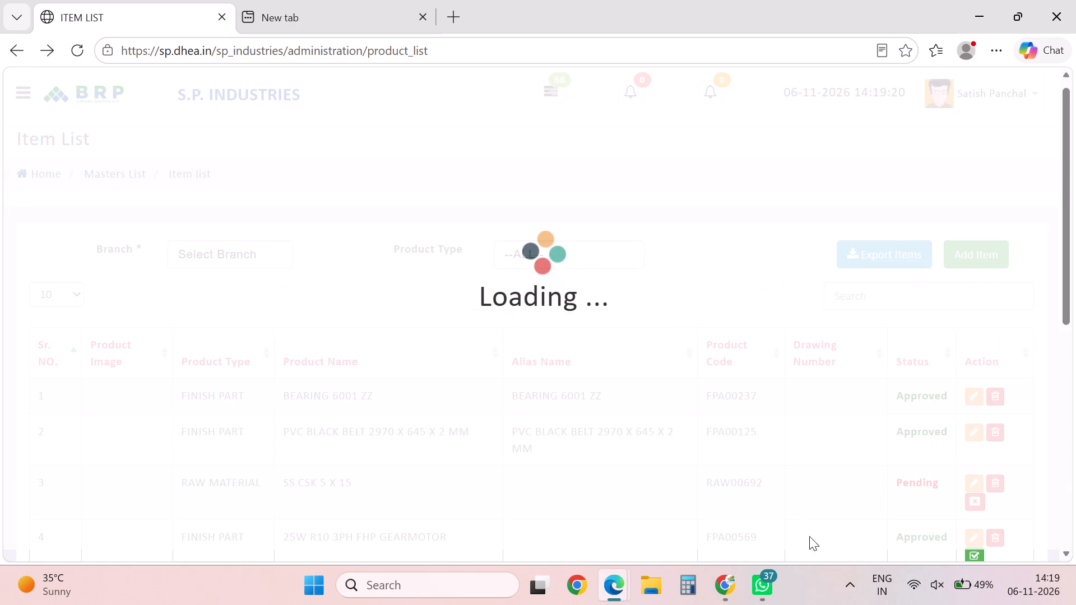
Approve the pending item SS CSK 5 X 15 in the item list.
click(976, 494)
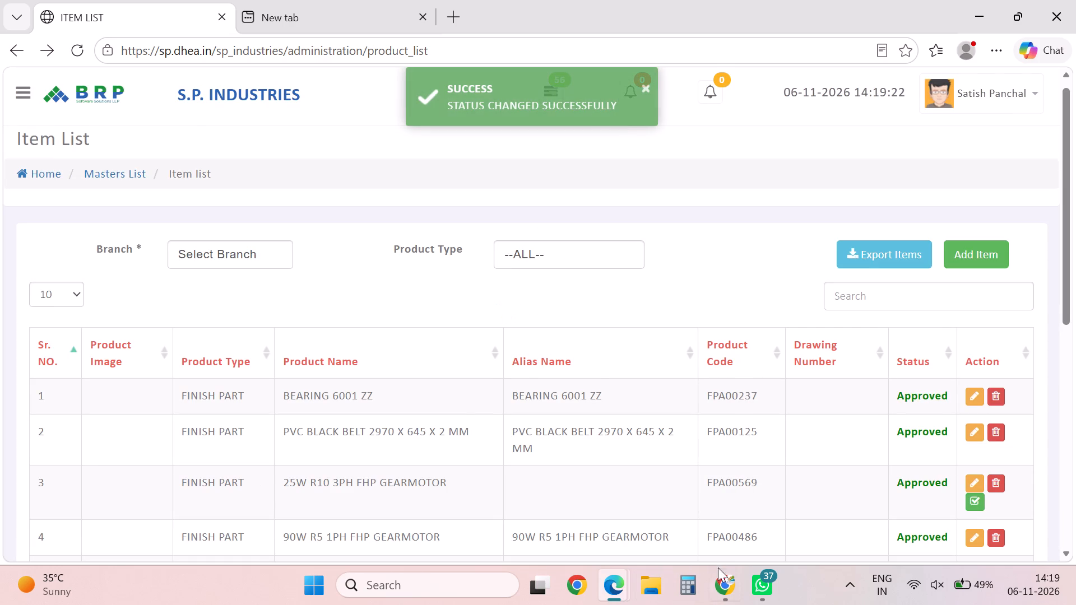
Switch to purchase order PO/660/26-27 in Chrome, reload it and open the product selection for a new line.
click(724, 576)
click(73, 50)
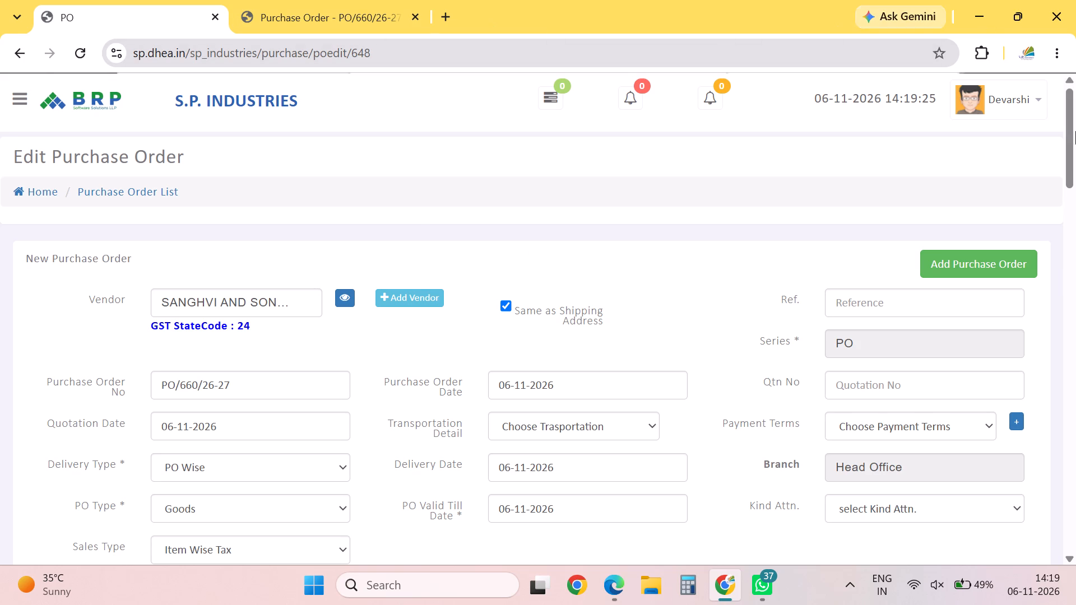
drag(1075, 152, 1073, 148)
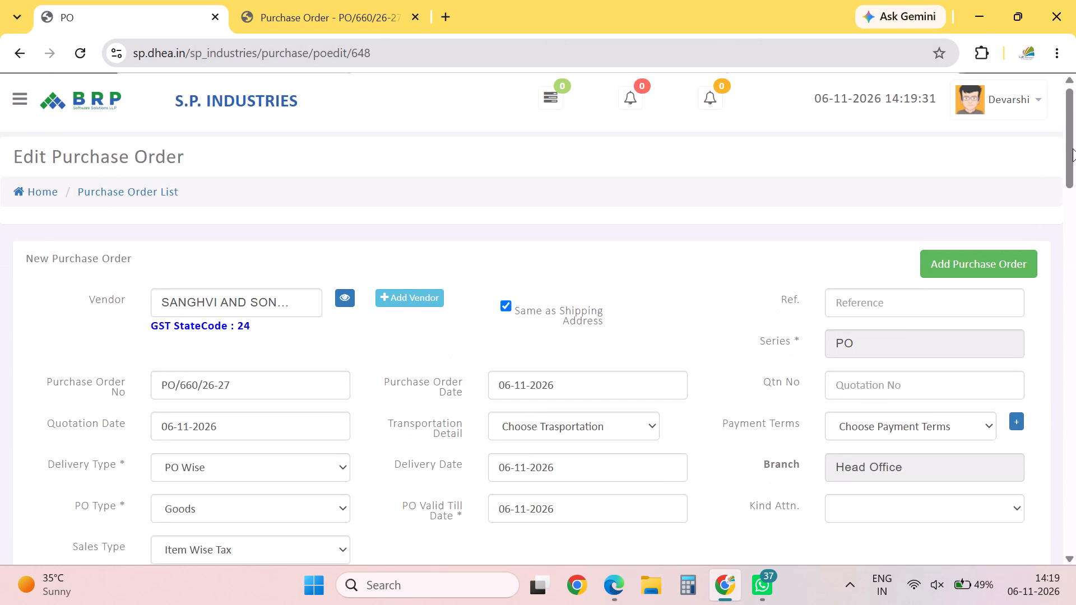
drag(1073, 148, 1067, 151)
drag(1075, 168, 1069, 283)
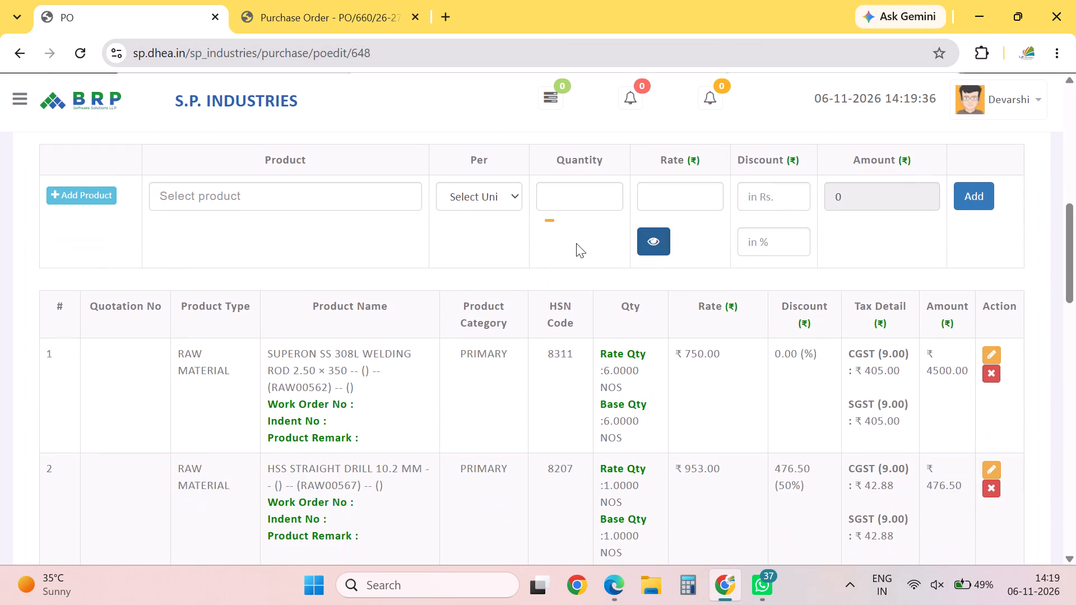
click(356, 191)
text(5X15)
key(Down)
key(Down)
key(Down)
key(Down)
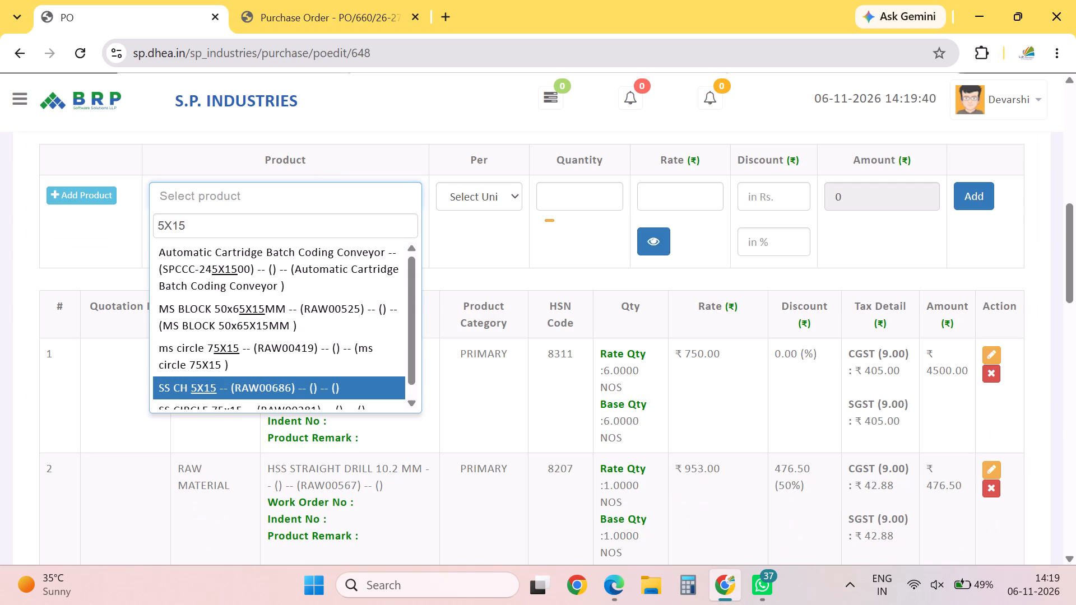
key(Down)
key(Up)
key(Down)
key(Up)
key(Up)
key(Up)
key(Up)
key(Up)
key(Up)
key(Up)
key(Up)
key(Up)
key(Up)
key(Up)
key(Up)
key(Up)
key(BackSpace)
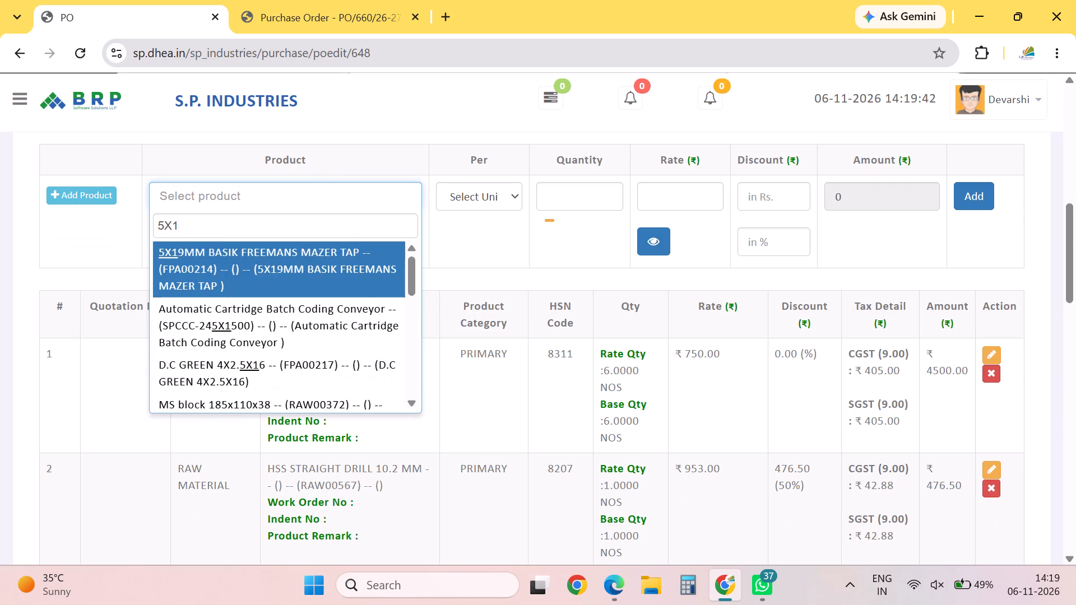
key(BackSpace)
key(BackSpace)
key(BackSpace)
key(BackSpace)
Search the products for 5 X 15 and select SS CSK 5 X 15 for the new line.
text(5 X15)
key(BackSpace)
key(BackSpace)
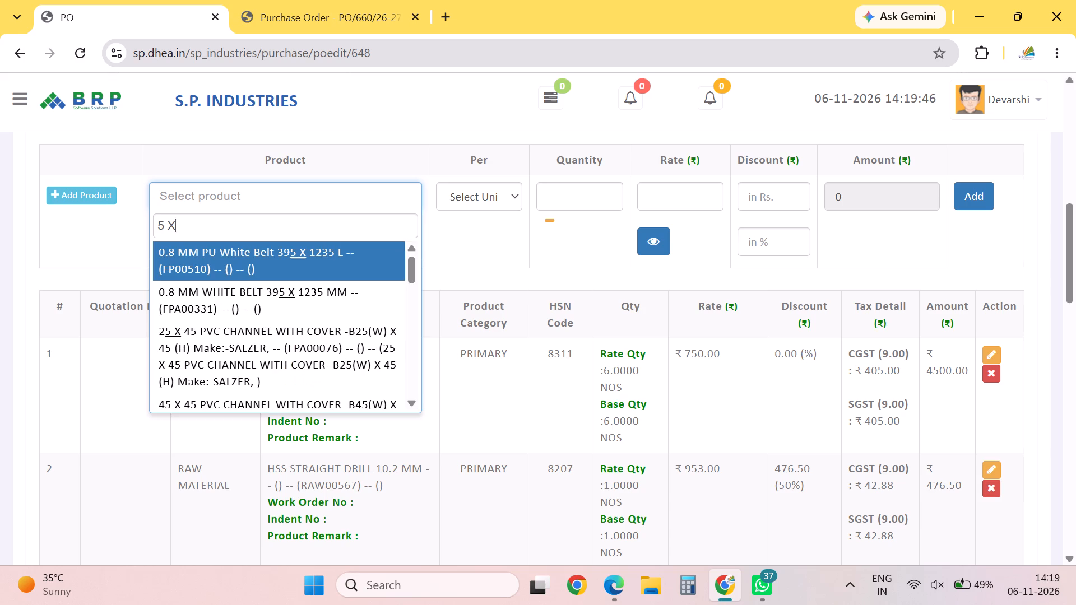
key(space)
text(15)
key(Down)
key(Up)
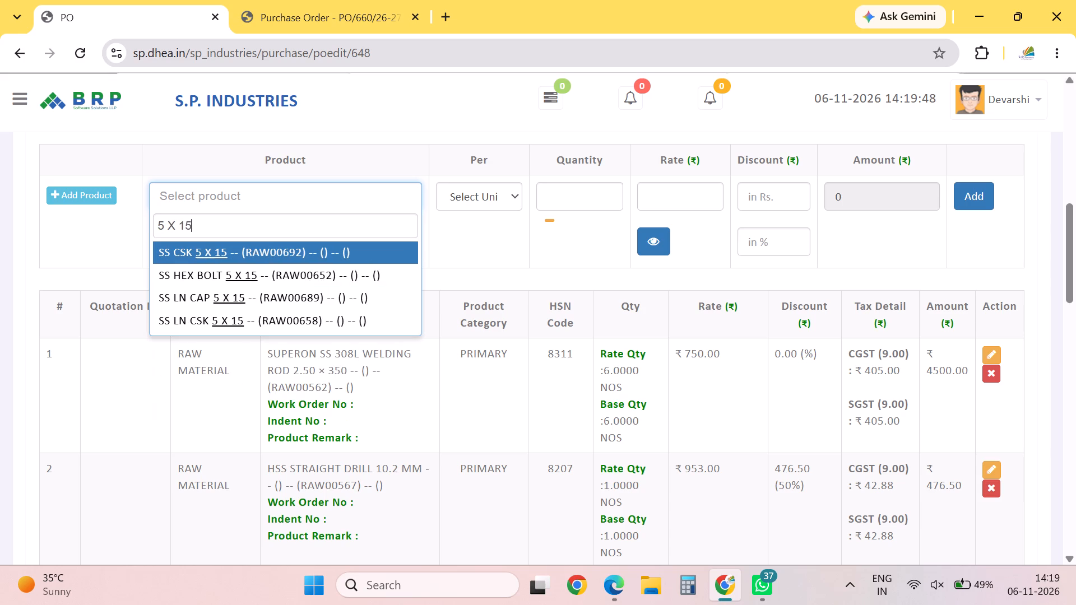
key(Return)
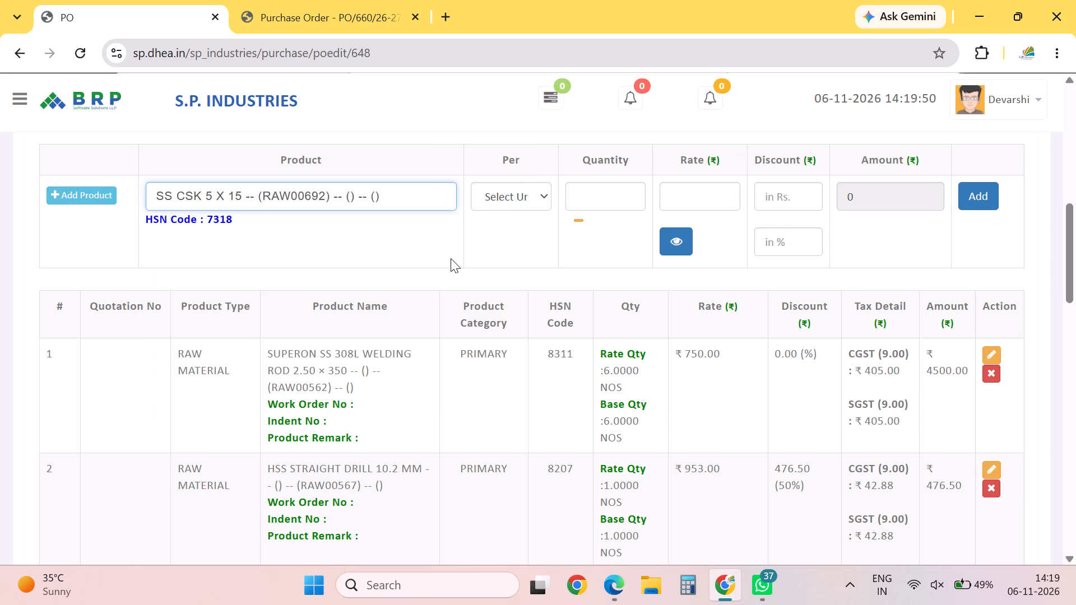
Enter quantity 50, rate 4.52 and discount 60% for SS CSK 5 X 15 and add the line to the order.
click(593, 216)
click(610, 201)
text(50)
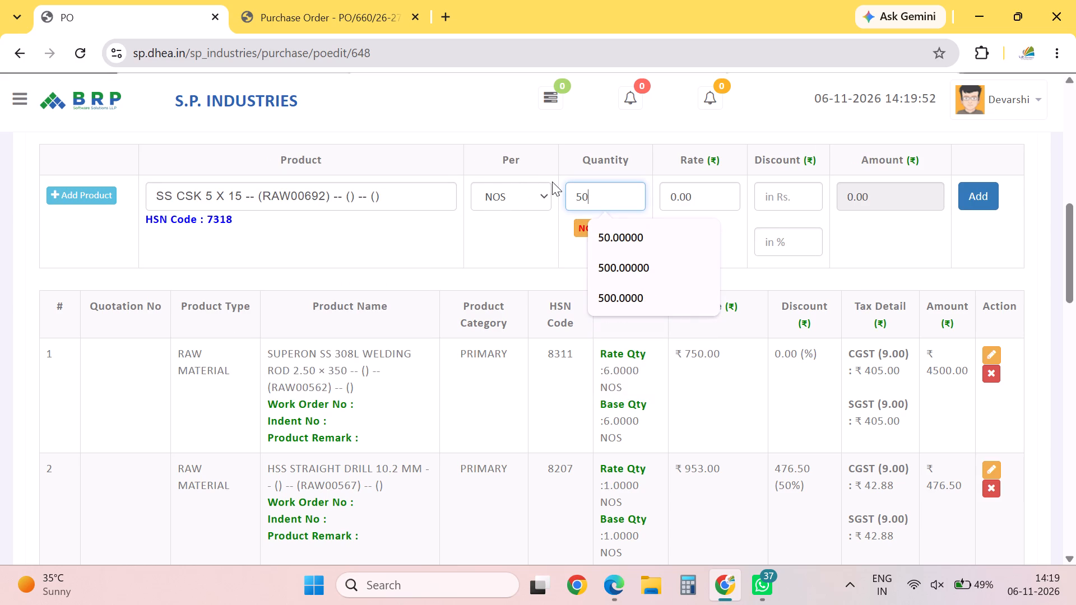
key(Tab)
text(4.52)
key(Tab)
key(Tab)
key(Tab)
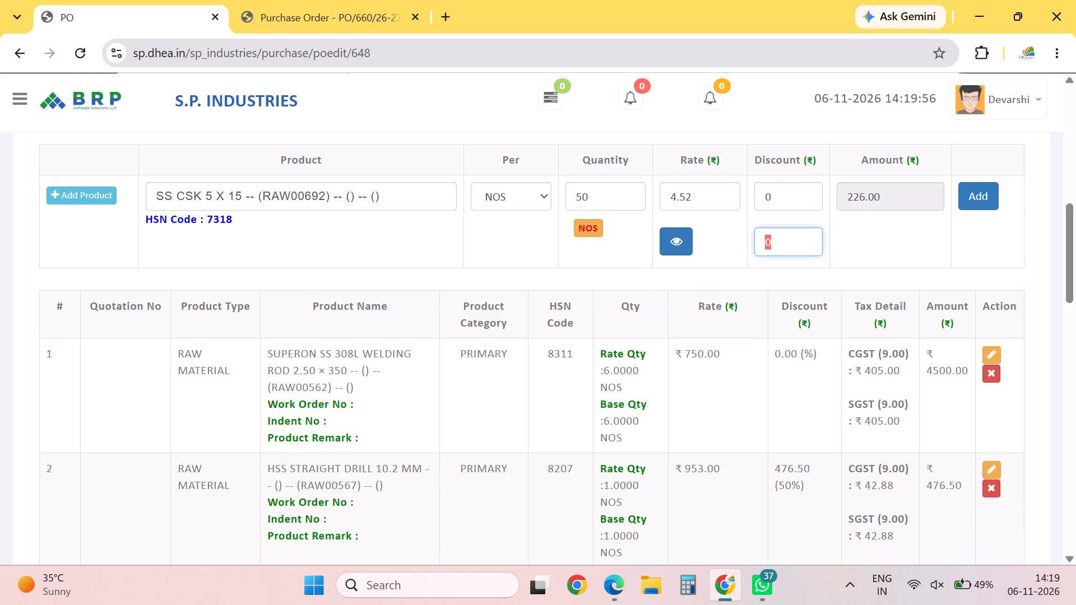
text(60)
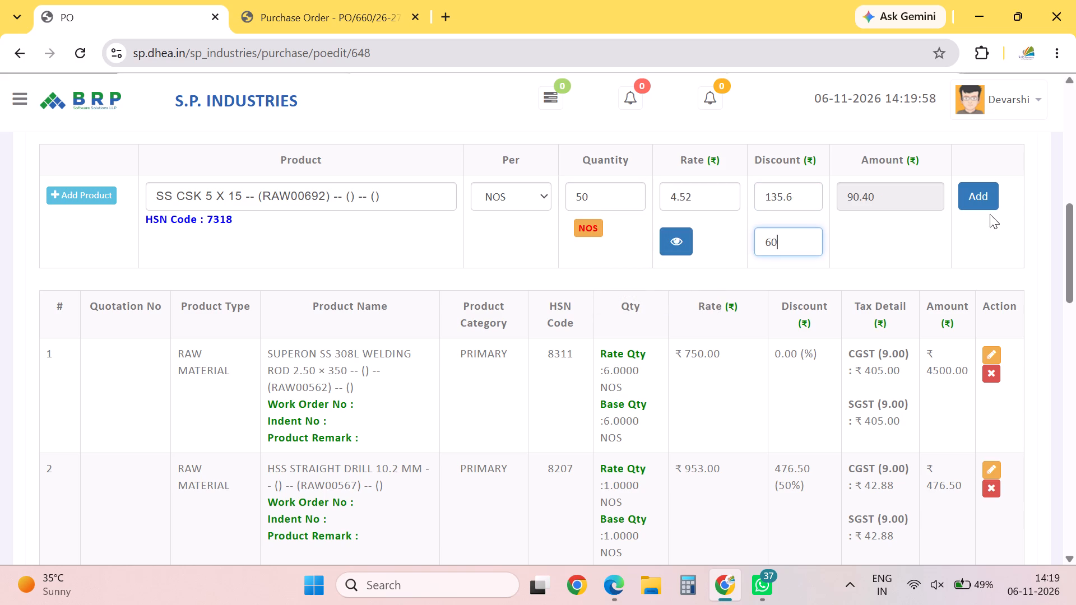
click(987, 214)
click(970, 196)
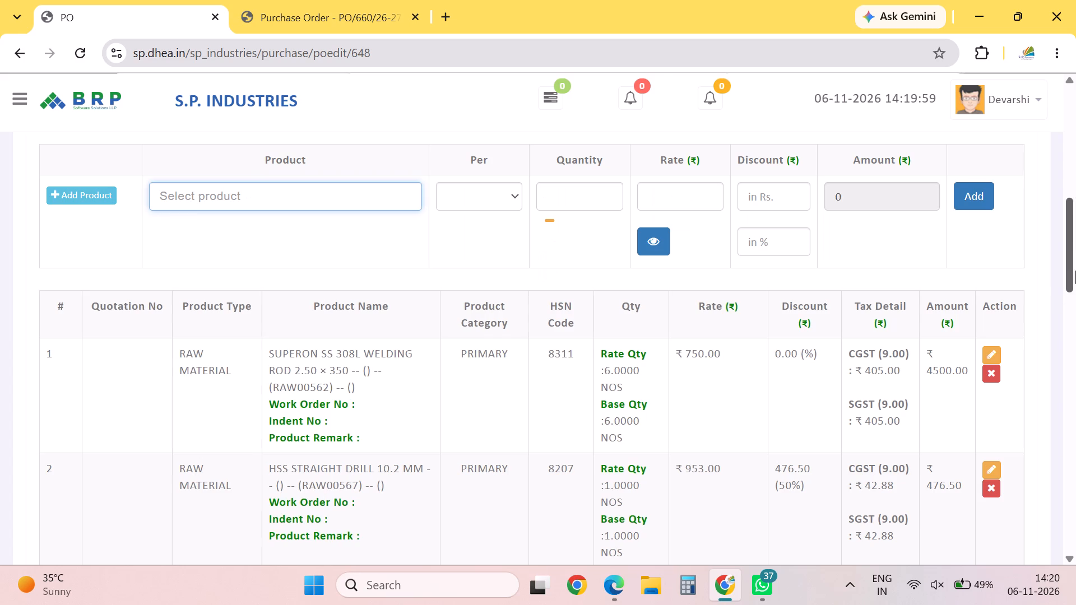
Submit the updated purchase order.
drag(1075, 265, 1075, 569)
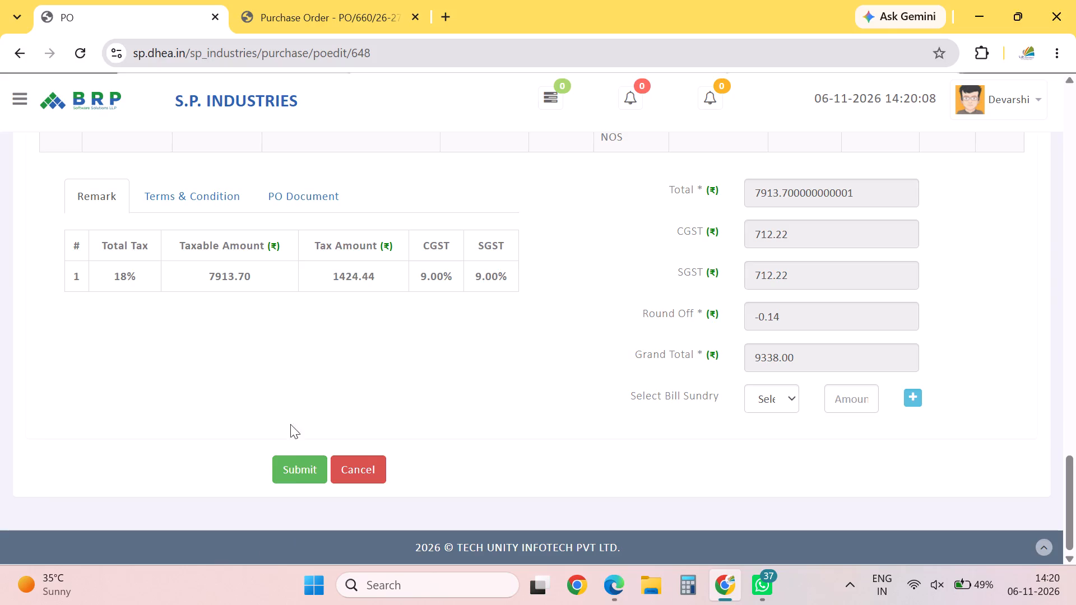
click(289, 464)
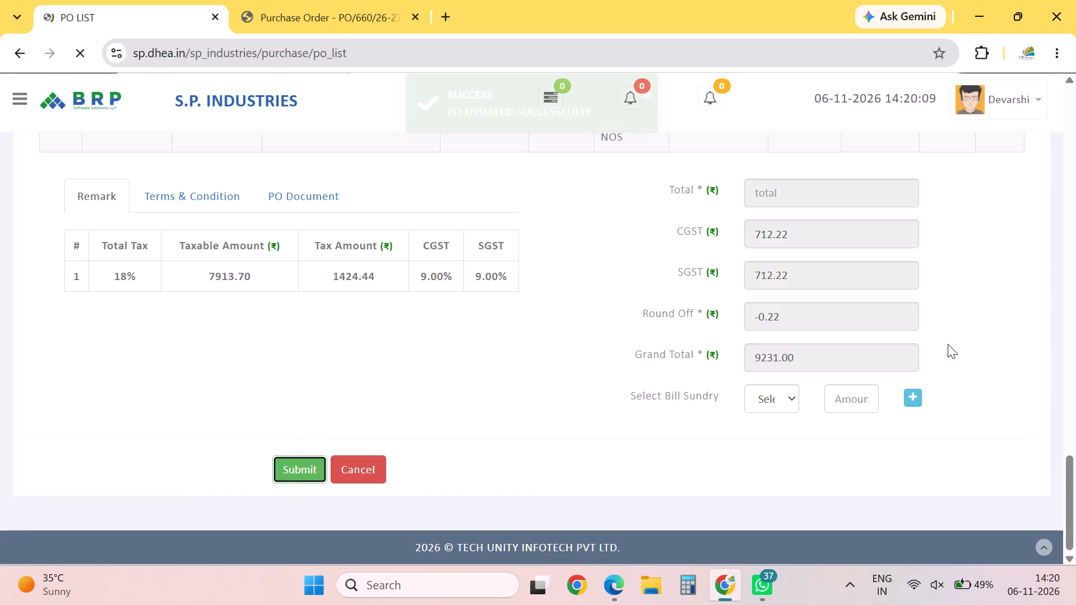
Record the status Approve for purchase order PO/660/26-27 from the purchase order list.
drag(1075, 234, 1075, 299)
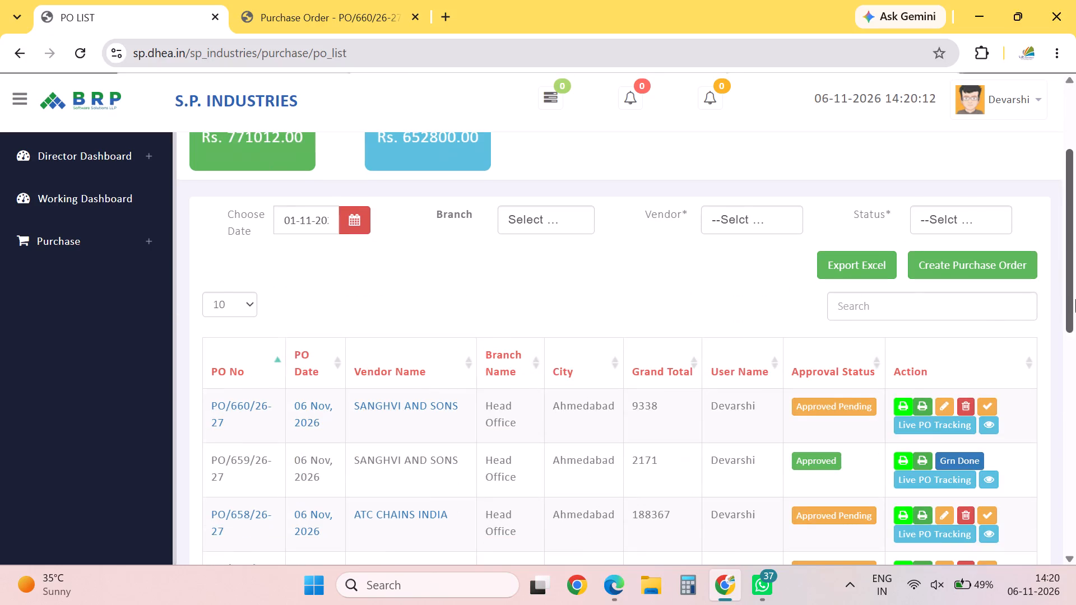
drag(1075, 299, 1075, 301)
click(992, 384)
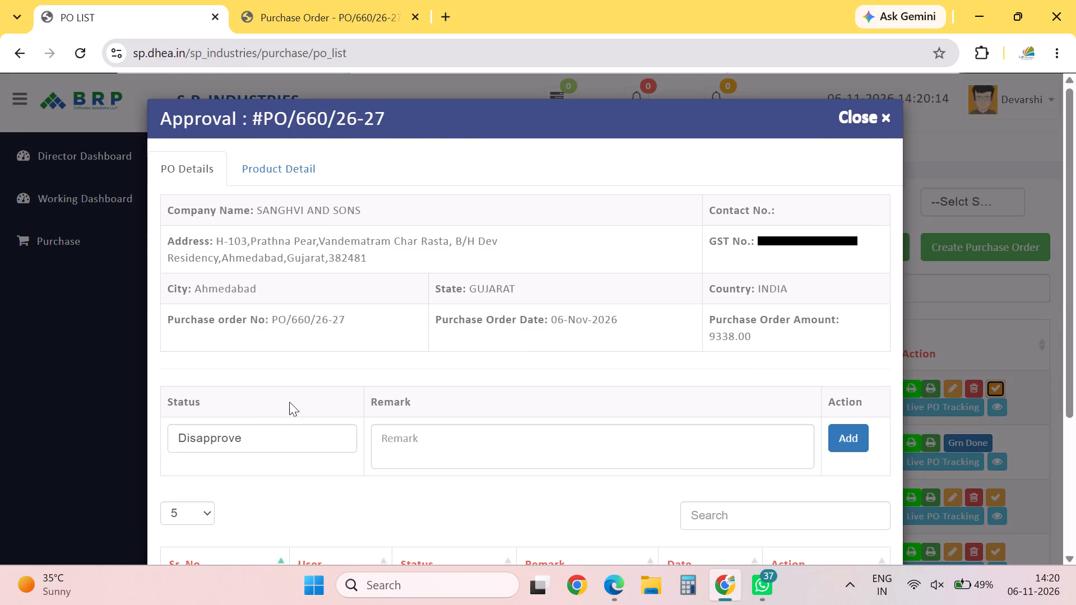
drag(239, 428, 237, 435)
click(240, 532)
click(246, 510)
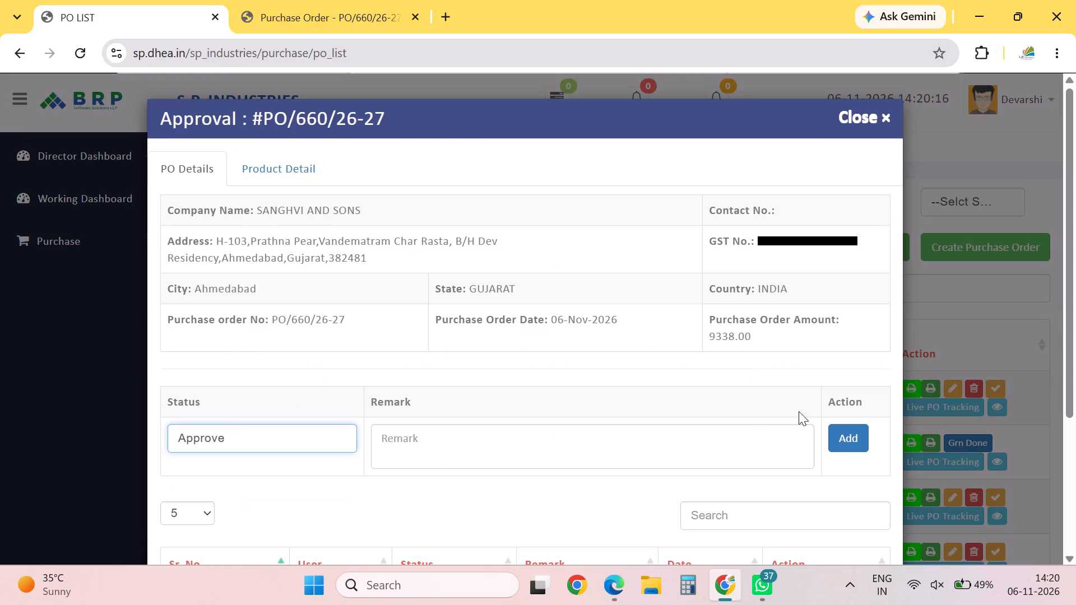
click(842, 436)
Open the purchase module's Po Inward Pending list and start a new GRN.
click(105, 217)
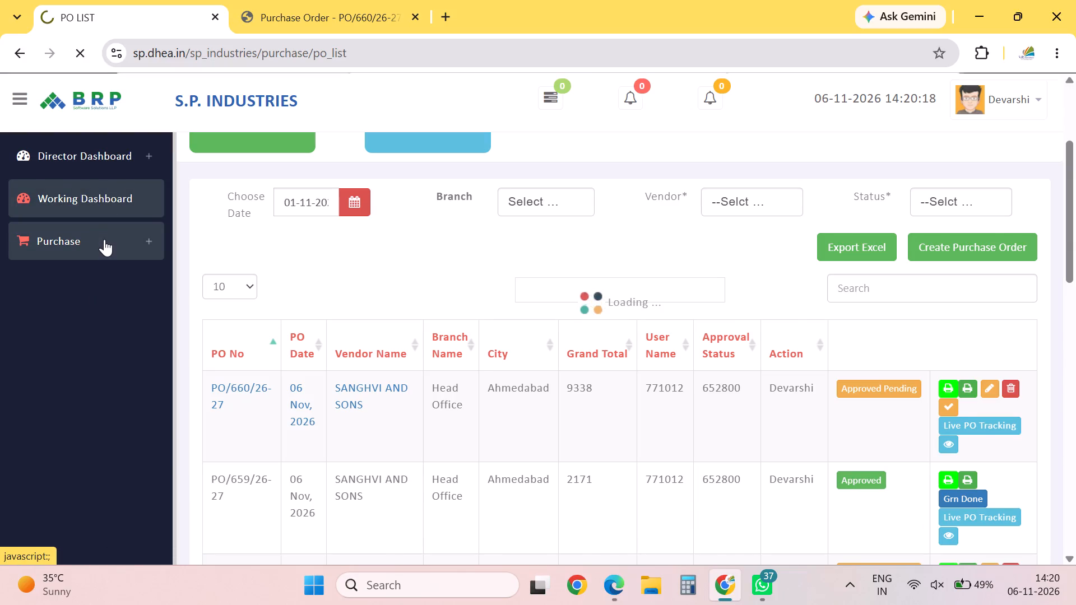
click(104, 239)
click(104, 239)
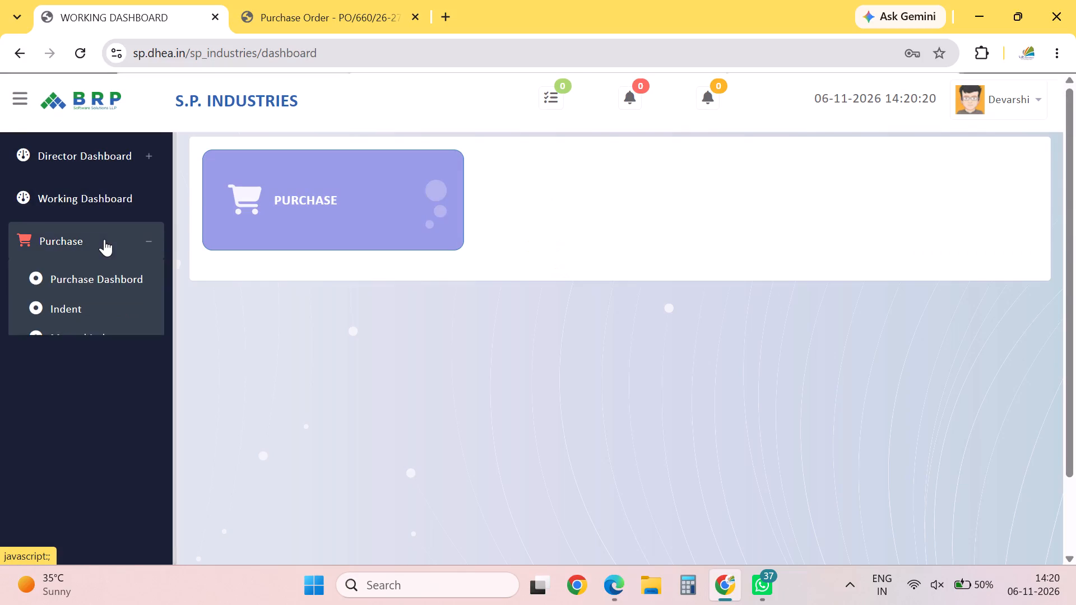
click(104, 239)
click(115, 247)
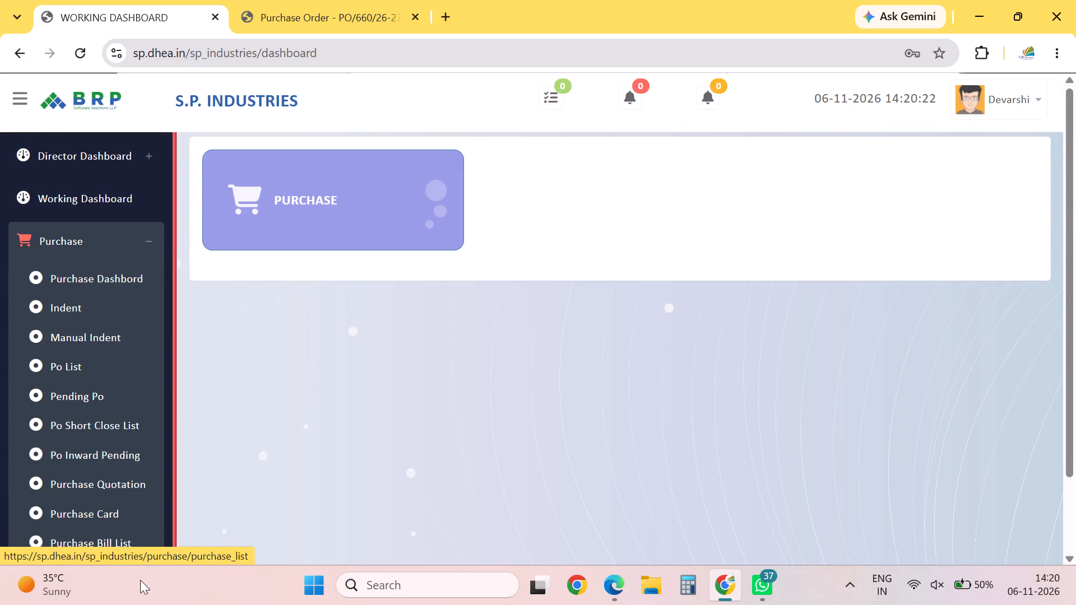
click(95, 452)
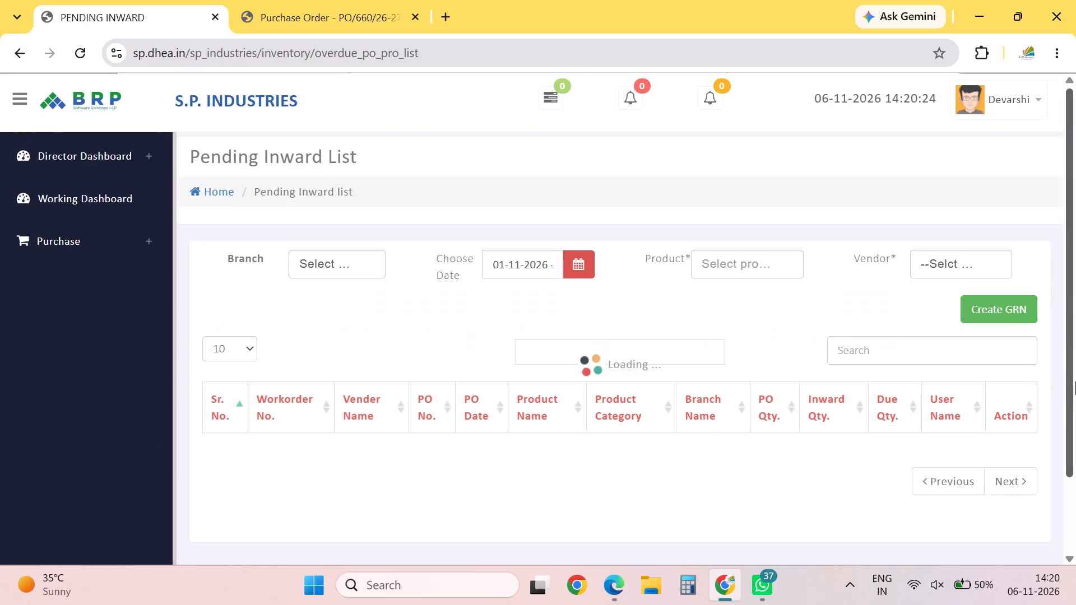
click(1012, 294)
click(1013, 302)
click(1015, 302)
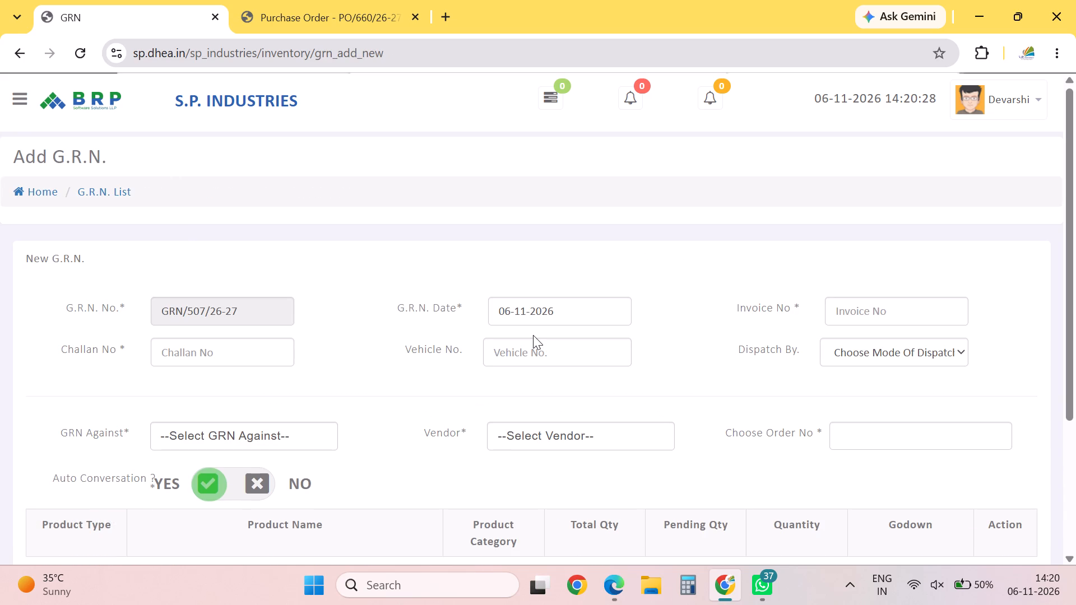
Fill in the GRN header with date 16-10-2026, invoice number T128, dispatch by ROAD and challan number 145.
click(564, 306)
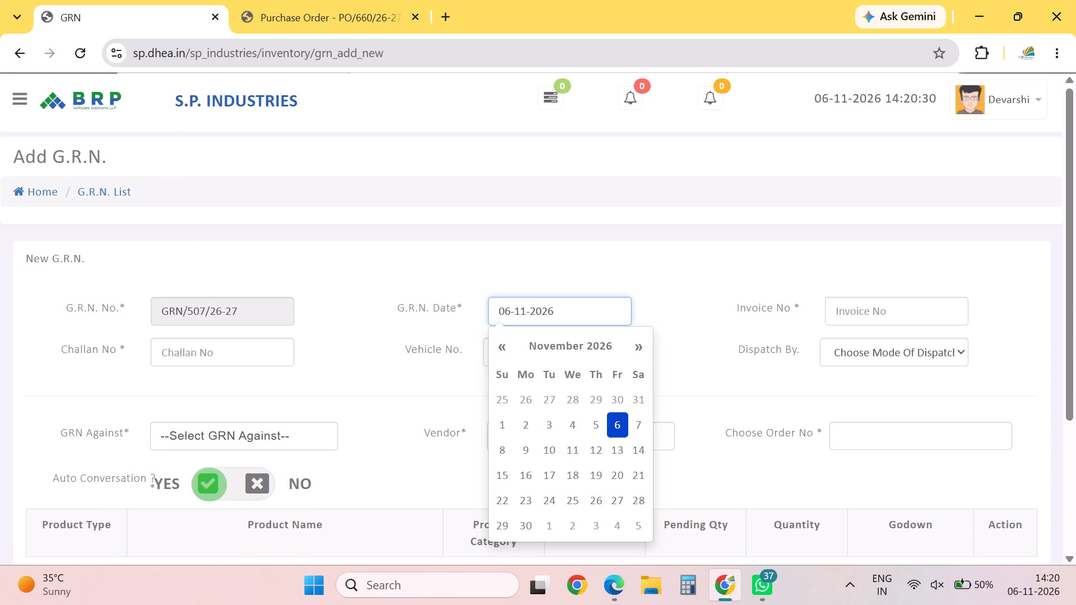
click(499, 345)
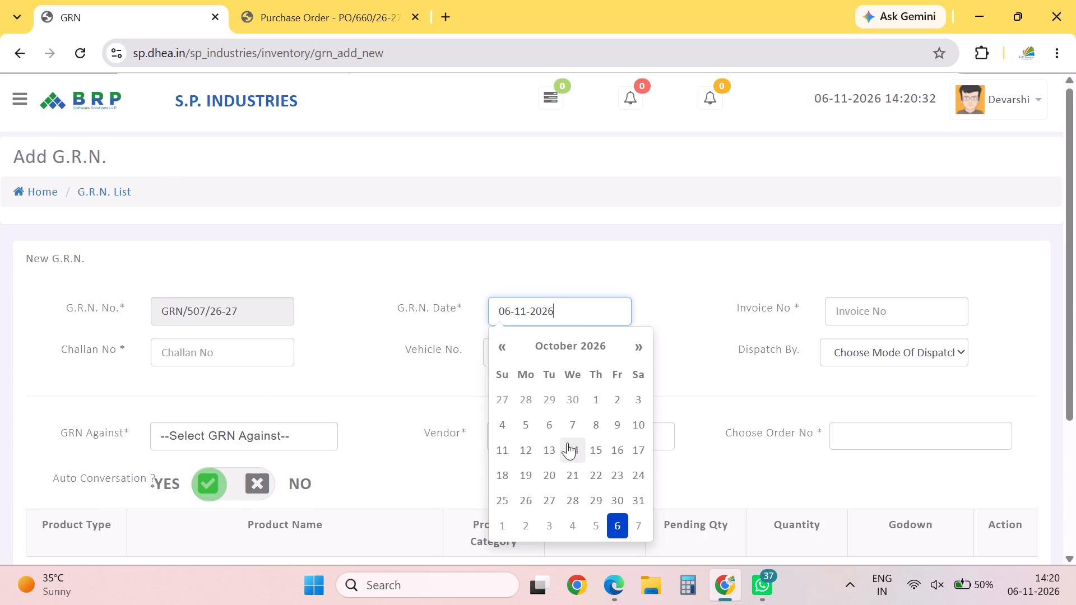
click(611, 454)
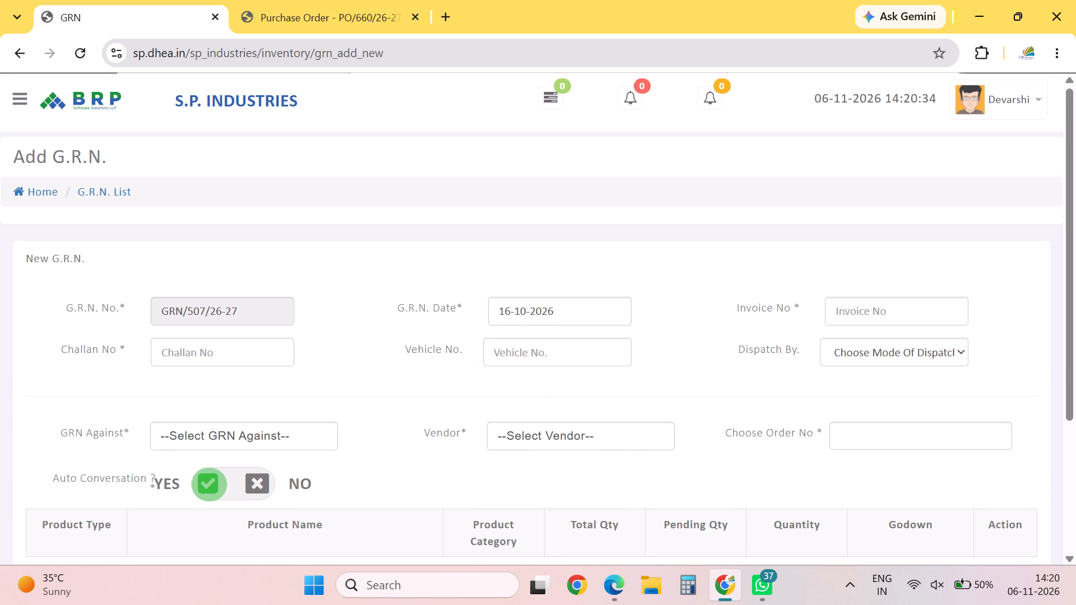
click(847, 313)
text(T128)
click(882, 352)
drag(863, 427, 874, 402)
click(221, 355)
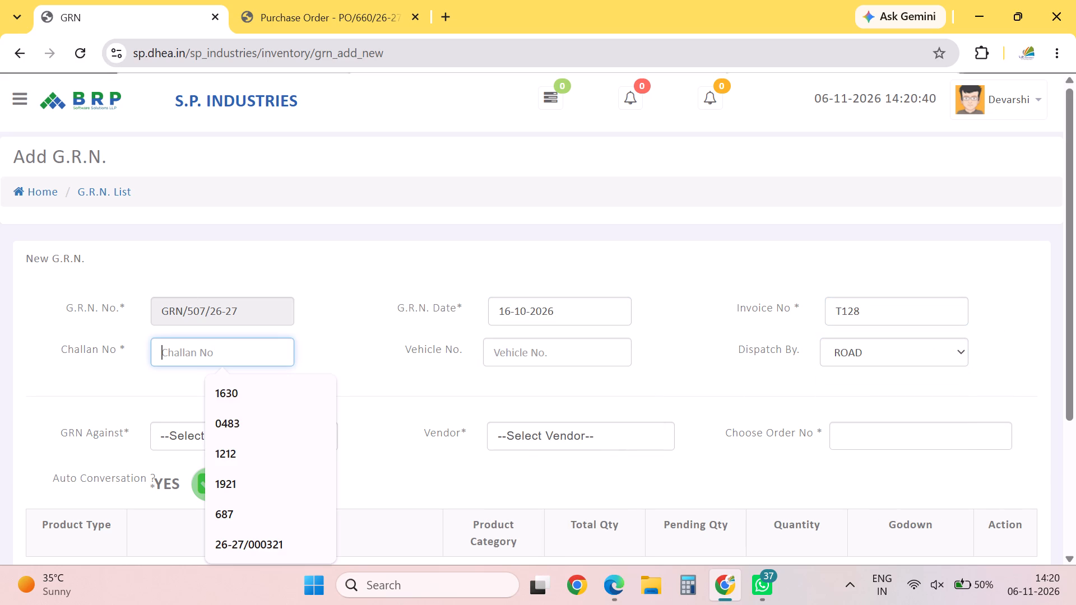
text(145)
Set the GRN against Purchase Order for vendor SANGHVI AND SONS and choose order PO/660/26-27.
click(395, 448)
click(322, 439)
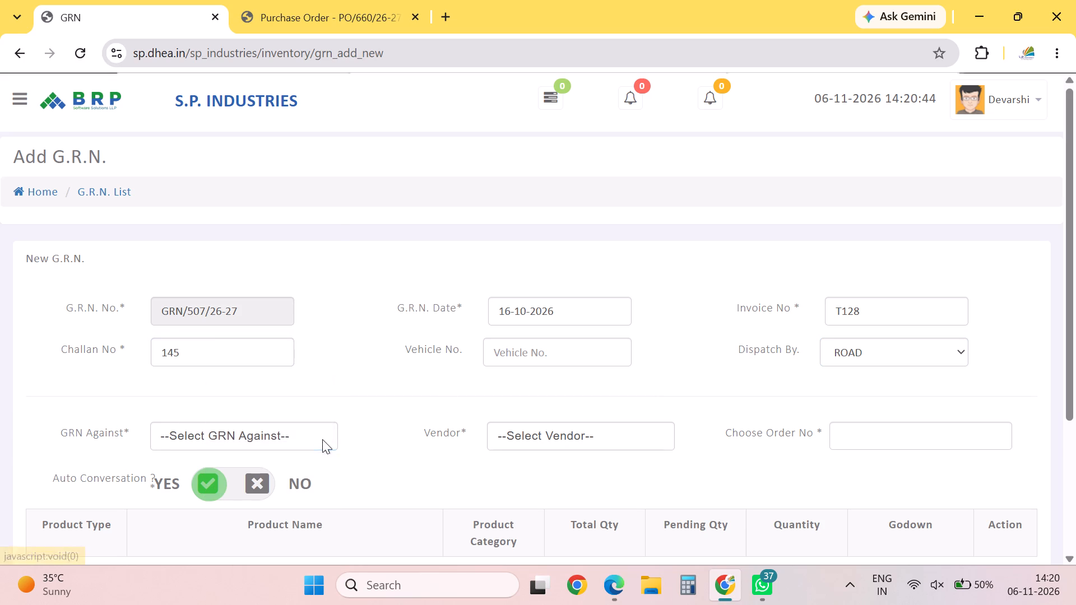
click(258, 323)
click(540, 441)
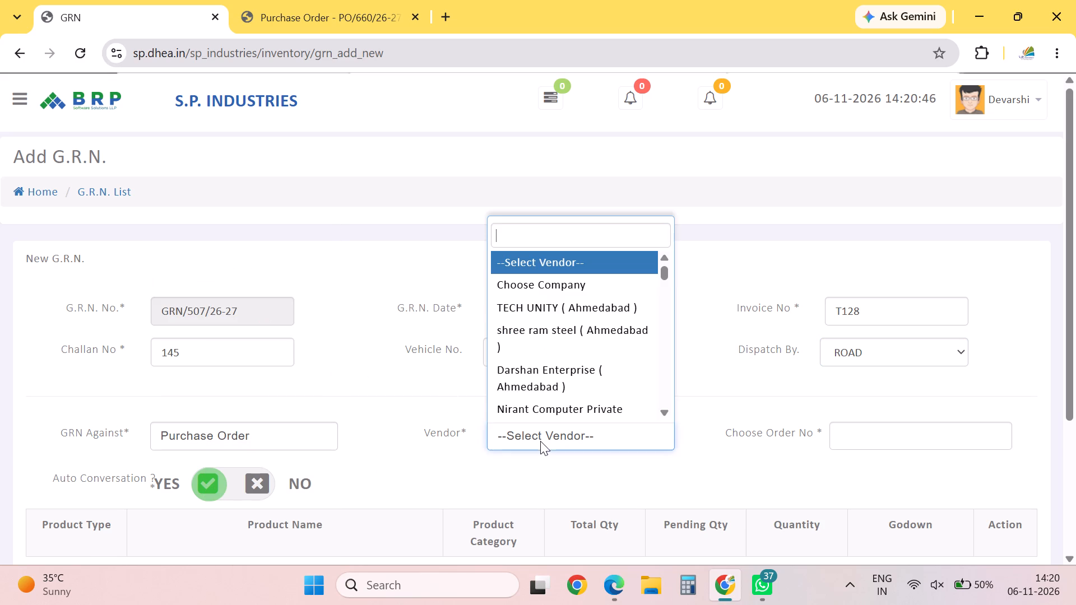
text(SANGH)
key(Return)
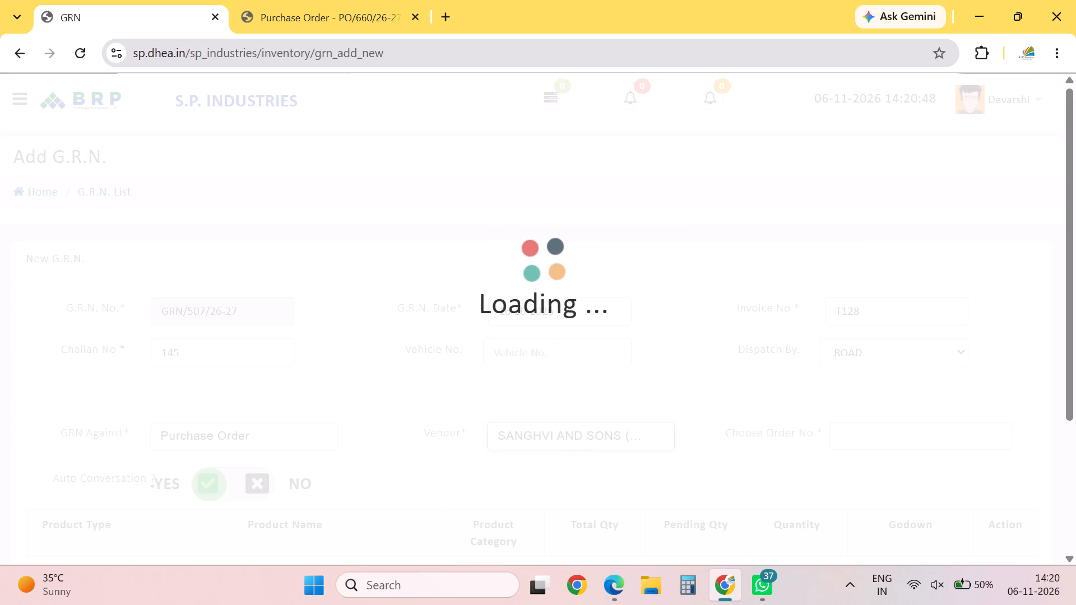
double_click(892, 445)
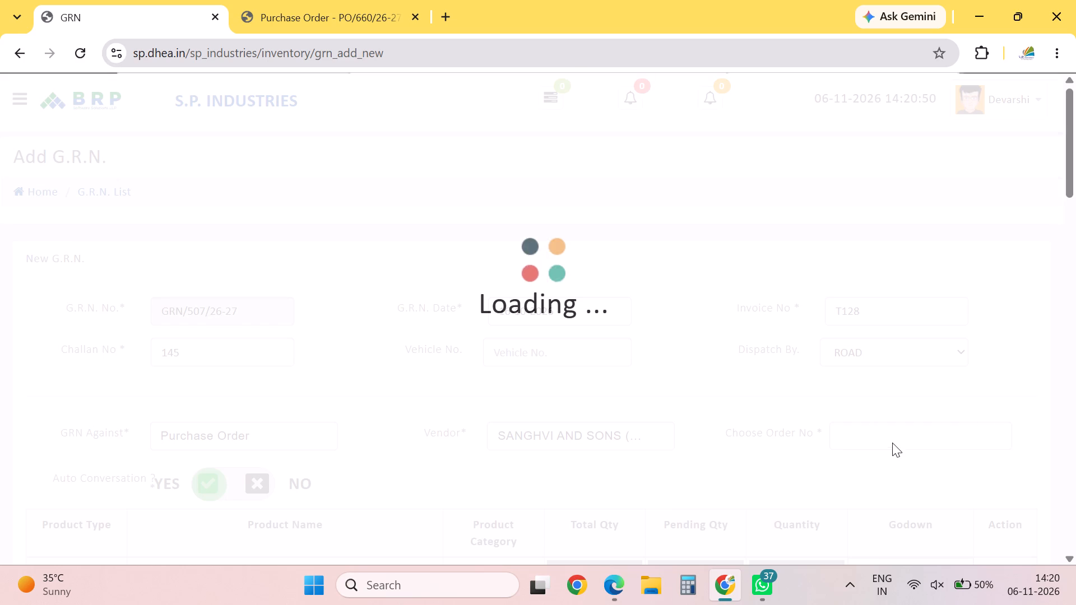
click(902, 503)
click(911, 453)
click(913, 432)
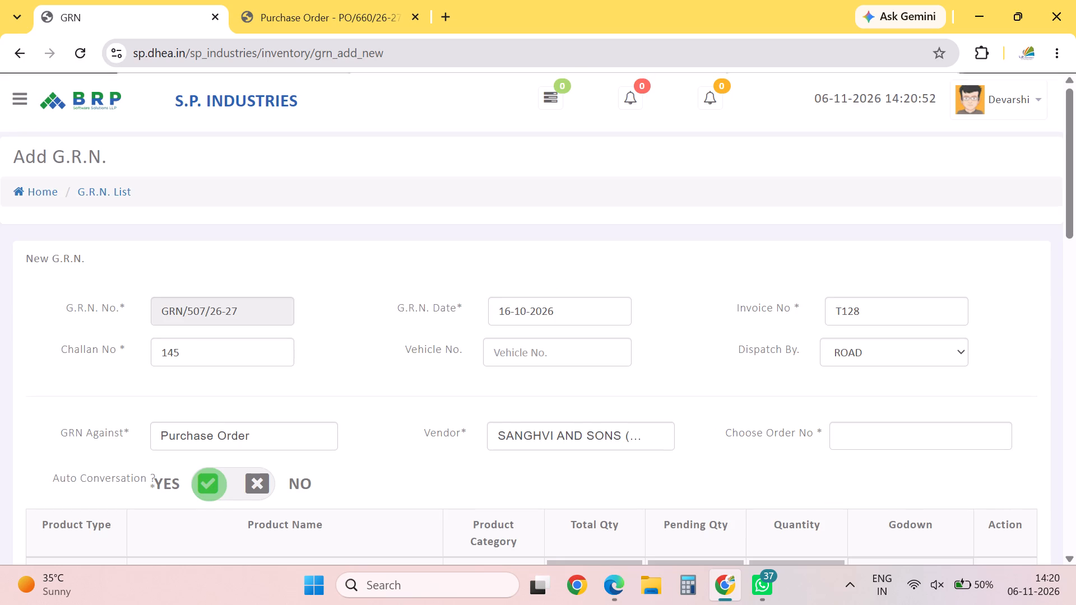
click(887, 485)
Enter GRN quantities of 6 welding rods, 1 HSS straight drill, 150 SS hex bolts 6 X 15 and 100 SS hex bolts 6 X 10.
drag(1075, 236, 1075, 330)
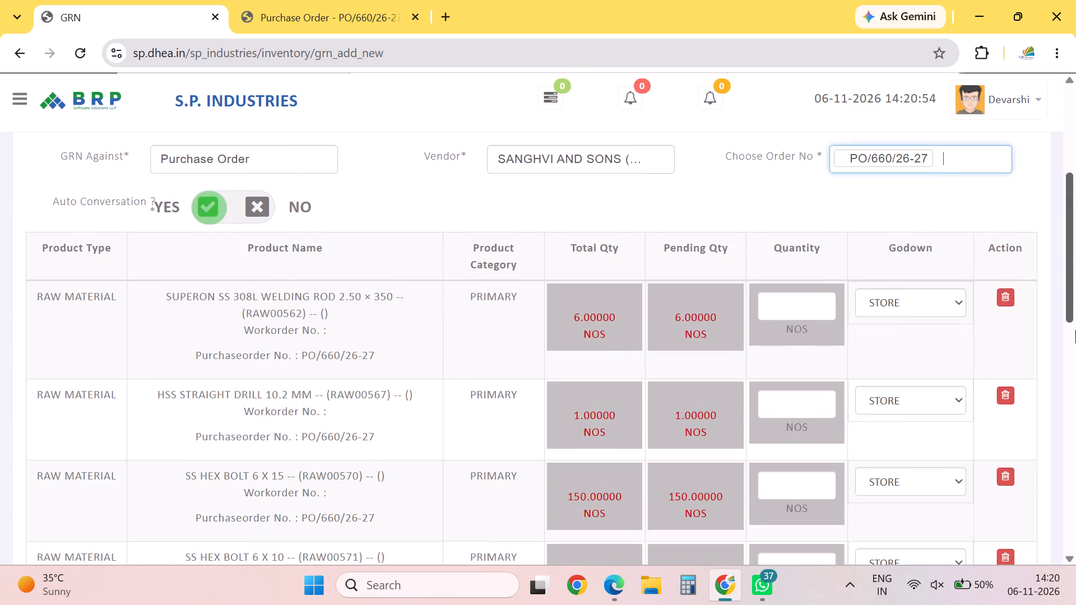
drag(1075, 330, 1067, 352)
click(777, 208)
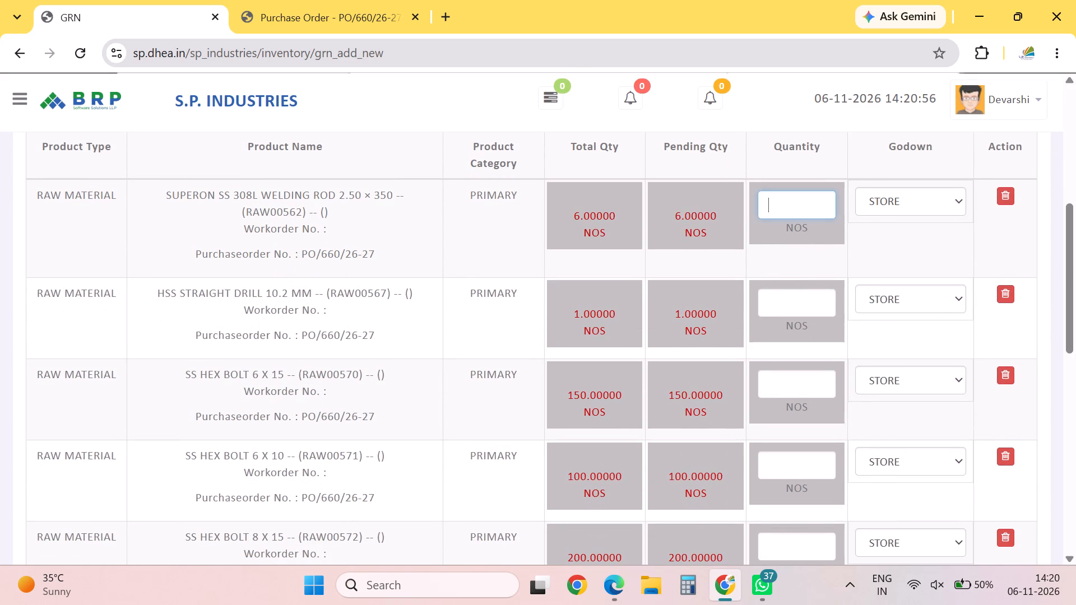
key(6)
click(806, 302)
key(1)
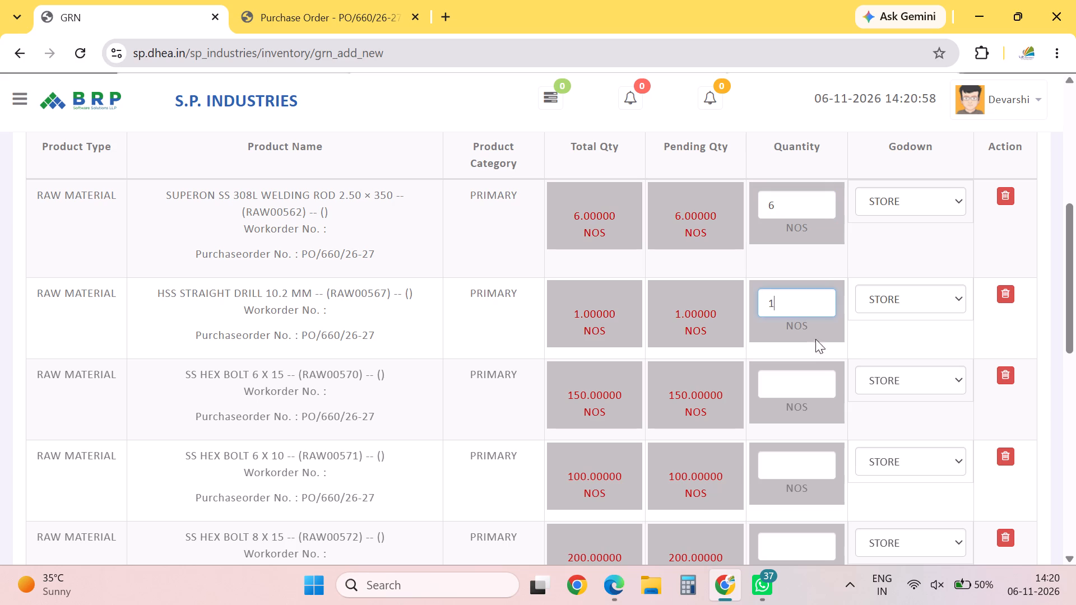
click(810, 384)
key(1)
key(5)
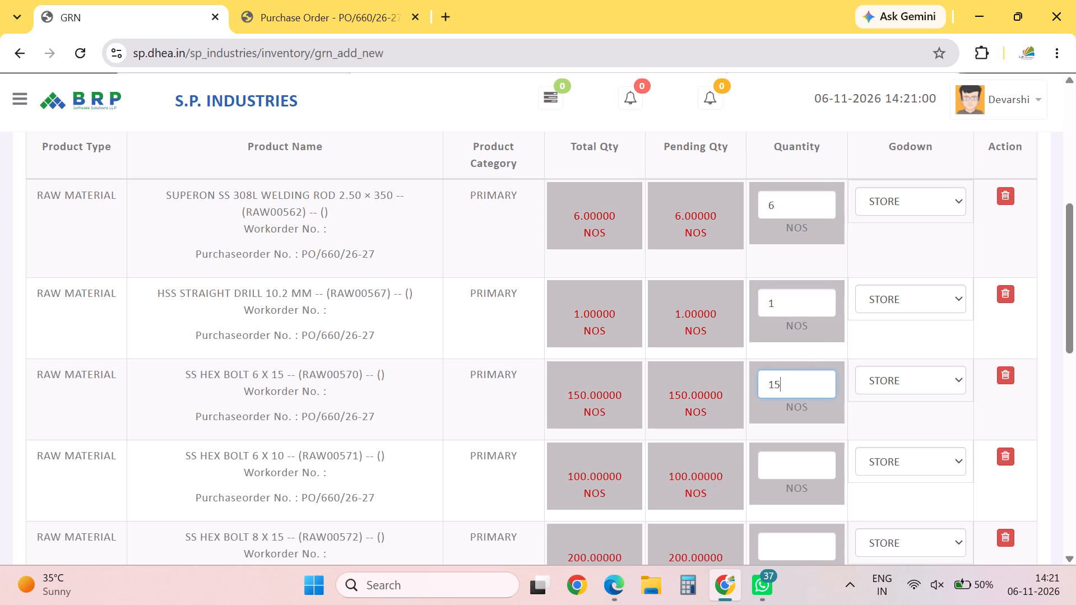
key(0)
click(824, 471)
key(1)
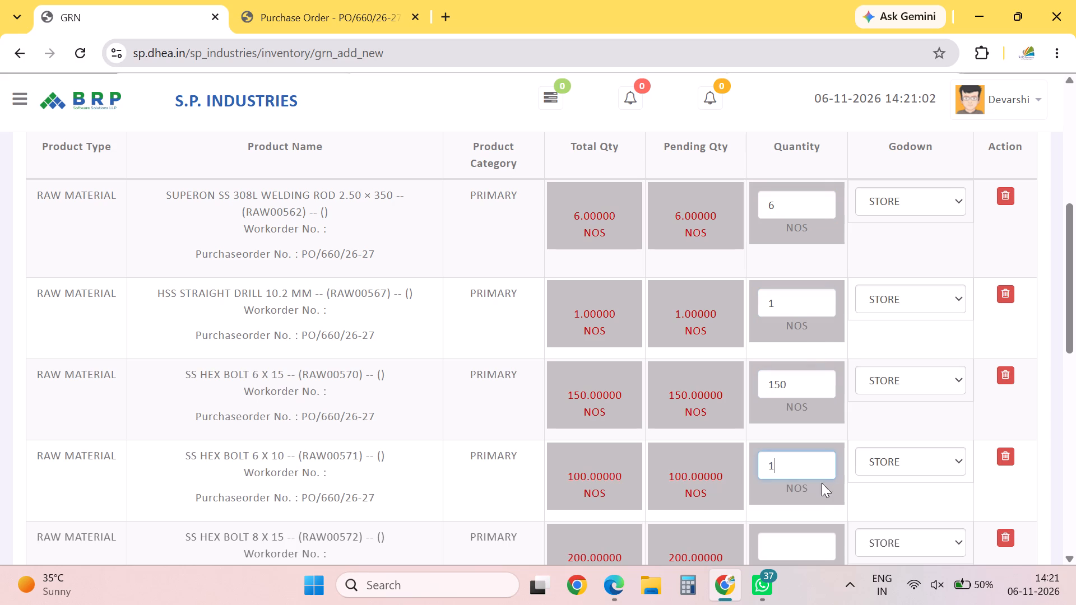
key(0)
key(0)
Enter GRN quantities of 200 for SS HEX BOLT 8 X 15, 100 for SS HEX BOLT 8 X 20 and 50 for SS CSK 4 X 15.
drag(1075, 316, 1075, 428)
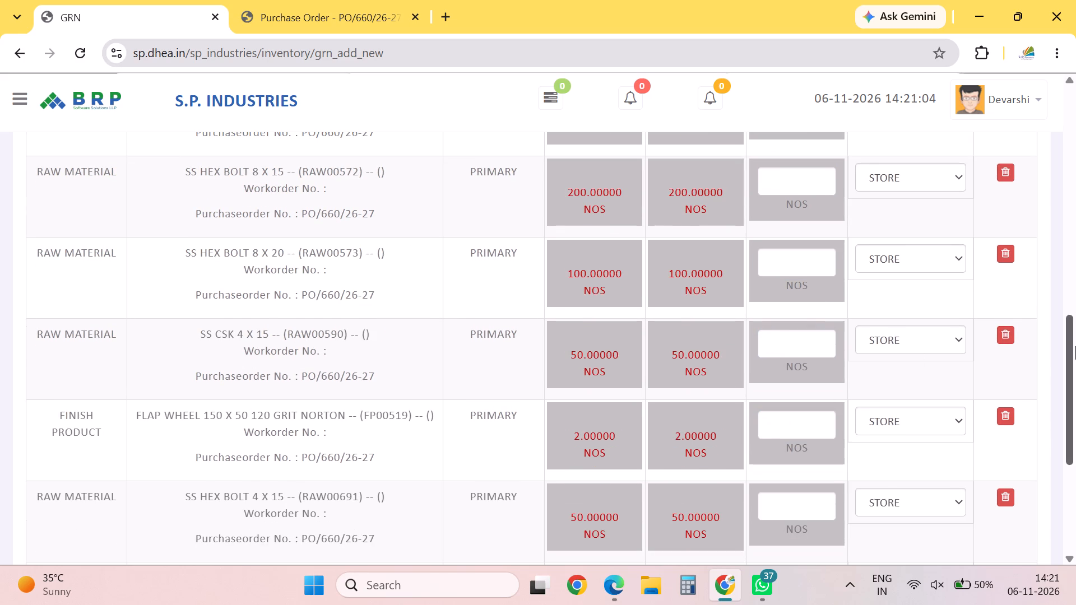
drag(1075, 360, 1075, 320)
click(778, 310)
key(2)
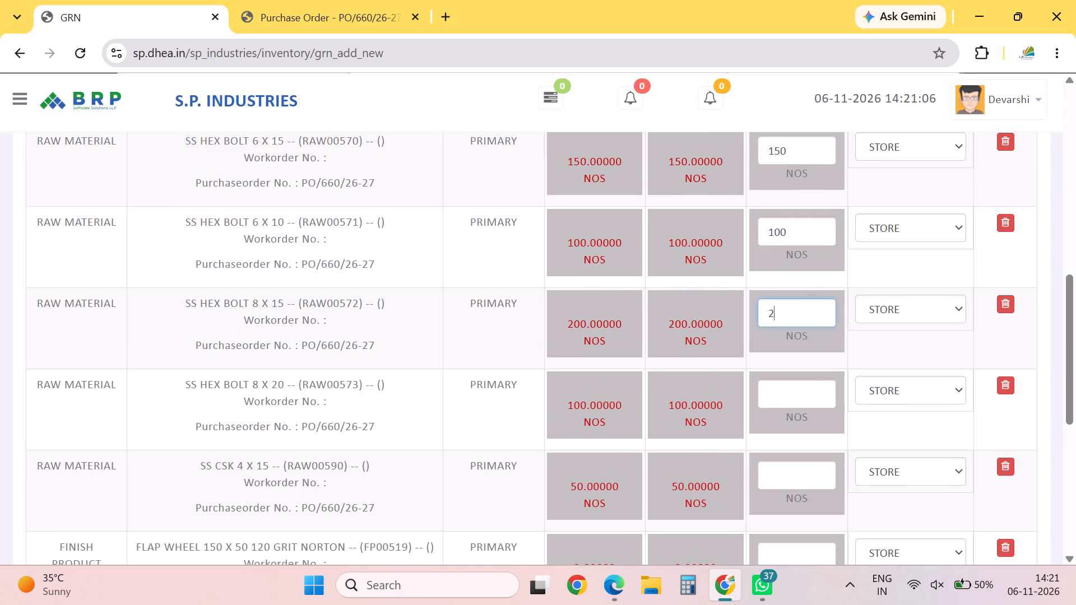
key(0)
key(0)
click(803, 398)
text(10)
key(0)
click(793, 467)
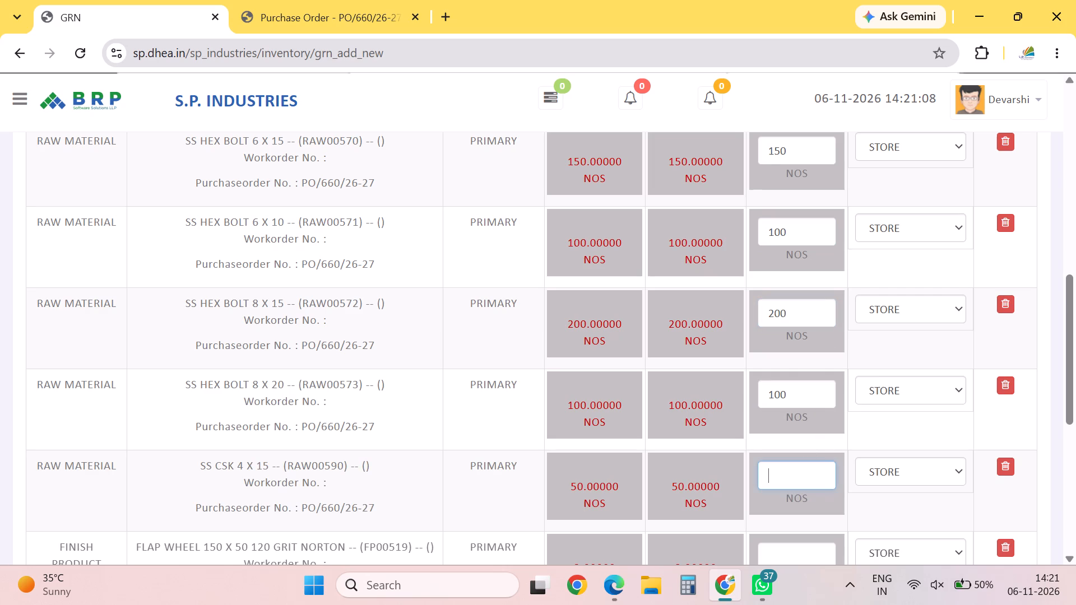
key(5)
key(0)
Enter GRN quantities of 2 for the Norton flap wheel, 50 for SS HEX BOLT 4 X 15 and 50 for SS CSK 5 X 15.
drag(1075, 348, 1075, 394)
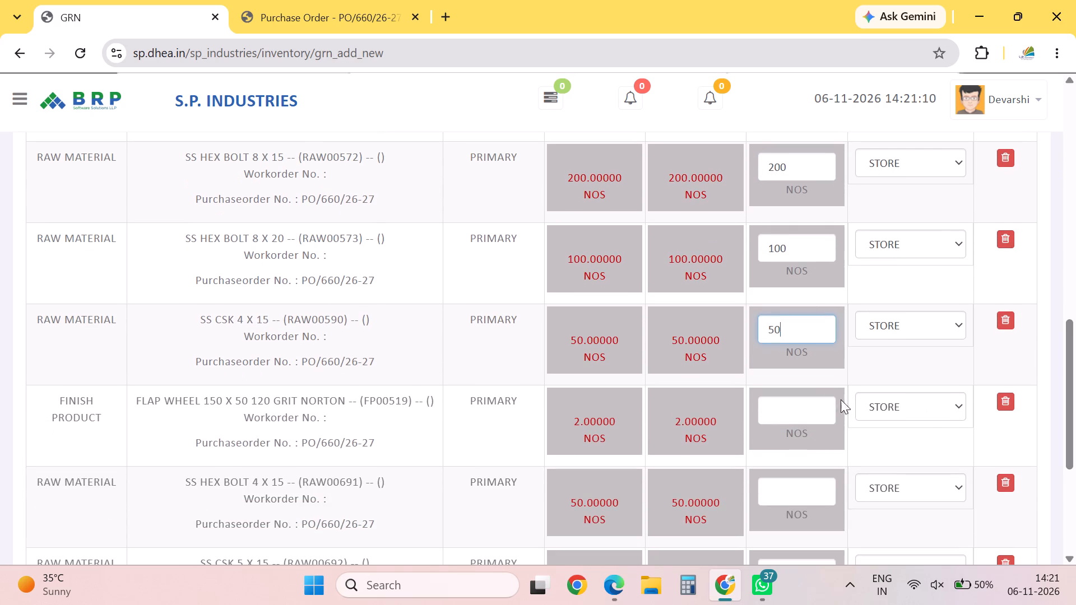
click(826, 392)
click(815, 408)
key(2)
drag(1075, 348, 1075, 391)
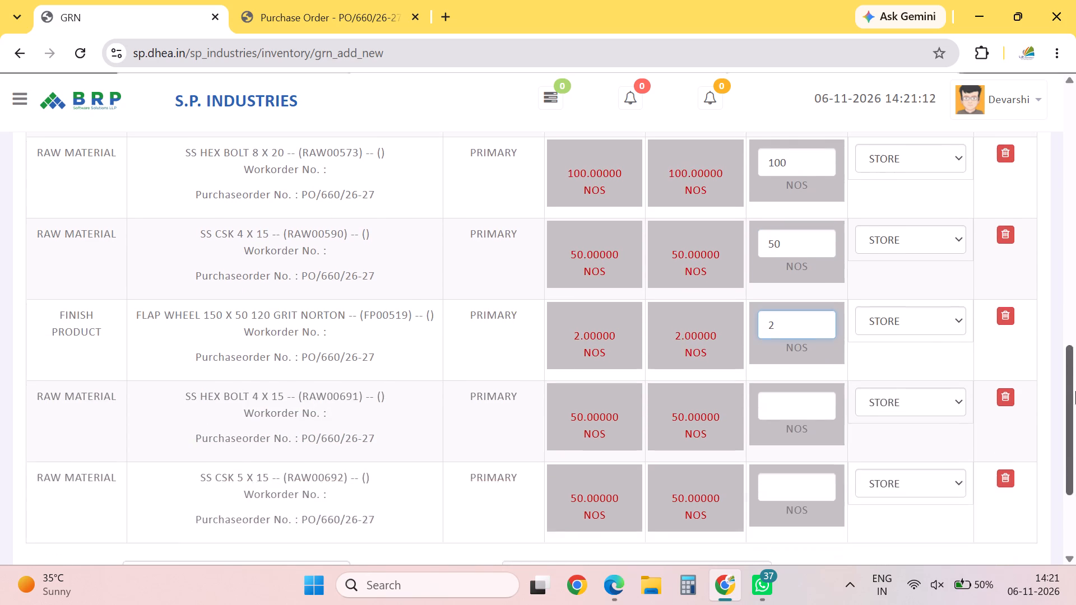
drag(1075, 391, 1075, 408)
click(816, 308)
key(5)
key(0)
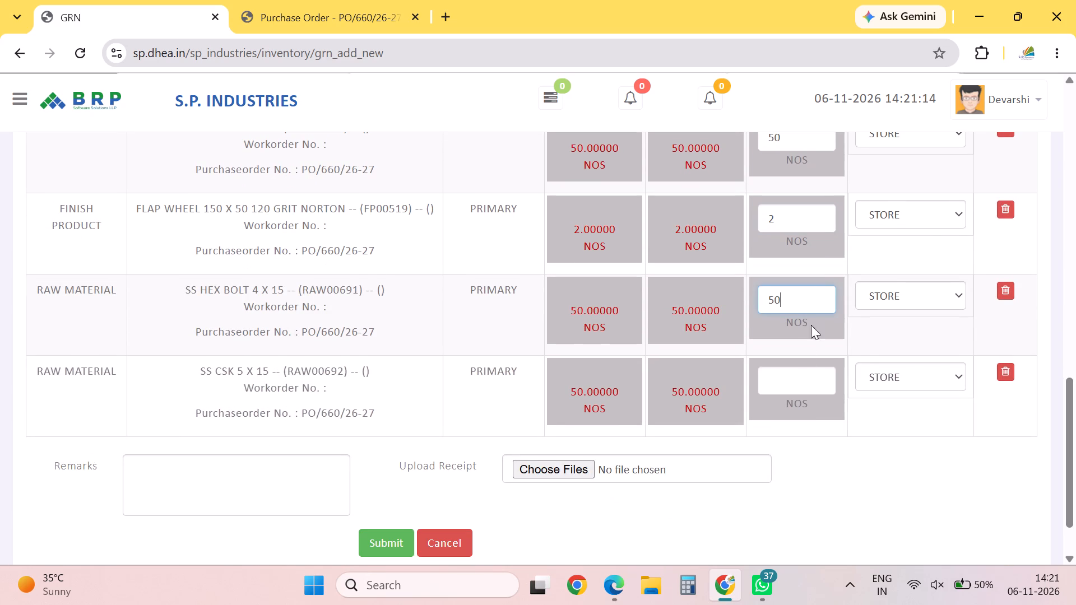
click(795, 384)
text(50)
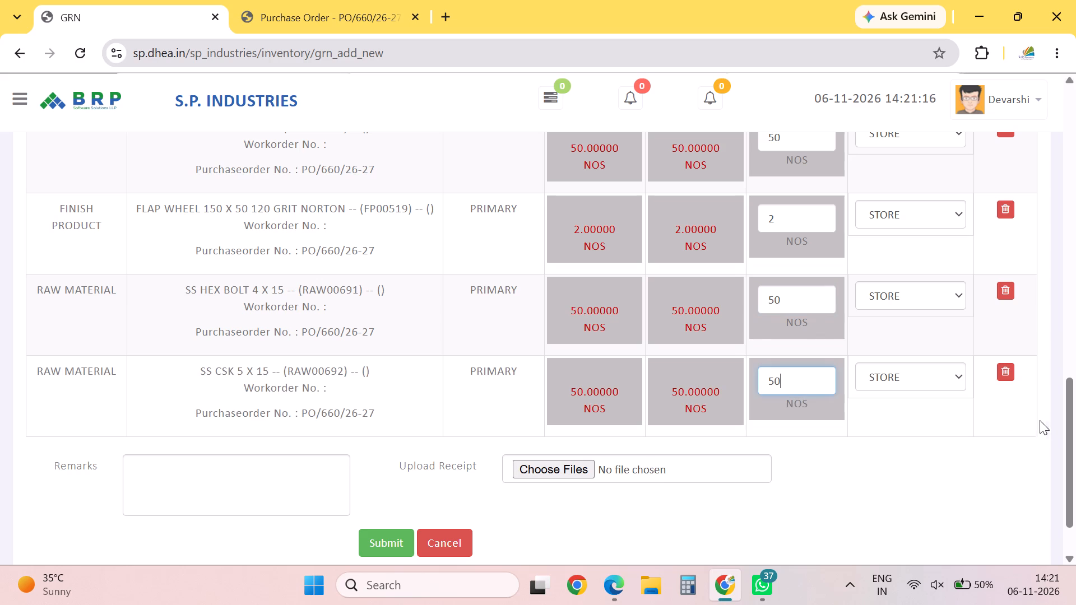
Check the completed GRN from header to last item and submit it.
drag(1074, 433, 1075, 107)
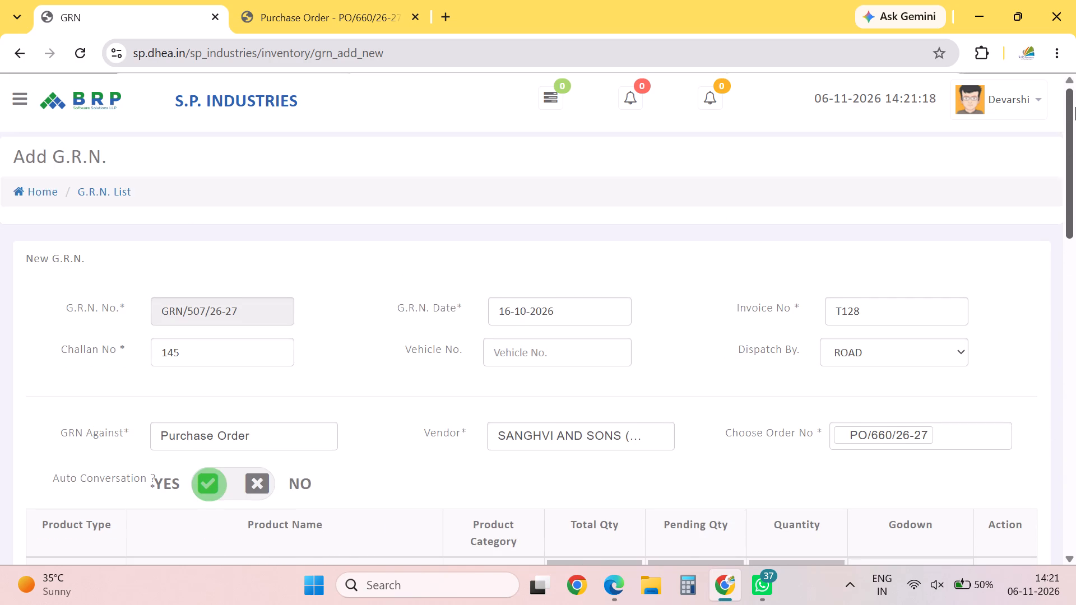
drag(1075, 107, 1063, 597)
click(387, 476)
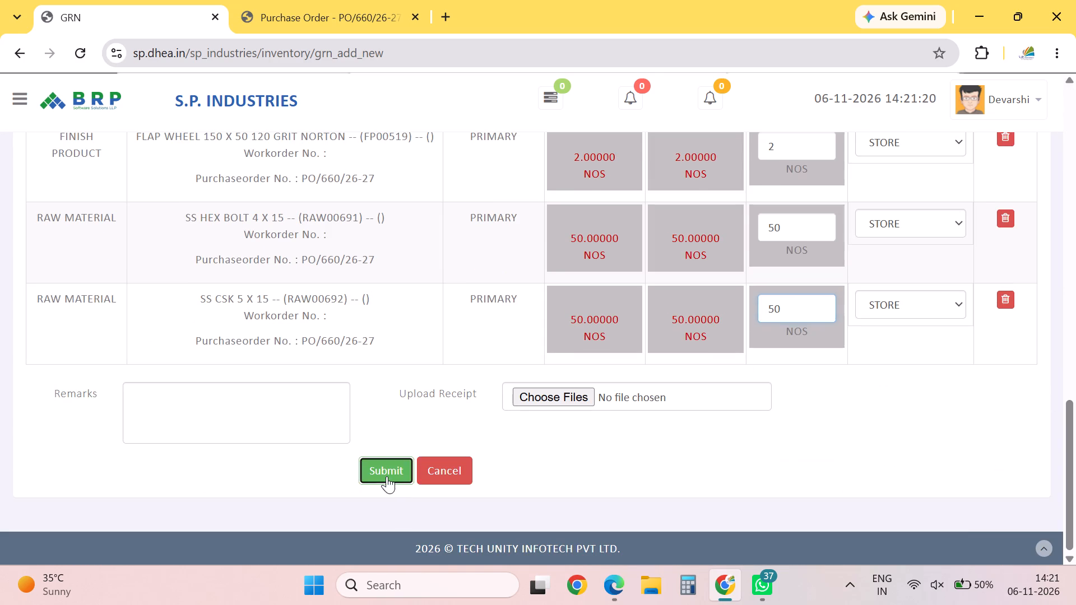
text(EW)
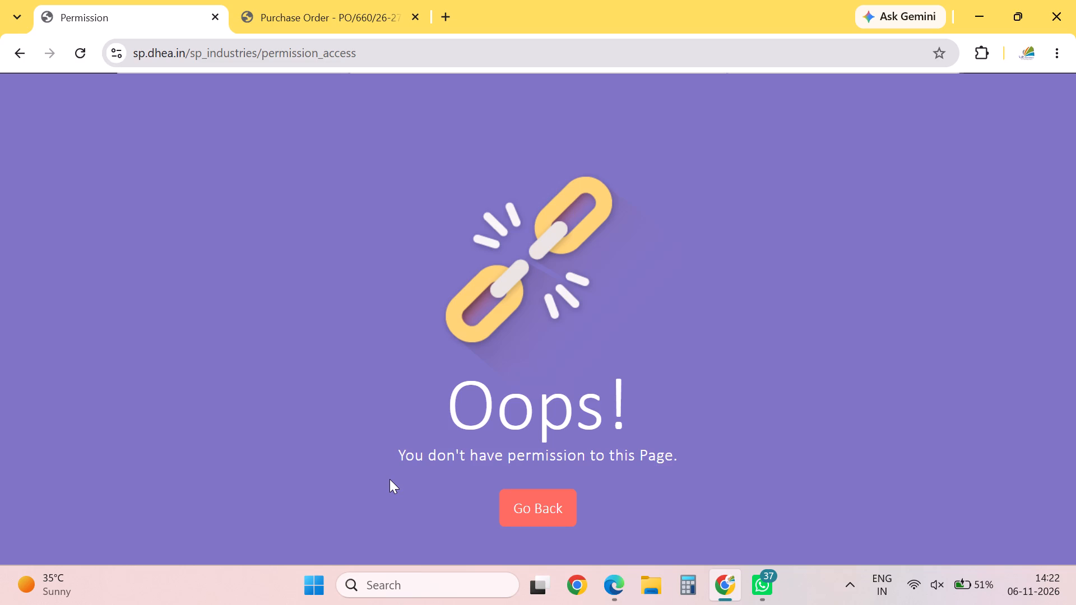
Go back from the permission page to the Add G.R.N. form.
click(20, 38)
click(26, 32)
click(24, 48)
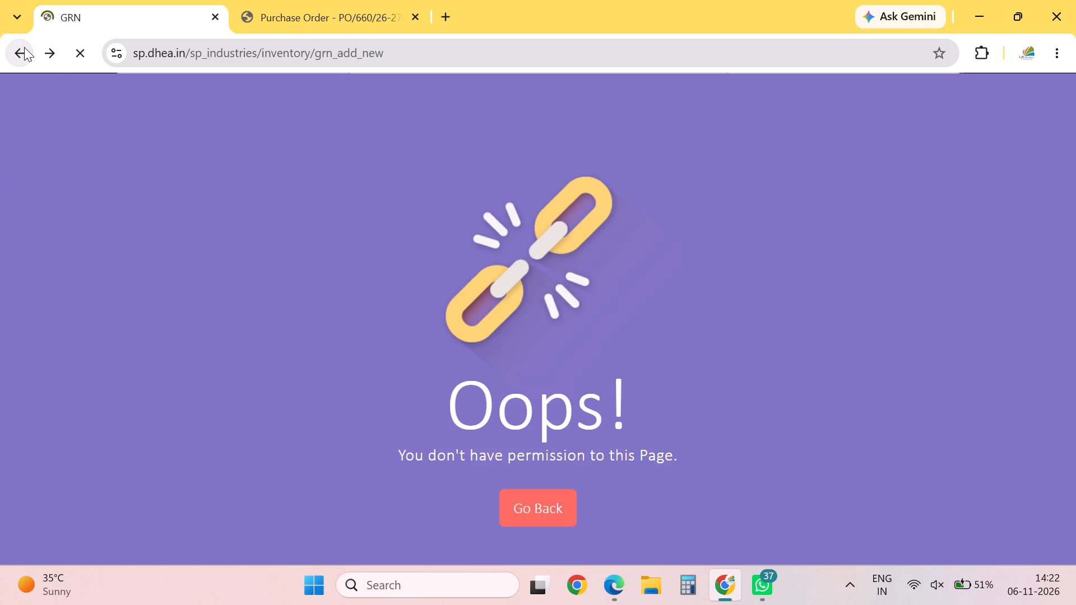
click(32, 64)
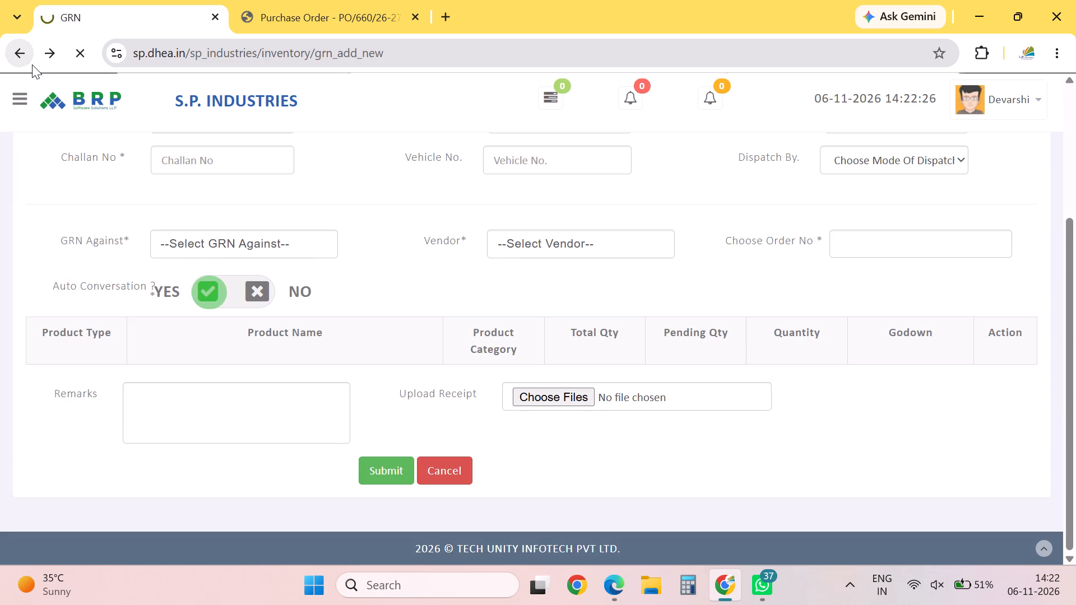
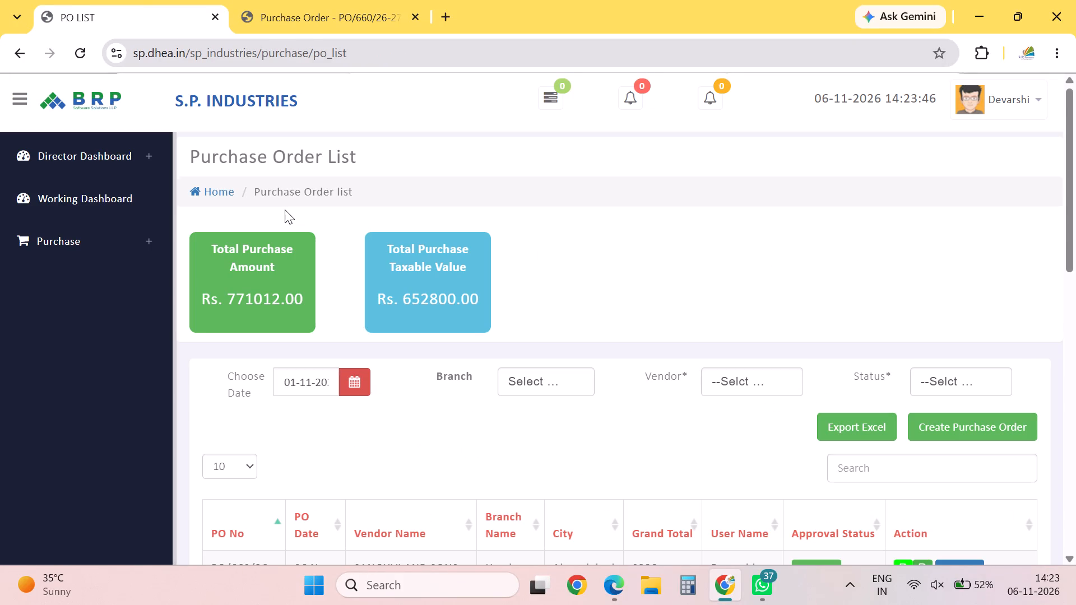
Open a new purchase order form from the Purchase Order List.
click(945, 410)
click(948, 416)
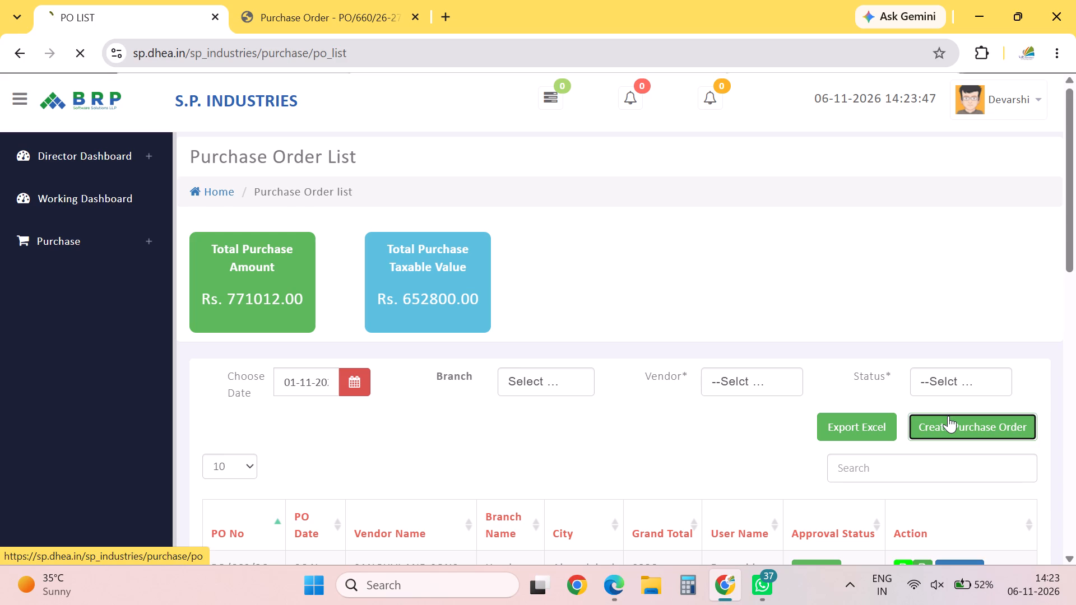
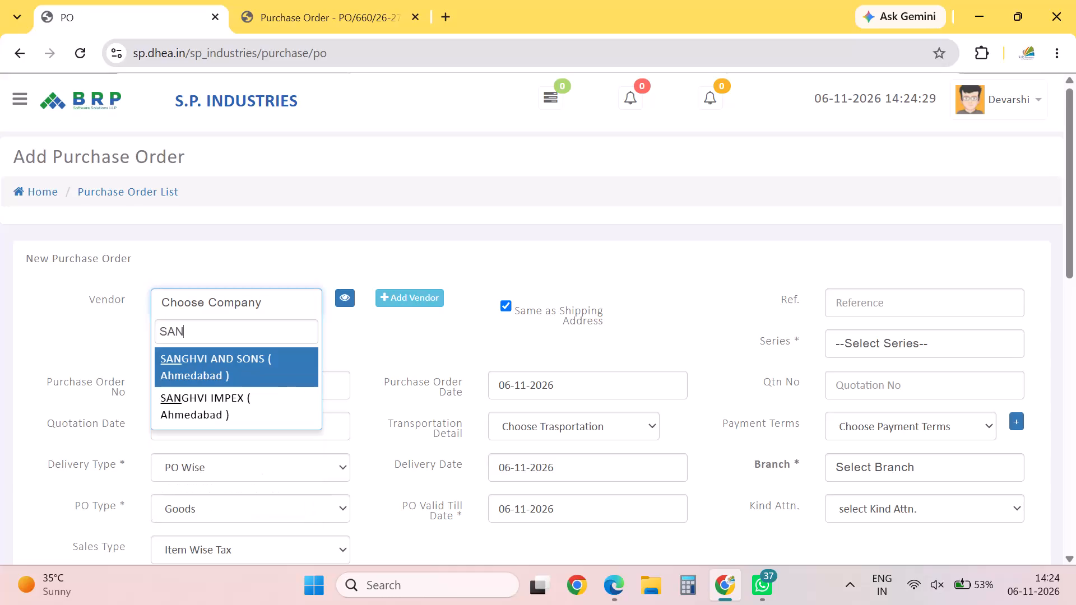
Set the new order's vendor to SANGHVI AND SONS (Ahmedabad), series to PO and branch to Head Office.
key(BackSpace)
click(276, 367)
click(873, 338)
click(868, 350)
click(984, 324)
click(951, 343)
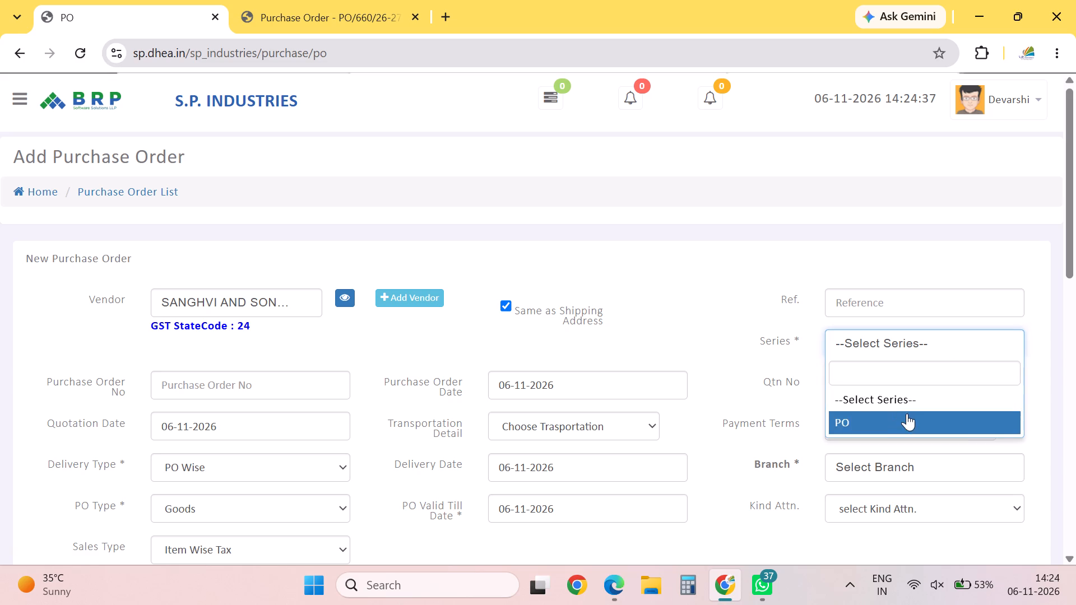
click(907, 413)
drag(899, 471, 899, 476)
click(887, 539)
Select HT 8.8 F/T HEX BOLT M-24X300 (FPA00446) as the product for the order's item line.
drag(1075, 166, 1075, 293)
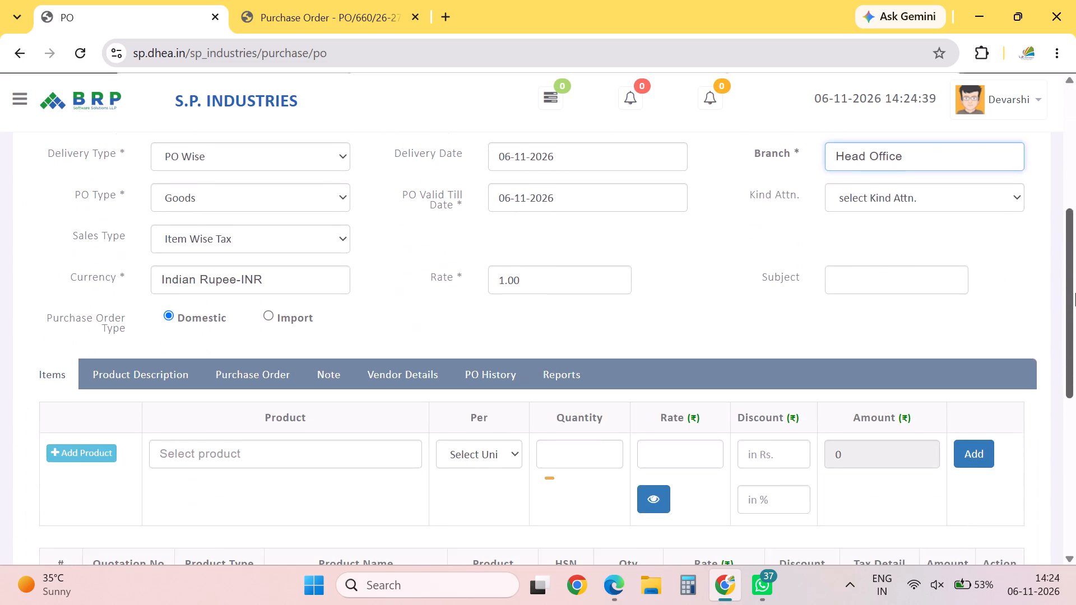
drag(1075, 293, 1057, 351)
click(313, 296)
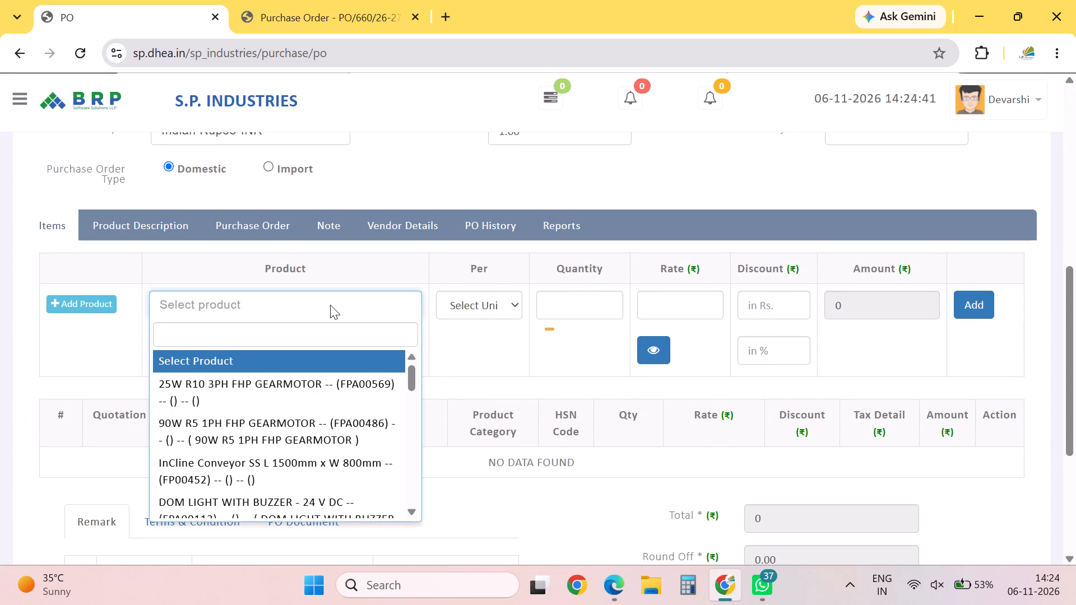
text(24X300)
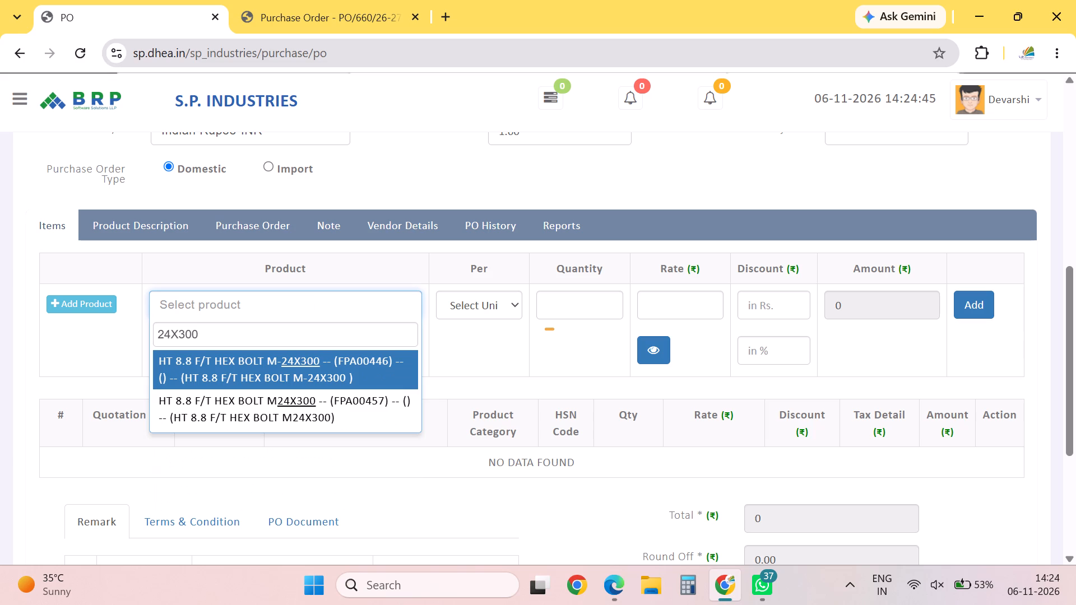
key(Down)
key(Up)
key(Down)
key(Up)
key(Down)
key(Up)
key(Down)
key(Down)
key(Up)
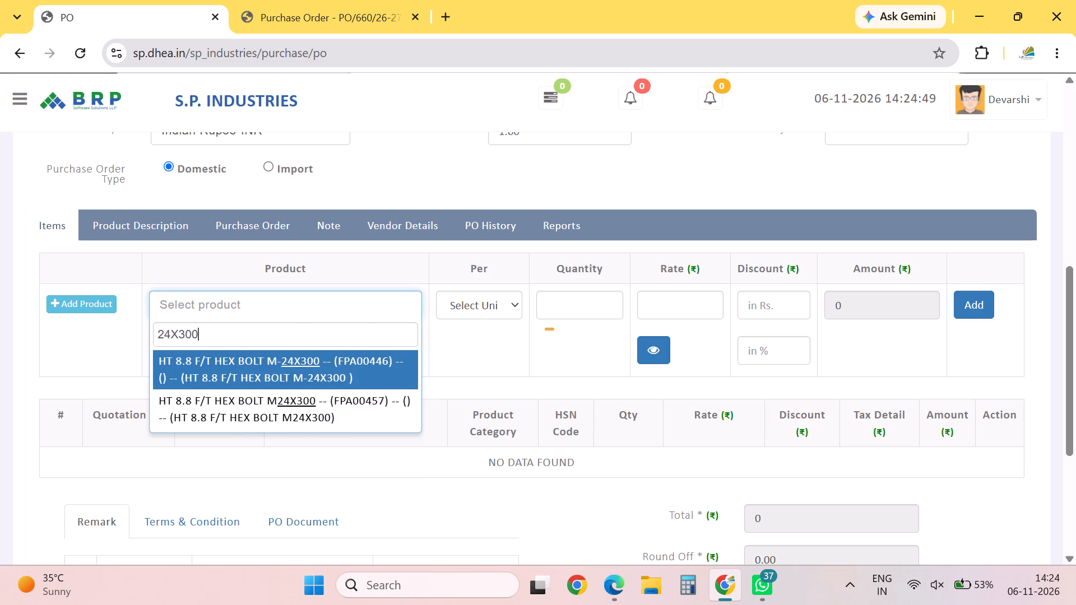
key(Down)
key(Up)
key(Down)
key(Up)
key(Down)
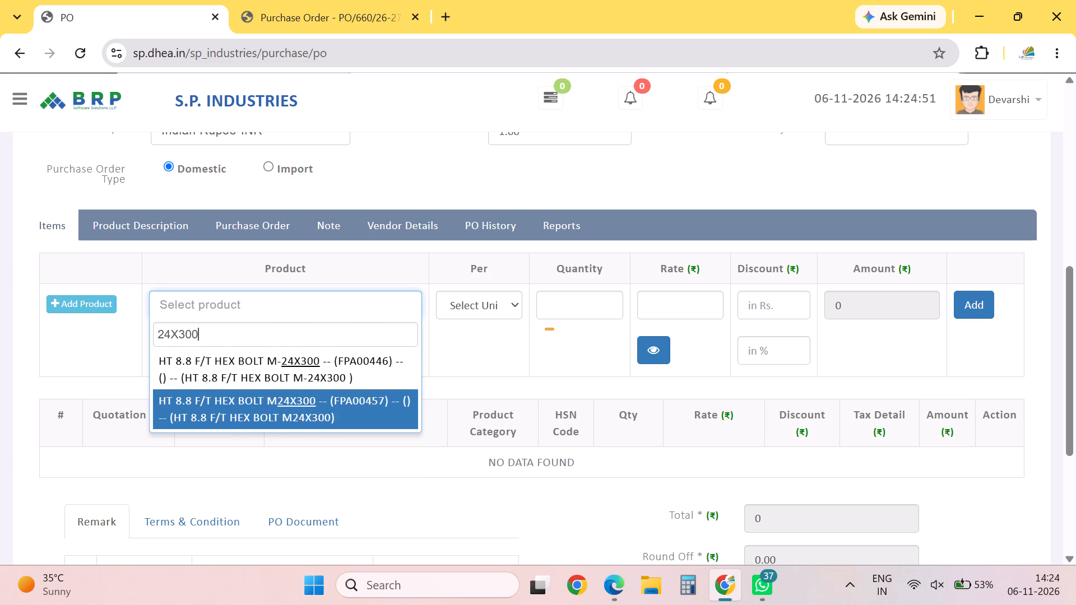
key(Up)
key(Down)
key(Up)
key(Down)
key(Up)
key(Down)
key(Up)
key(Return)
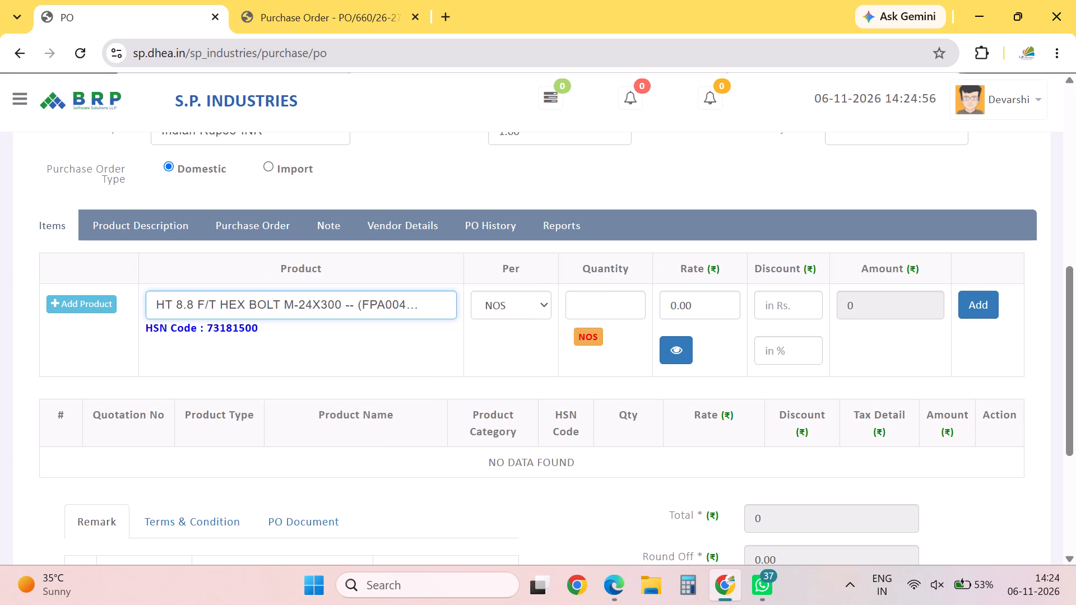
Enter quantity 10 and rate 275 for the hex bolt and add it to the order items.
click(580, 306)
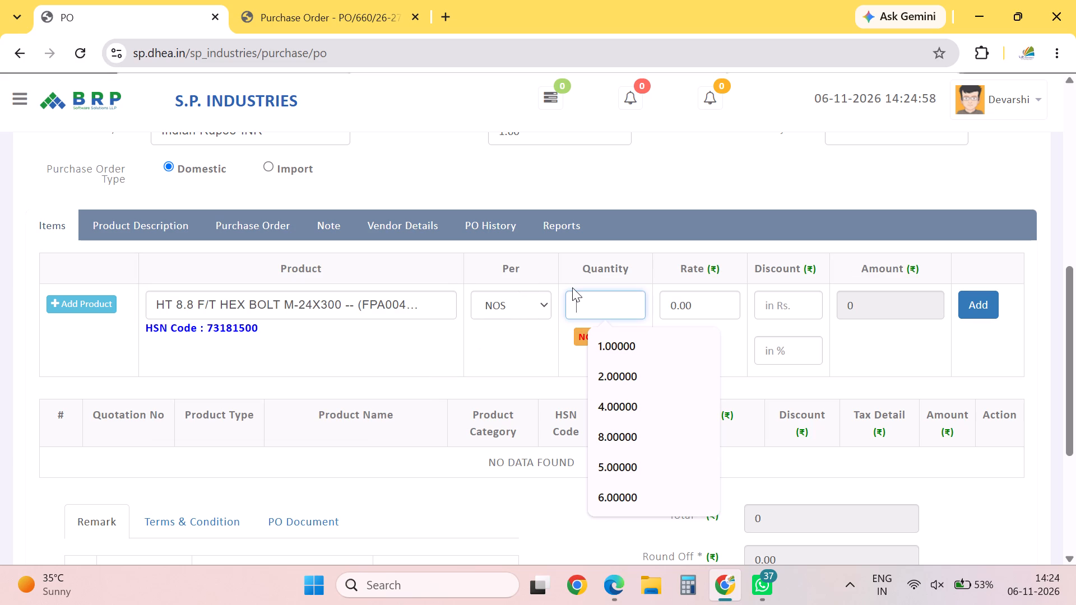
text(10)
key(Tab)
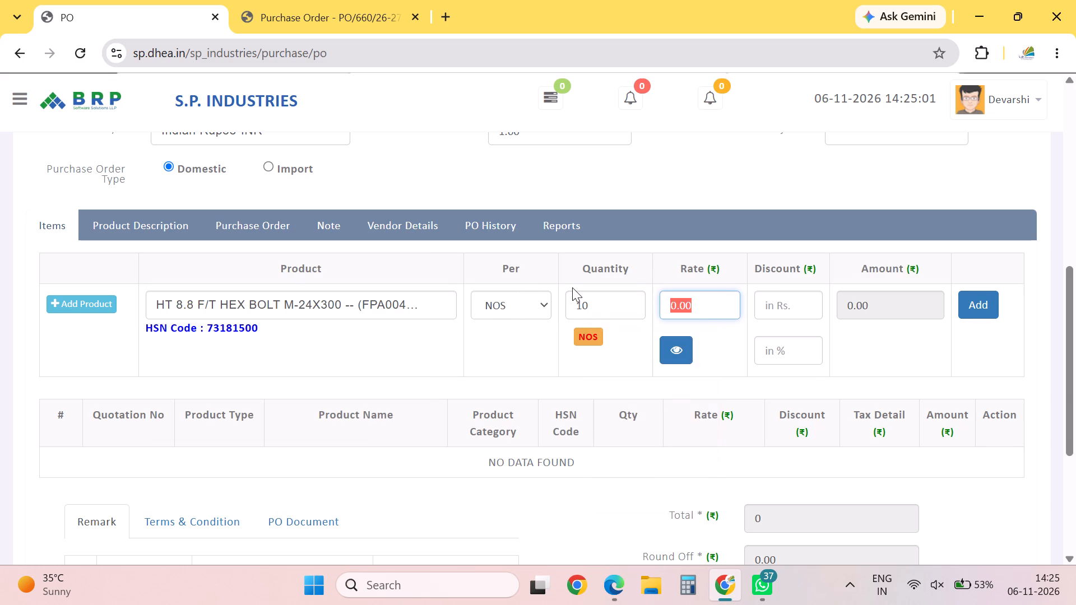
text(275)
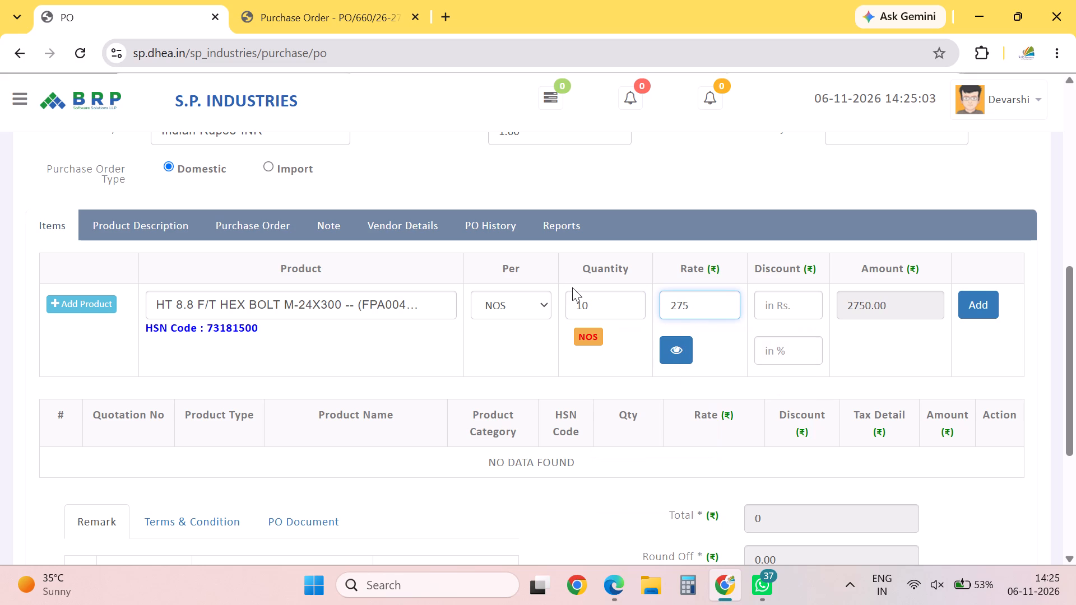
click(975, 296)
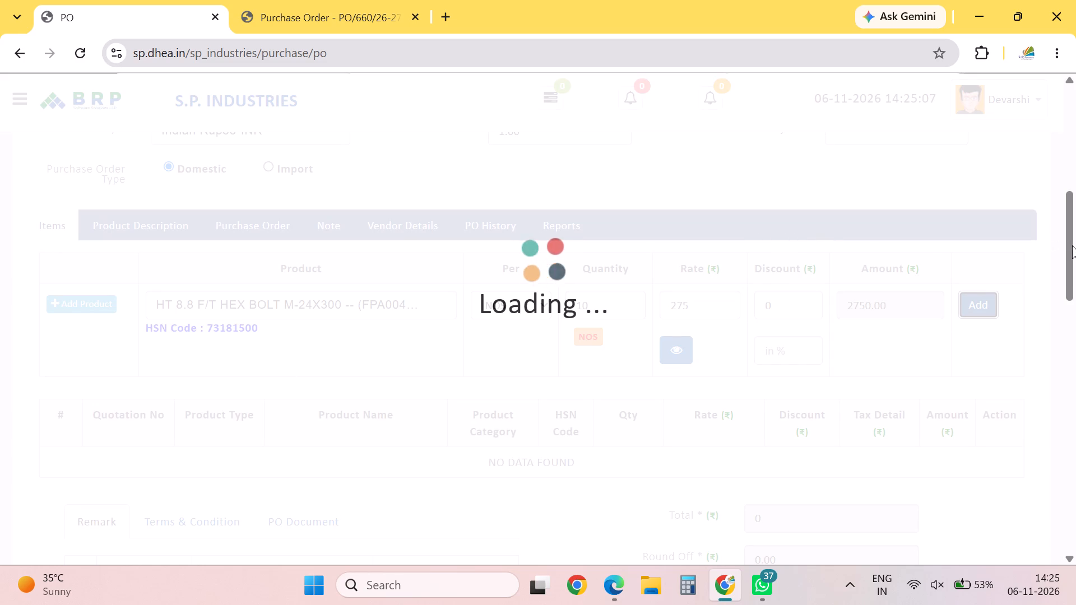
Submit the completed SANGHVI AND SONS purchase order.
drag(1072, 245, 1075, 479)
drag(1074, 231, 1002, 601)
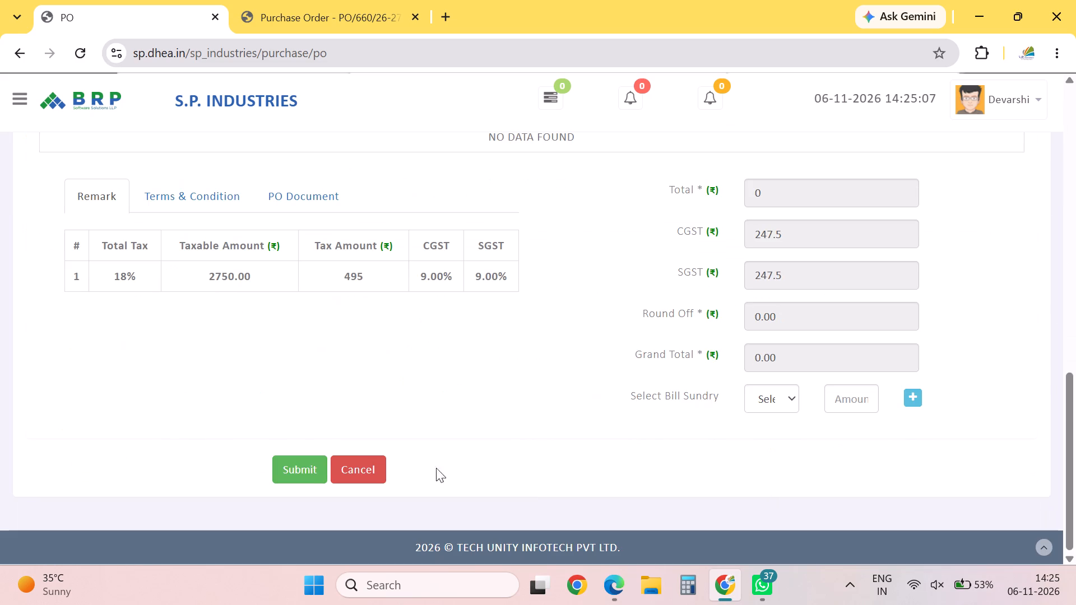
click(305, 469)
click(308, 543)
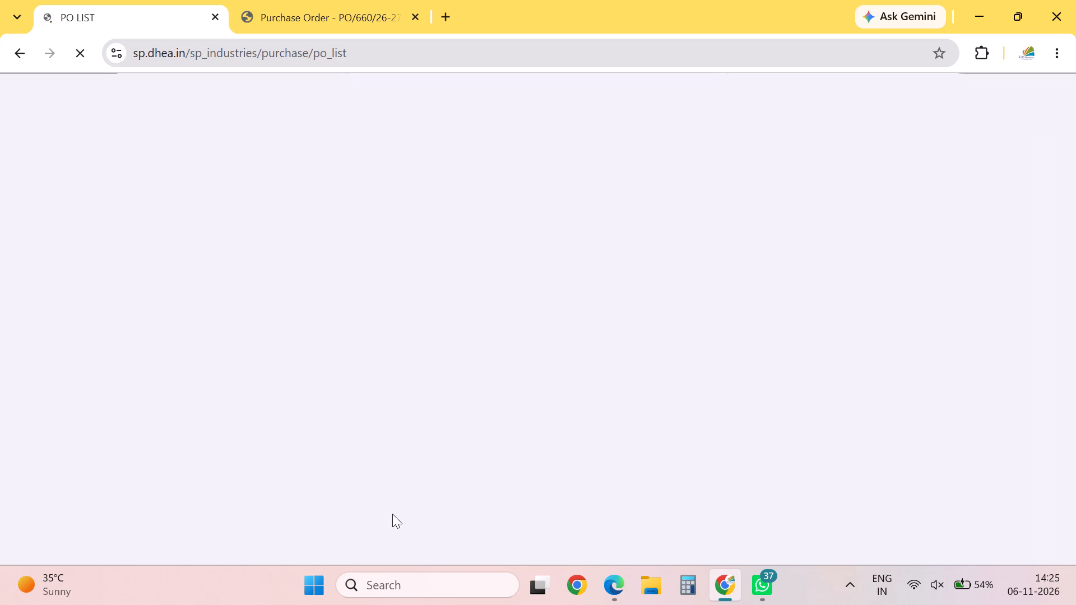
Open another new purchase order form from the Purchase Order List.
click(956, 430)
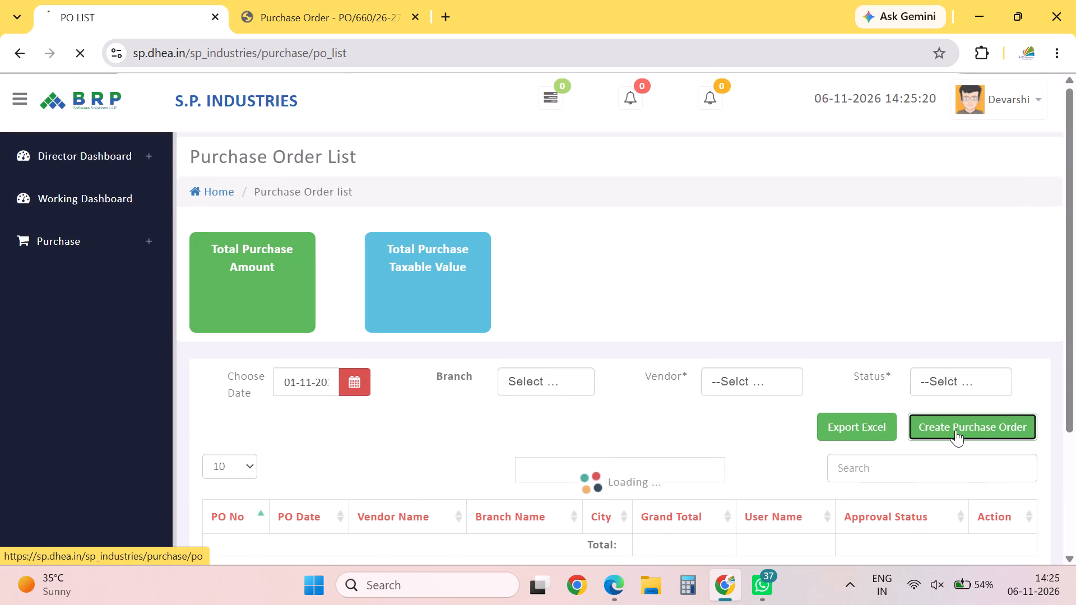
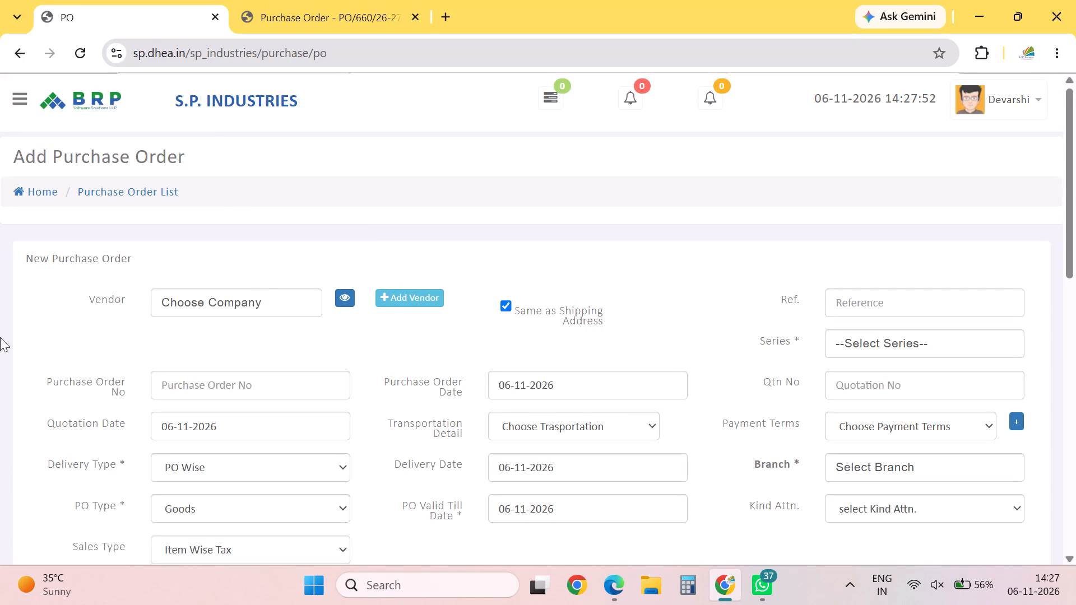
Leave the blank order form, return to the Purchase Order List and open SANGHVI AND SONS order PO/661/26-27 for editing.
click(193, 379)
click(0, 40)
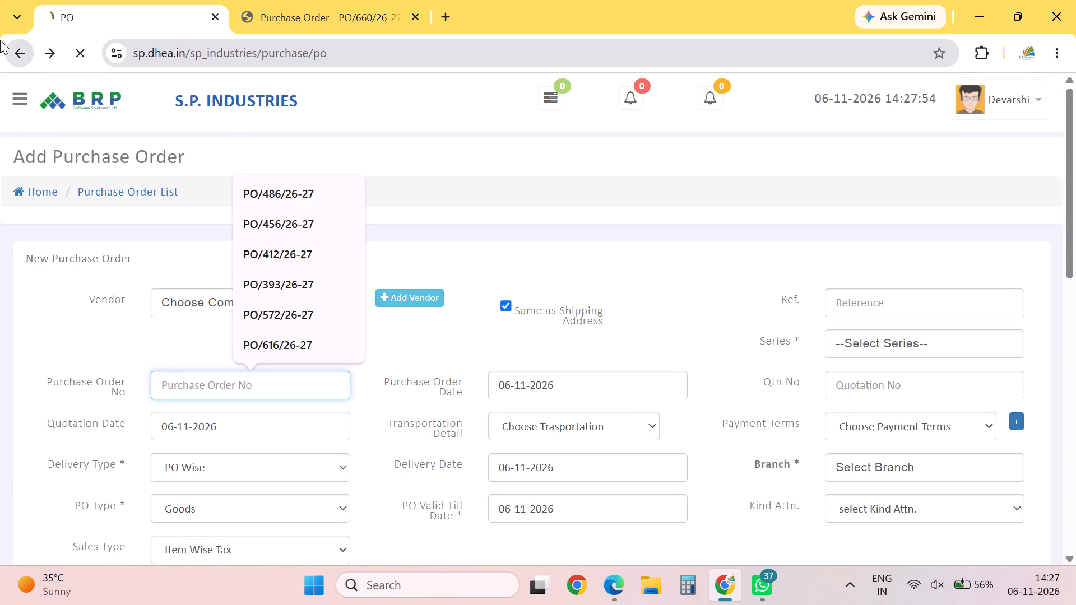
drag(1068, 131, 1073, 151)
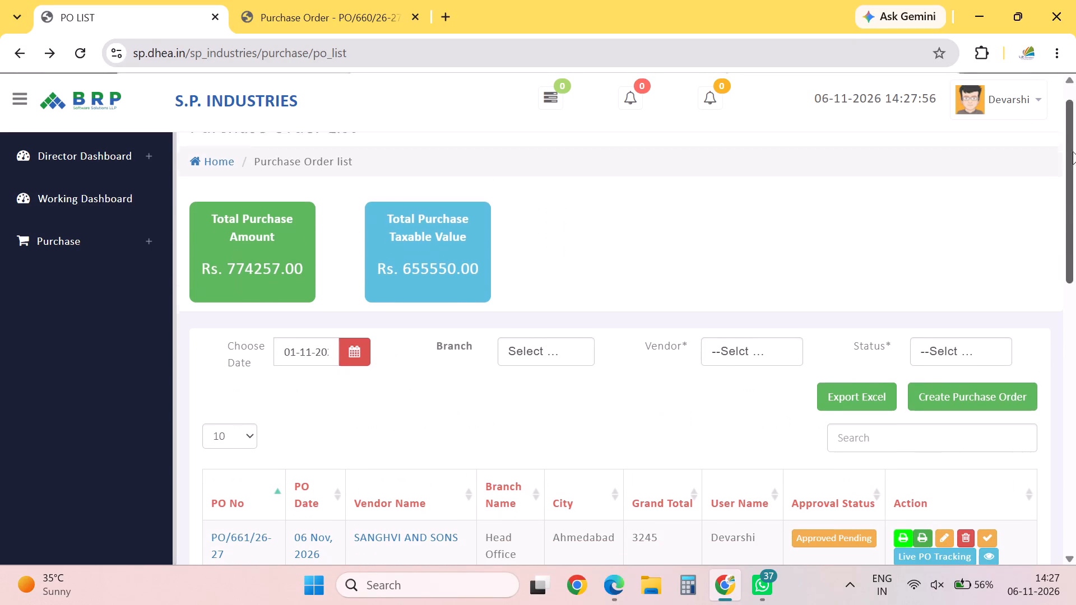
drag(1073, 151, 1069, 185)
click(946, 433)
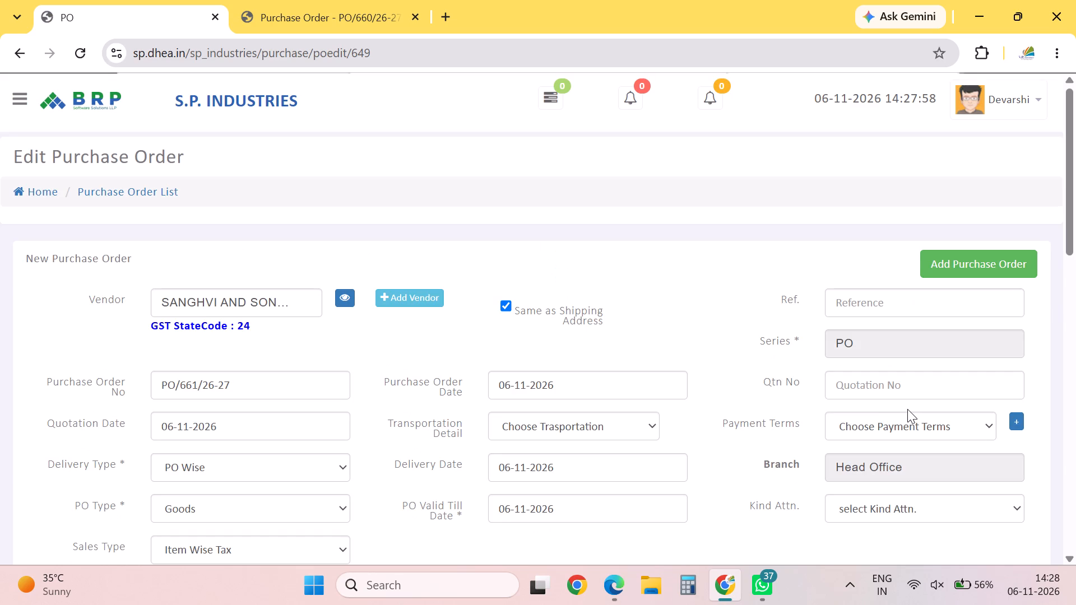
Search the item line's product list for an M-24 nut, trying 24, NUT 24, M 24 and M-24.
drag(1075, 206, 1075, 301)
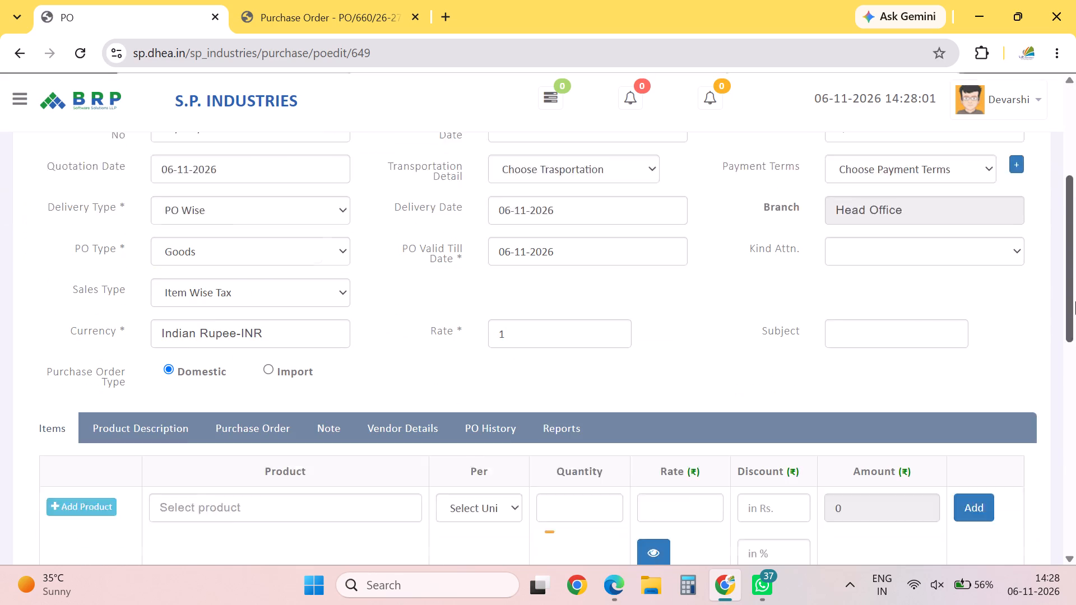
drag(1075, 301, 1075, 328)
click(356, 407)
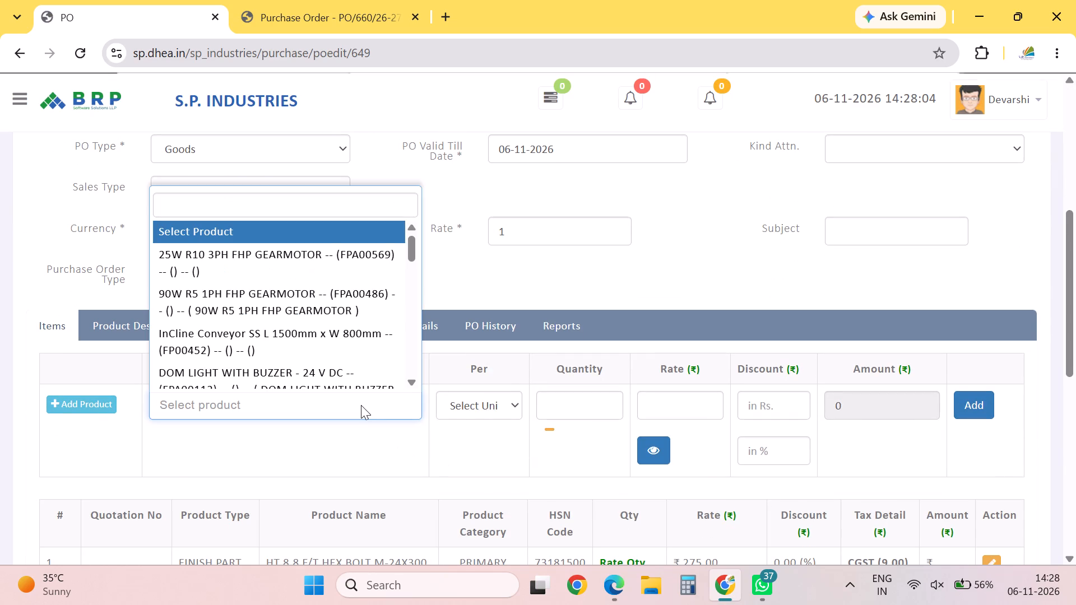
text(24)
key(BackSpace)
key(BackSpace)
text(NUT 24)
key(BackSpace)
key(BackSpace)
key(BackSpace)
key(BackSpace)
key(BackSpace)
key(BackSpace)
key(BackSpace)
key(BackSpace)
key(BackSpace)
key(BackSpace)
key(BackSpace)
key(BackSpace)
key(BackSpace)
key(BackSpace)
key(BackSpace)
text(24 M)
key(BackSpace)
key(BackSpace)
key(BackSpace)
key(BackSpace)
key(BackSpace)
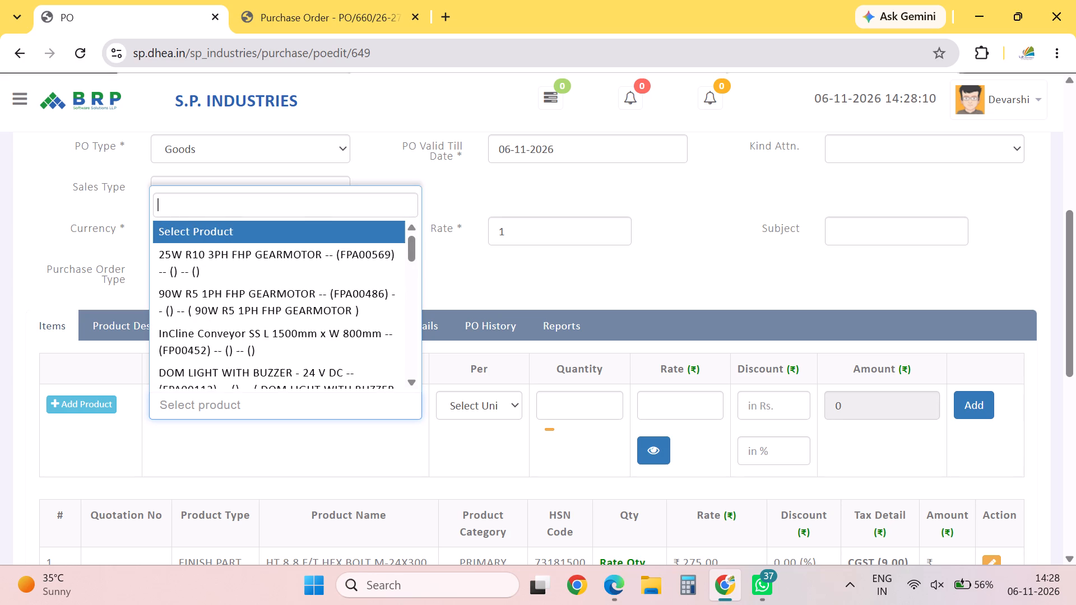
text(M 24)
key(BackSpace)
key(BackSpace)
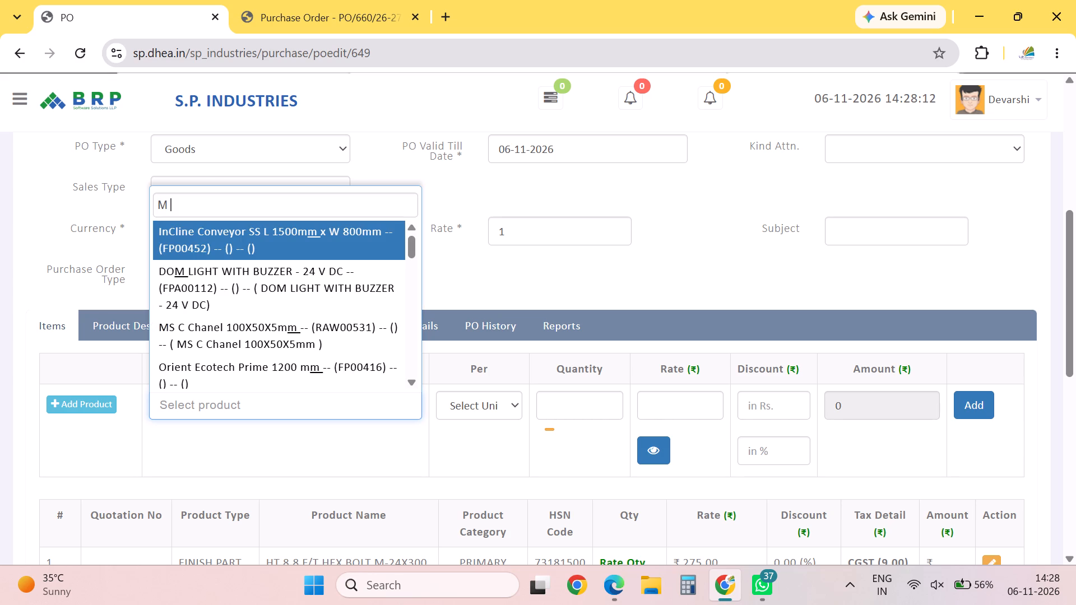
key(BackSpace)
text(-24)
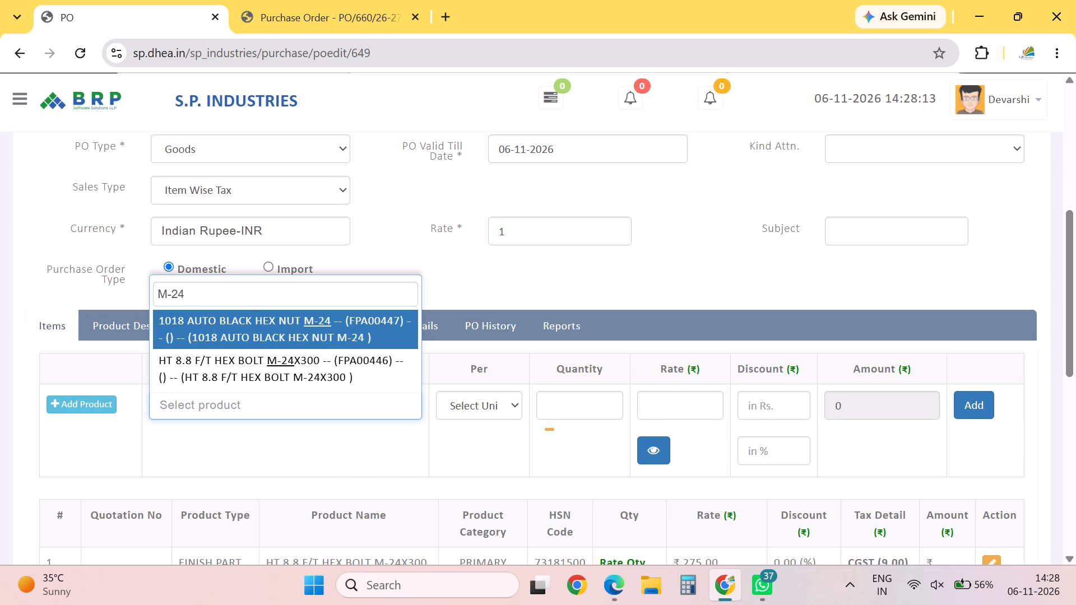
key(Down)
key(Up)
key(Down)
key(BackSpace)
key(BackSpace)
key(BackSpace)
key(BackSpace)
key(BackSpace)
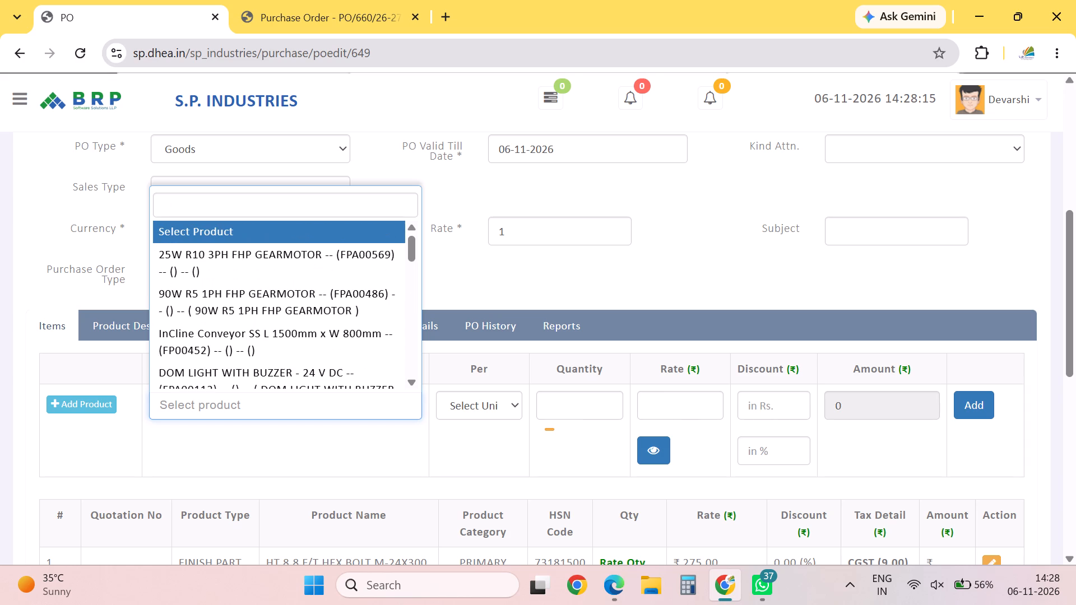
Search the product list for NUT, look through the entries for a matching hex nut, and close the list.
text(NUT)
key(Down)
key(Down)
key(Down)
key(Down)
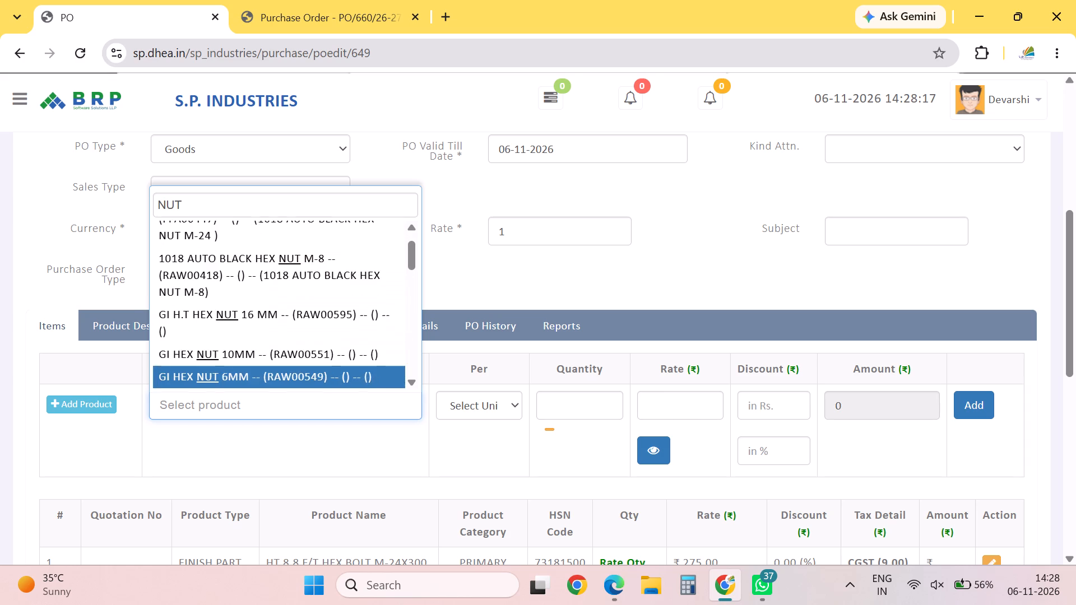
key(Up)
key(Down)
key(Down)
key(Down)
key(Down)
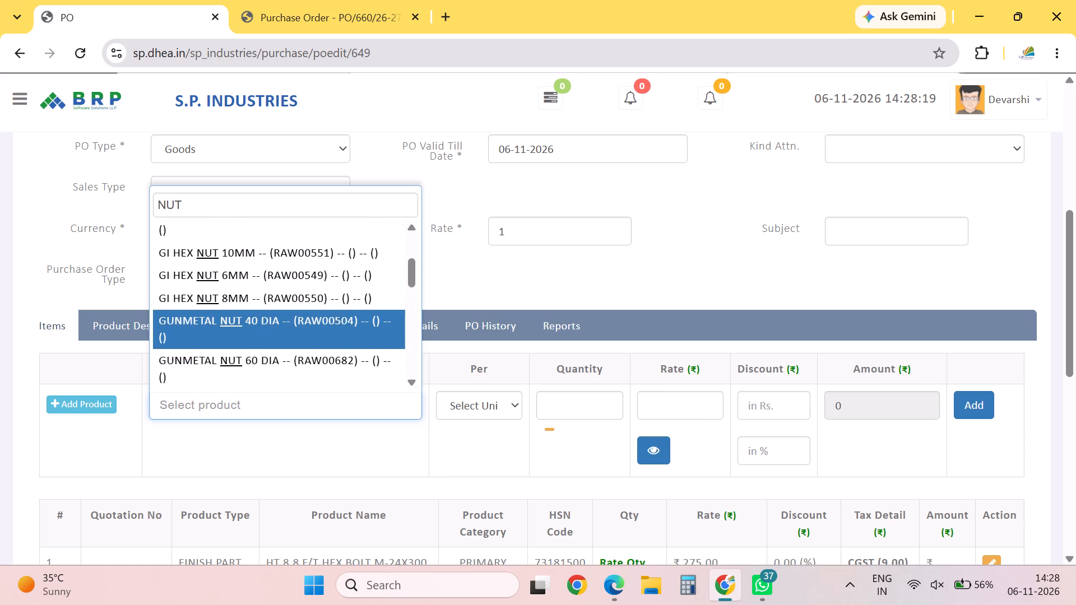
key(Up)
key(Down)
key(Down)
key(Down)
key(Down)
key(Down)
key(Down)
key(Up)
key(Up)
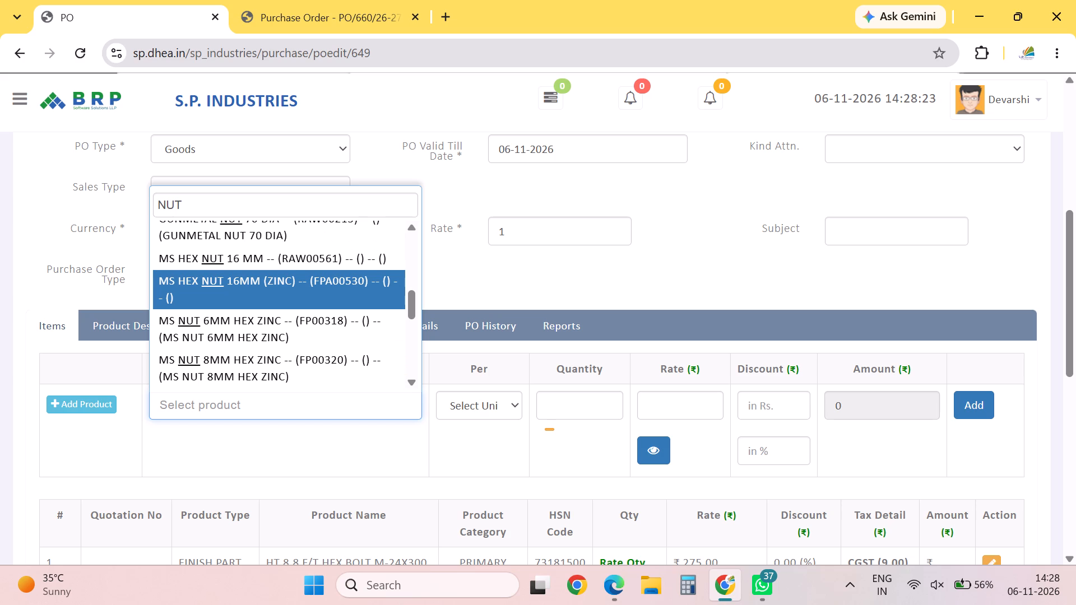
key(Up)
key(Down)
key(Down)
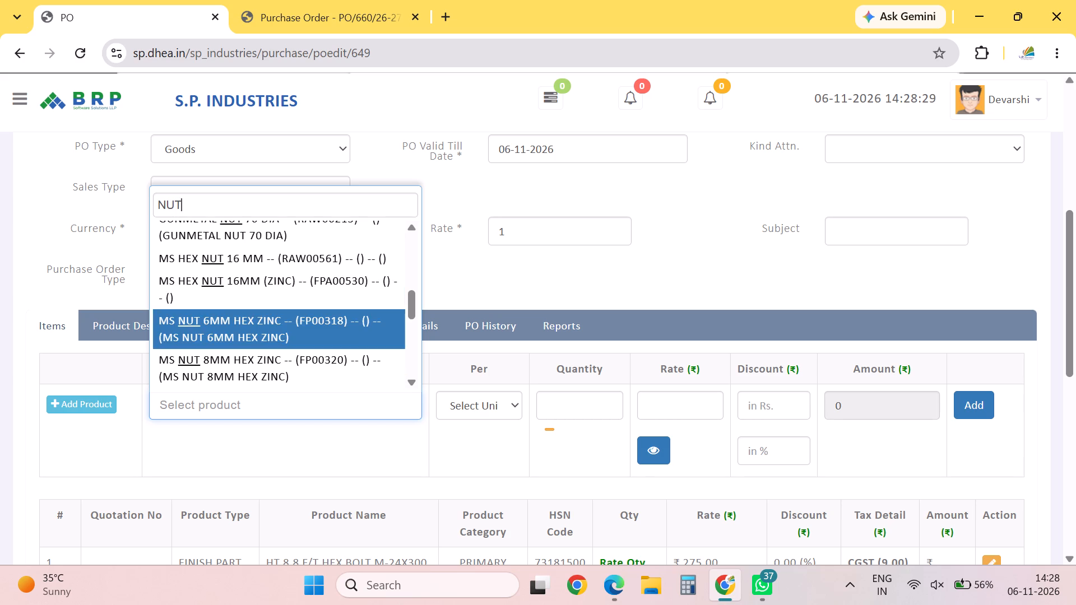
key(Up)
key(Down)
key(Down)
key(Up)
key(Down)
key(Down)
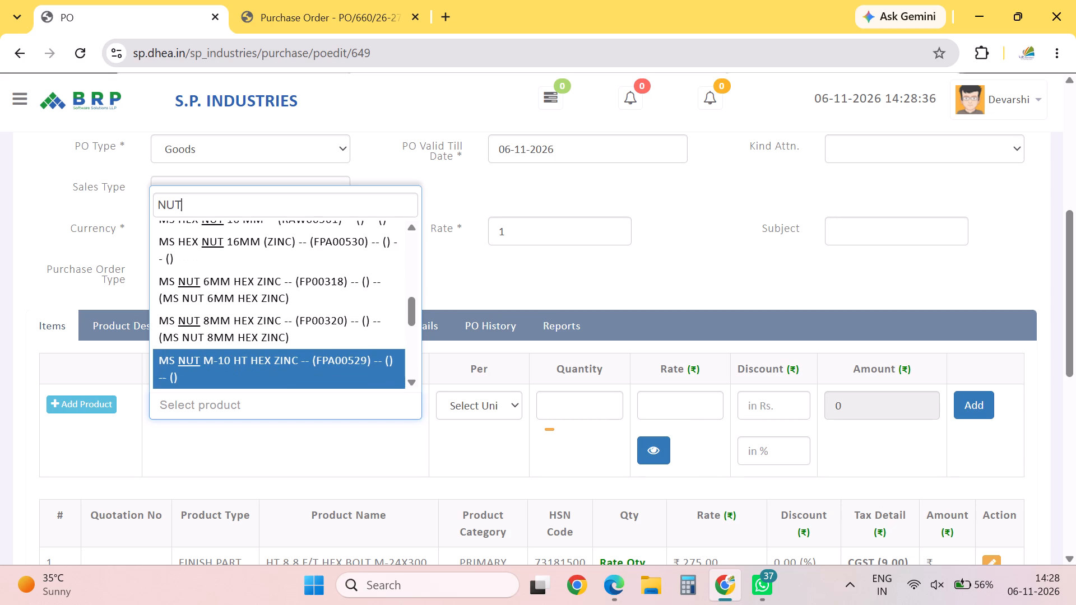
key(Up)
key(Down)
key(Down)
key(Down)
key(Down)
key(Up)
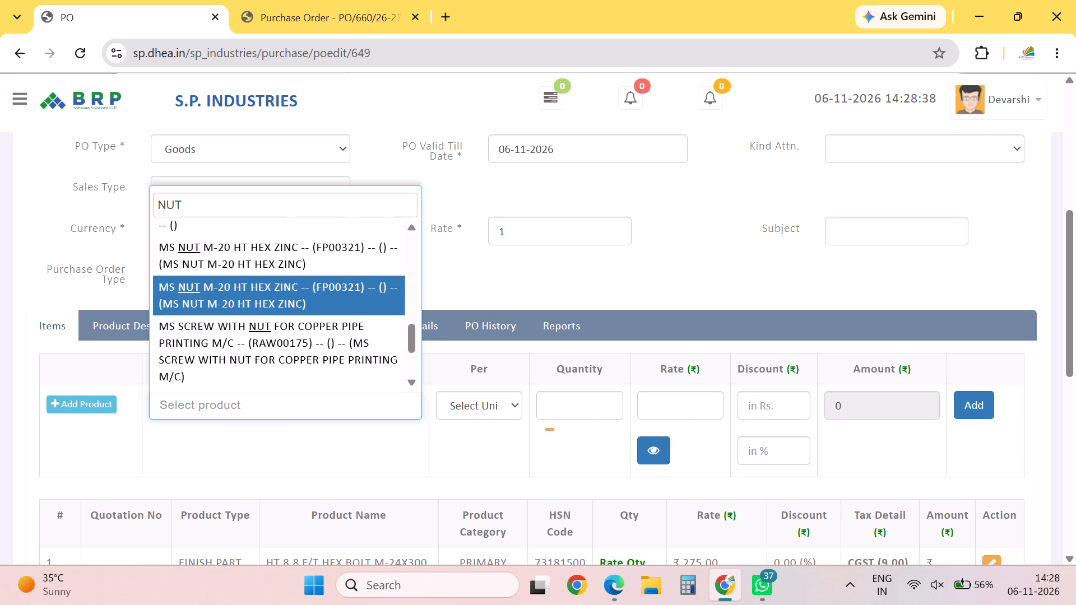
key(Down)
key(Up)
key(Down)
key(Up)
key(Down)
key(Down)
key(Up)
key(Down)
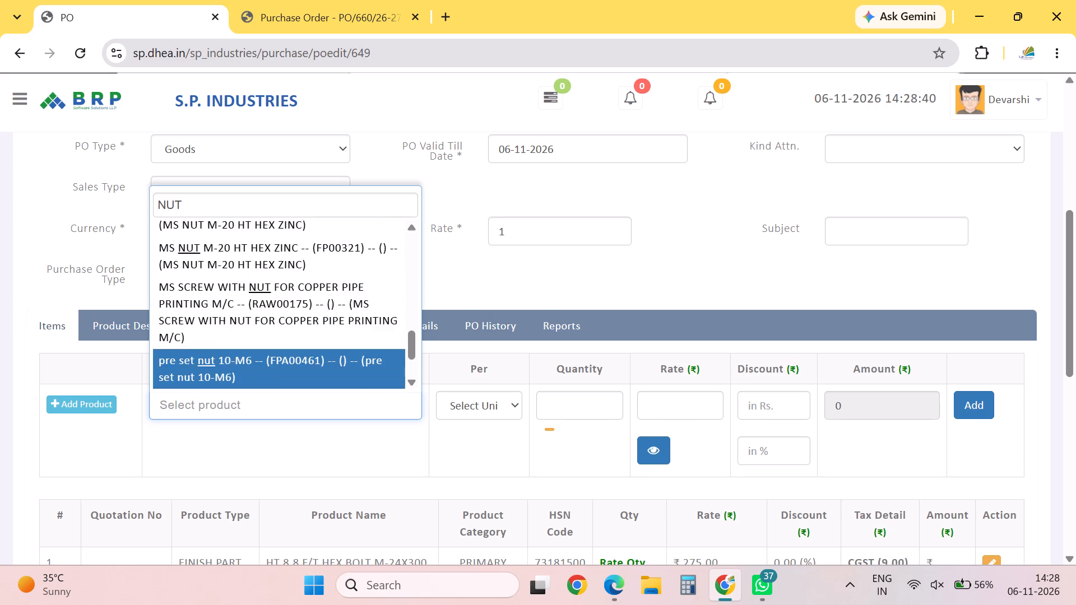
key(Down)
key(Down)
key(Down)
key(Down)
key(Down)
key(Down)
key(Up)
key(Down)
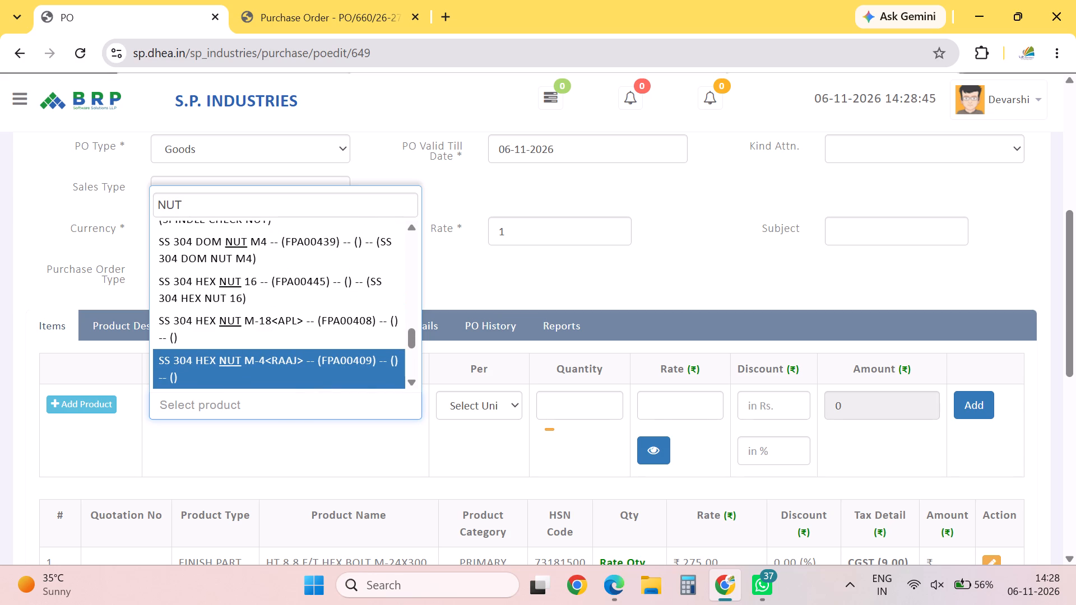
key(Up)
key(Down)
key(Down)
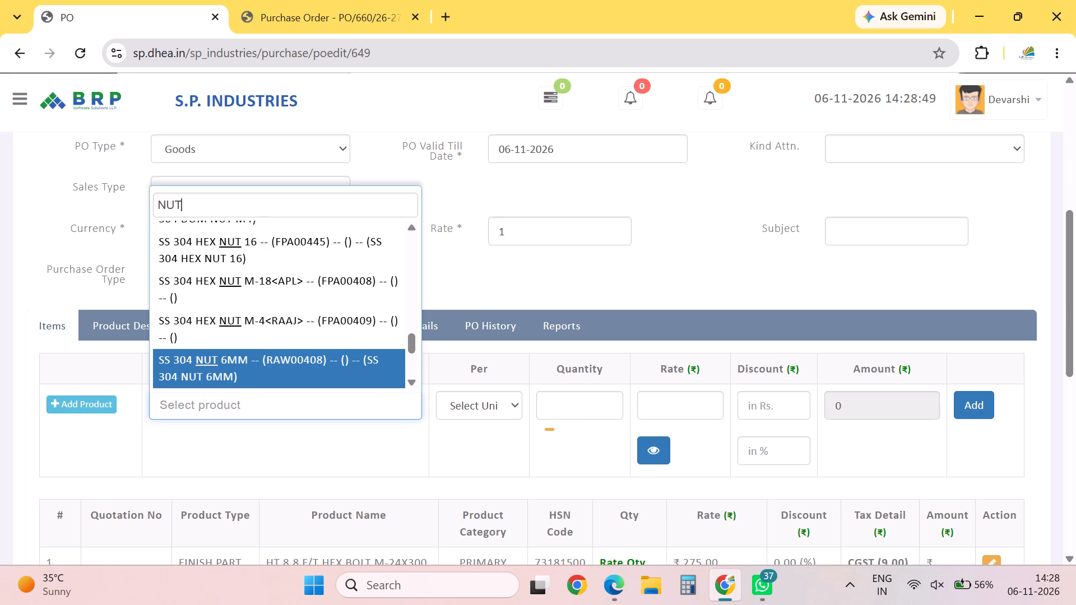
key(Up)
key(Down)
key(Down)
key(Down)
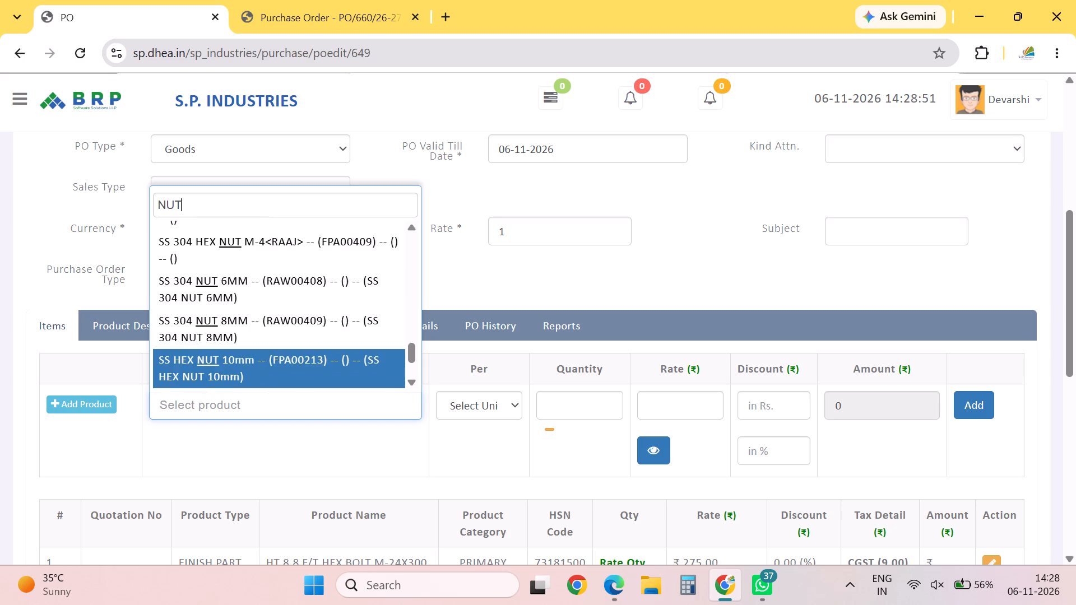
key(Down)
key(Down)
key(Down)
key(Down)
key(Down)
key(Down)
key(Down)
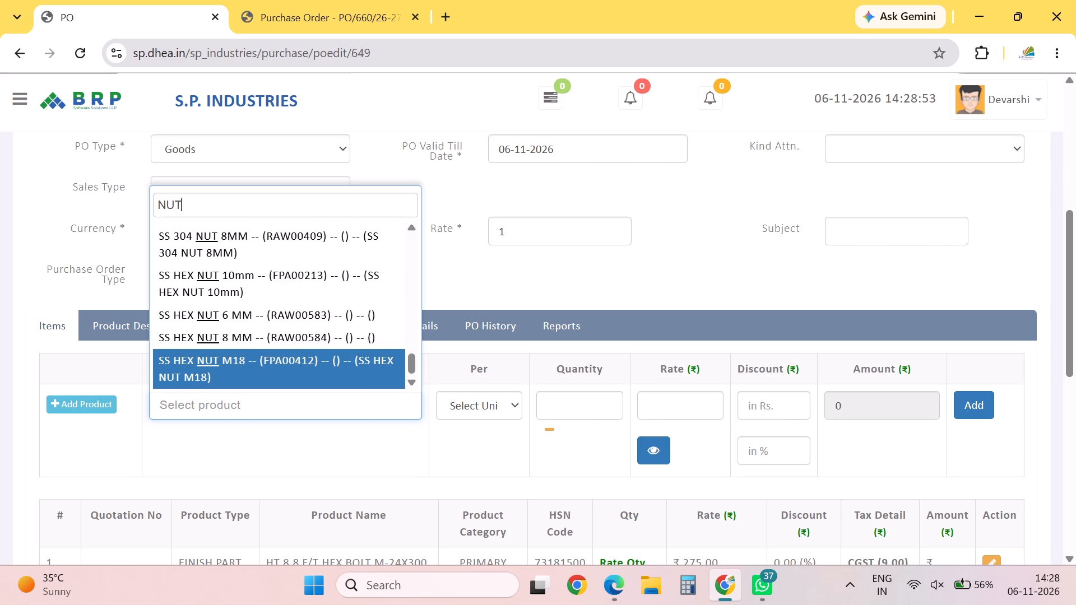
key(Up)
key(Down)
key(Down)
key(Up)
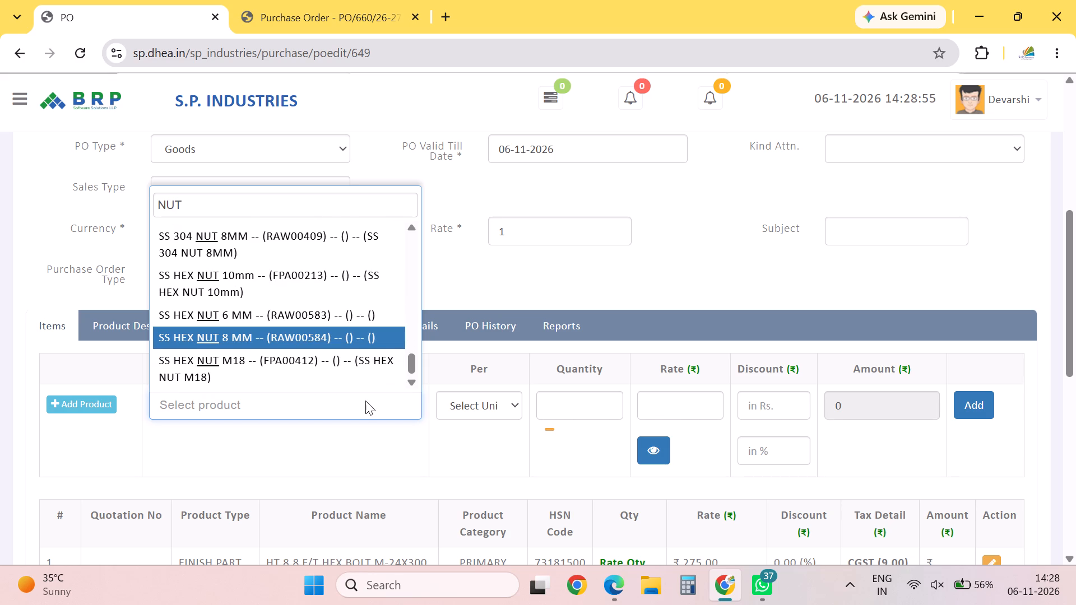
key(Escape)
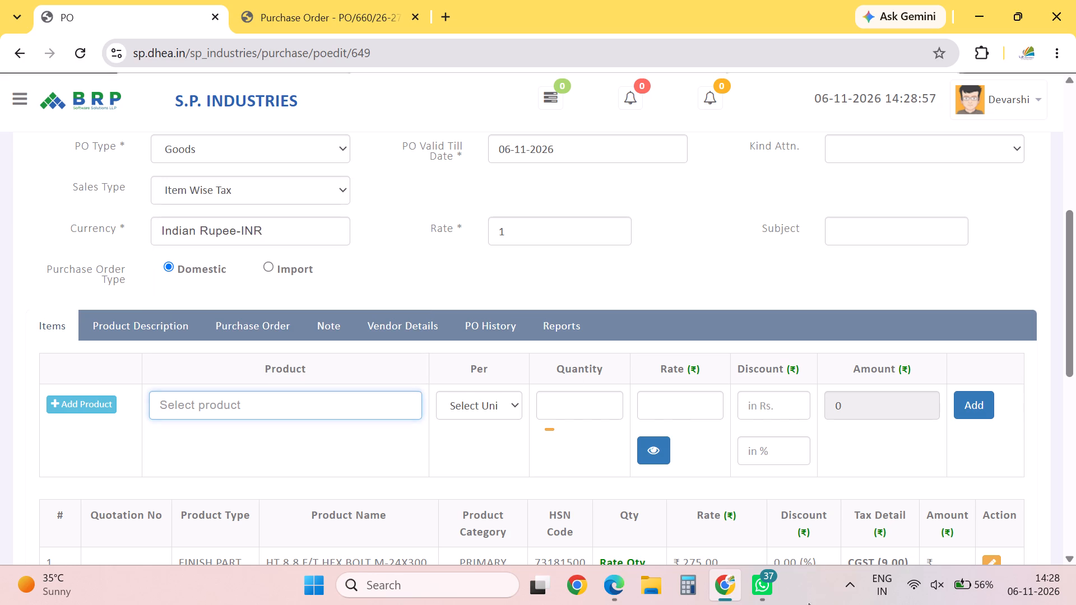
Switch to the Item List in Microsoft Edge and start a new item with product type RAW MATERIAL.
click(621, 591)
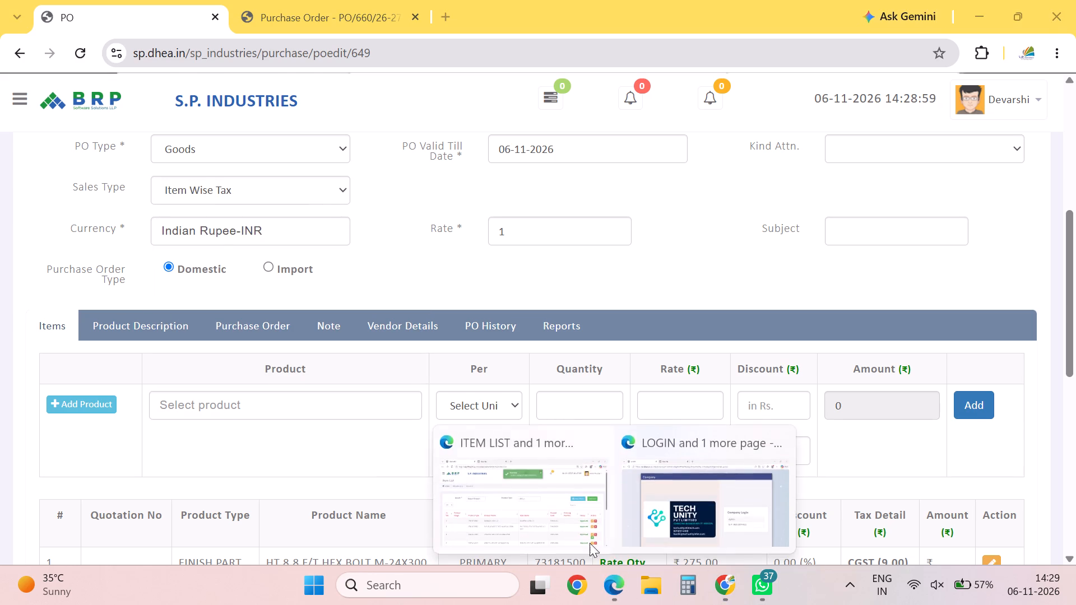
click(576, 533)
click(987, 247)
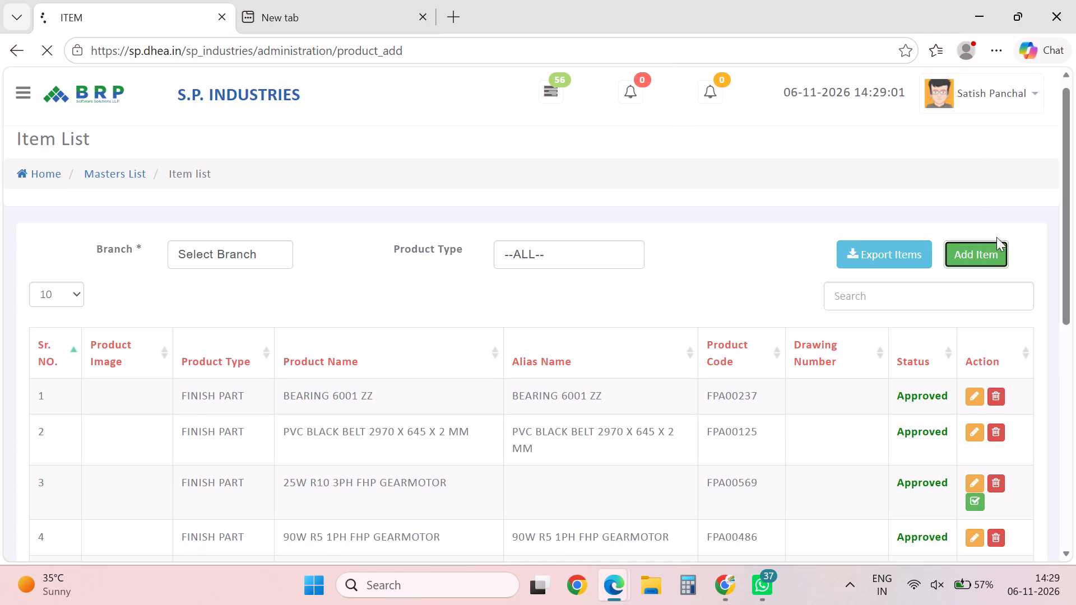
click(245, 329)
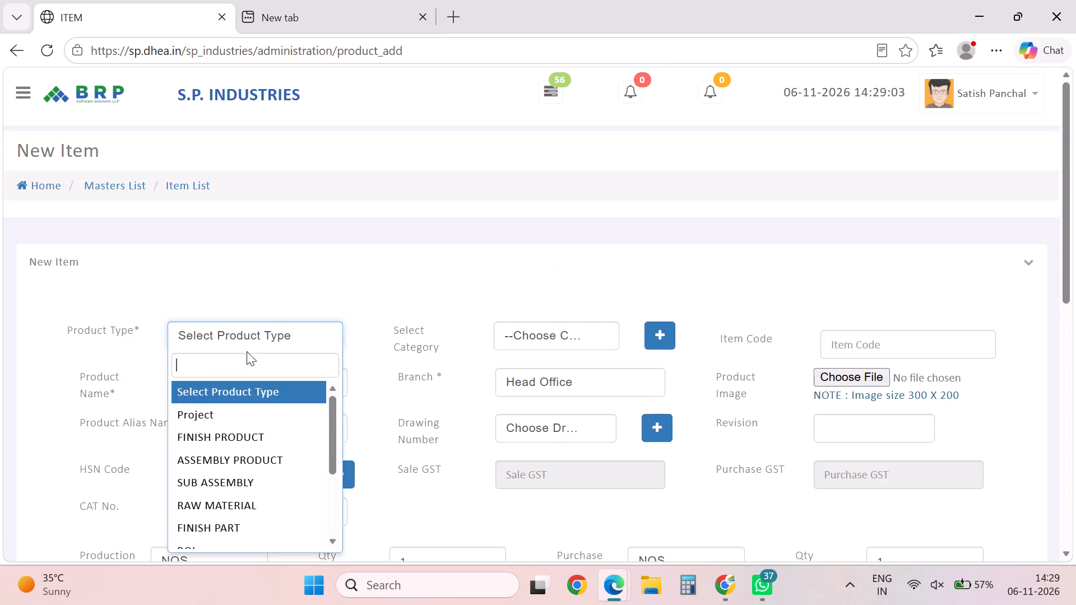
drag(248, 506, 254, 502)
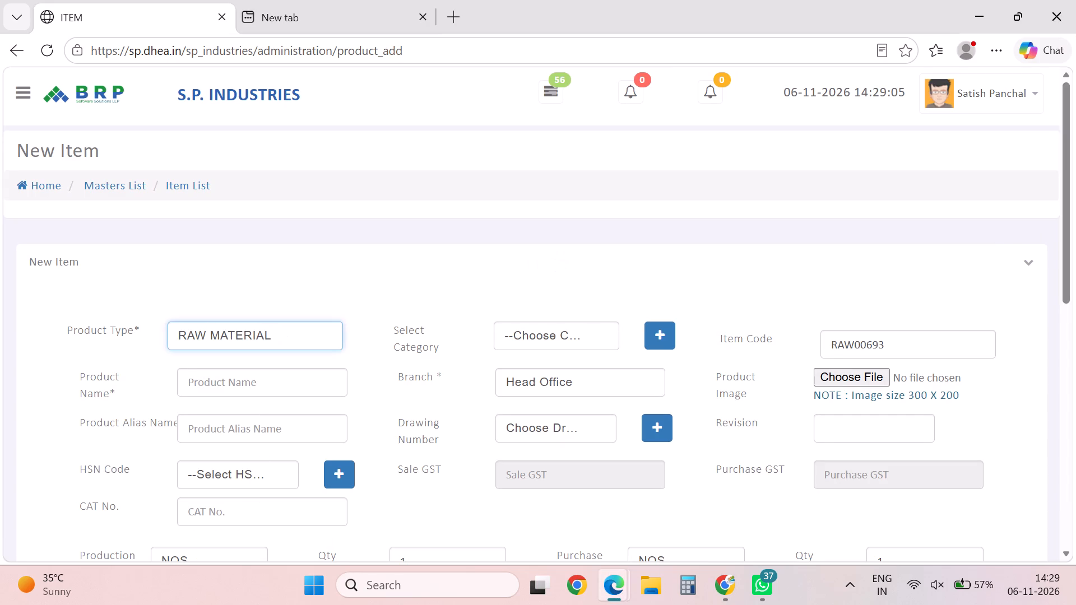
Name the new raw material item H.T HEX NUT 24 MM.
click(256, 384)
key(h)
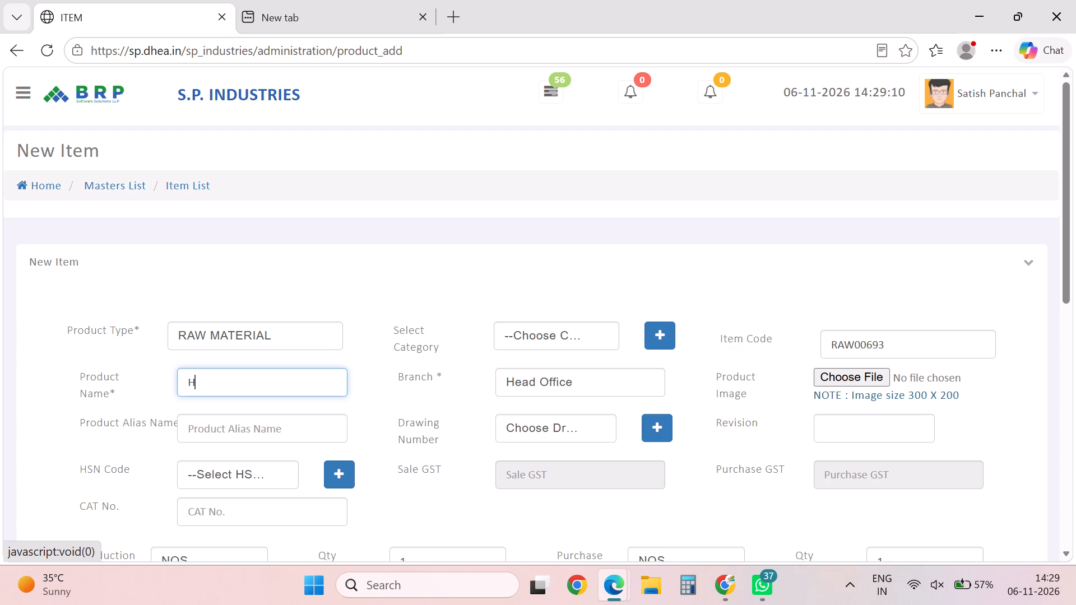
text(.T)
key(space)
text(HEXT)
key(BackSpace)
key(BackSpace)
key(space)
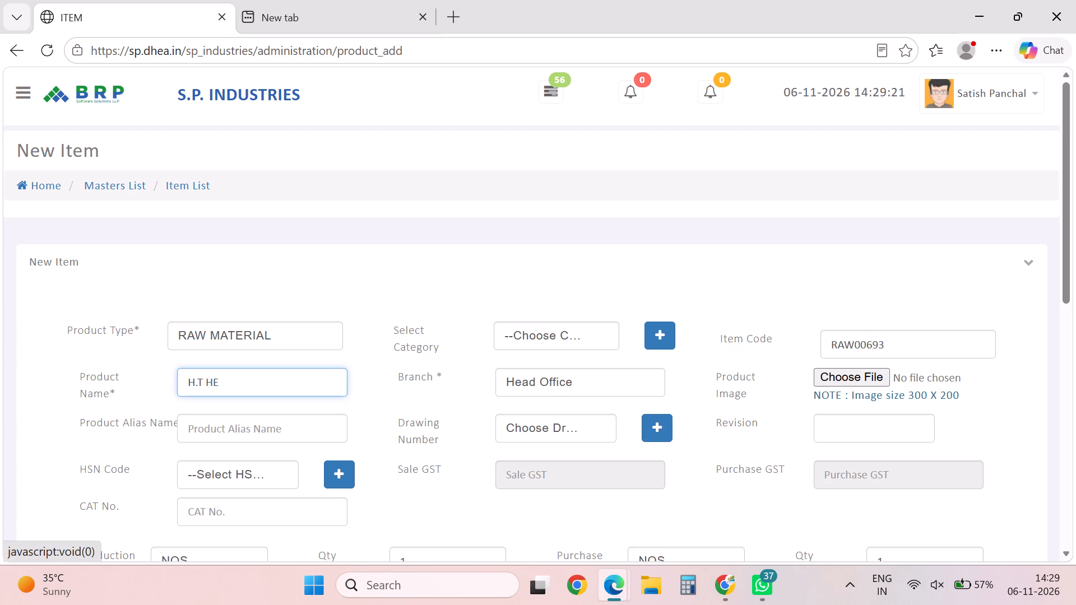
key(BackSpace)
text(X)
key(space)
text(NUT)
key(space)
text(24 MM)
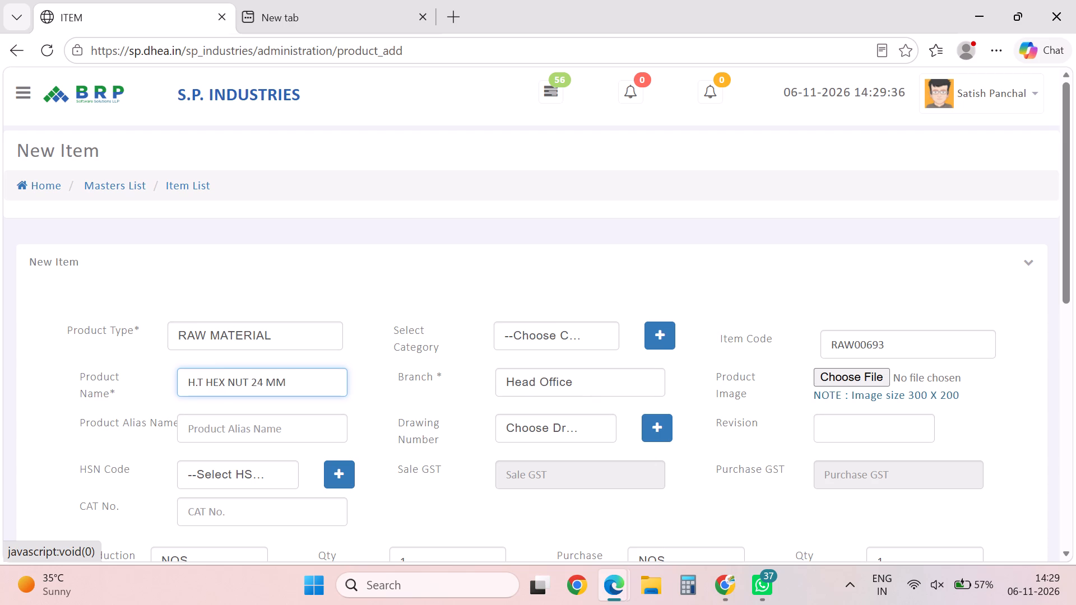
Assign HSN code 7318 and category PRIMARY to the H.T HEX NUT 24 MM item and save it.
click(221, 482)
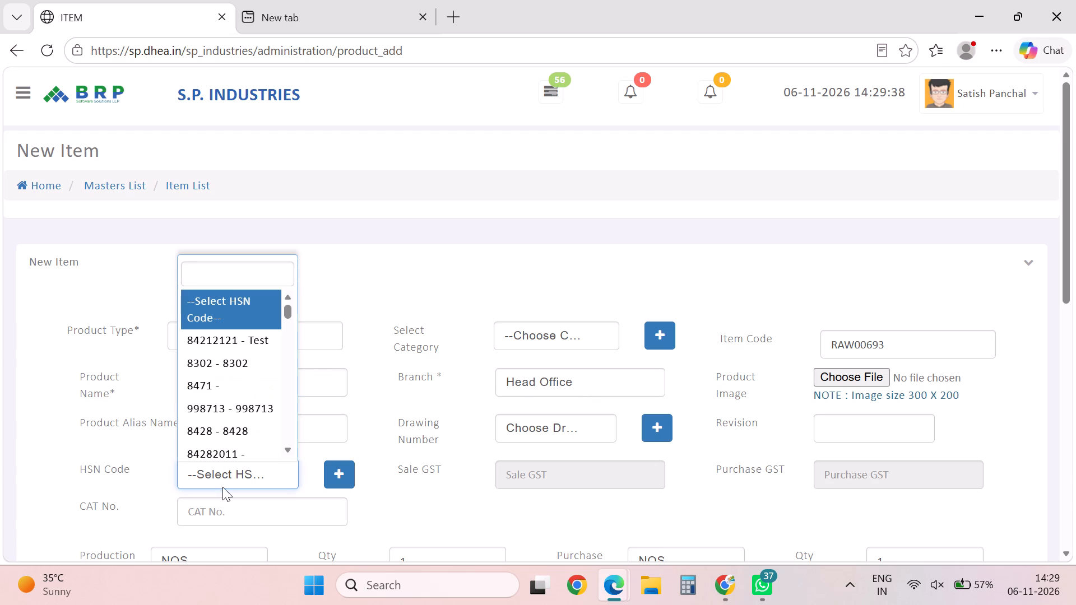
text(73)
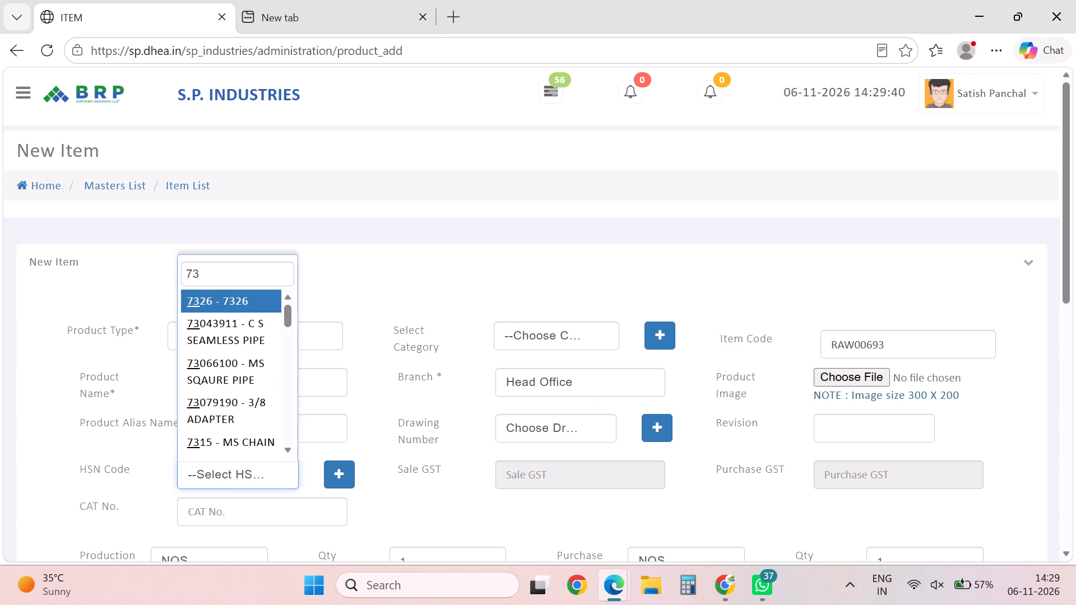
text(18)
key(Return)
click(534, 341)
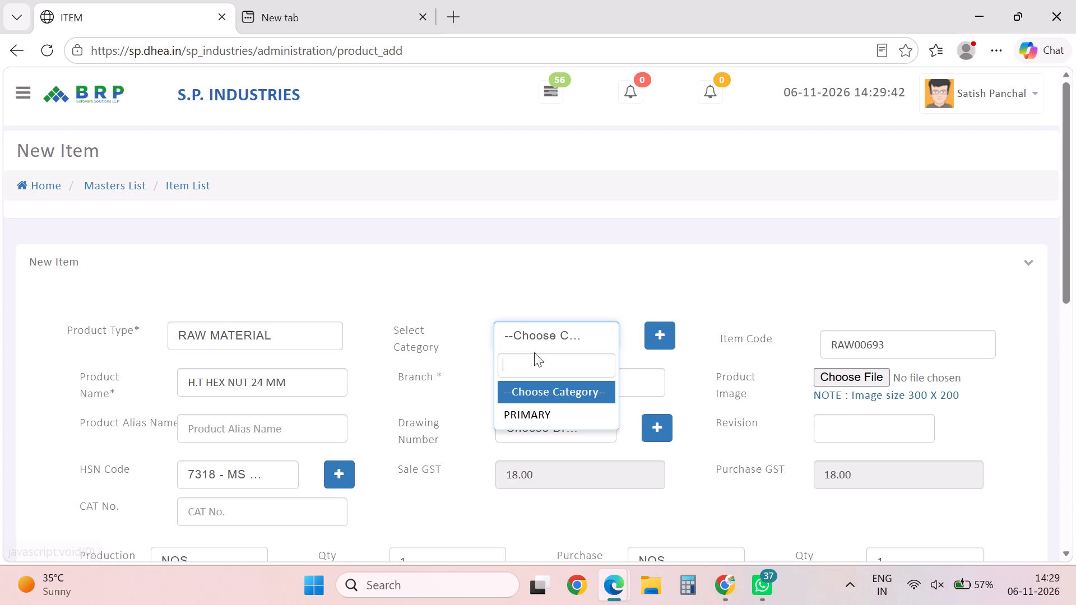
click(516, 411)
drag(1074, 247, 1061, 604)
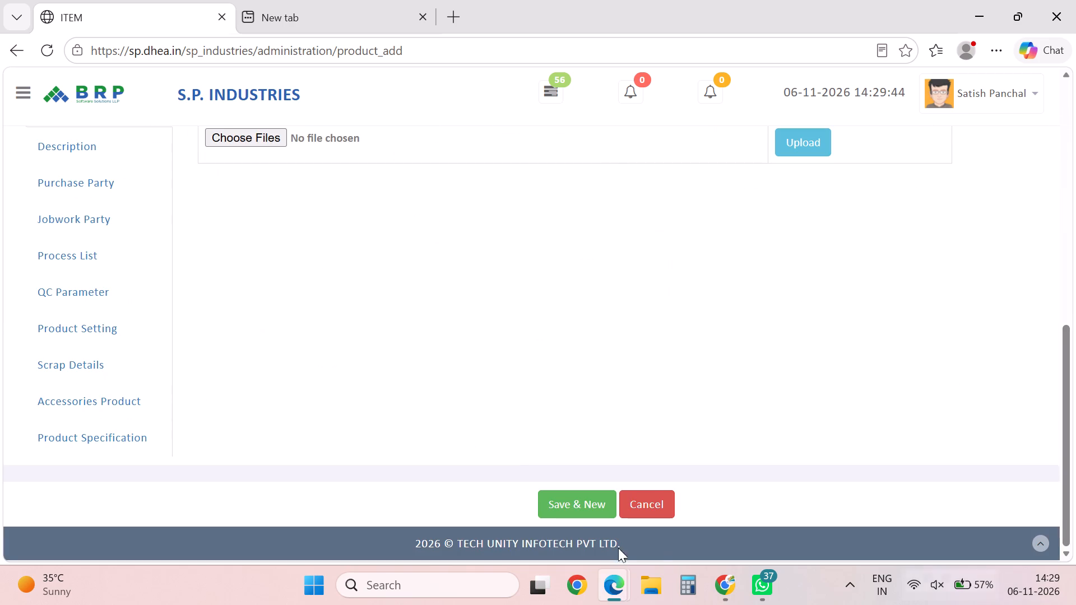
click(573, 510)
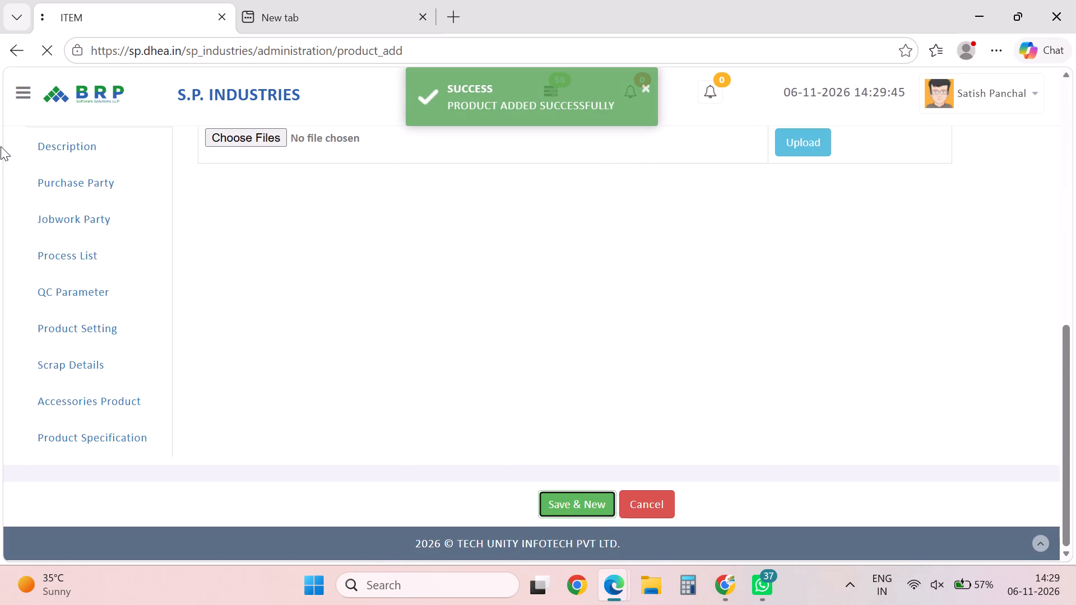
Return to the Item List and approve the newly added H.T HEX NUT 24 MM item.
click(7, 61)
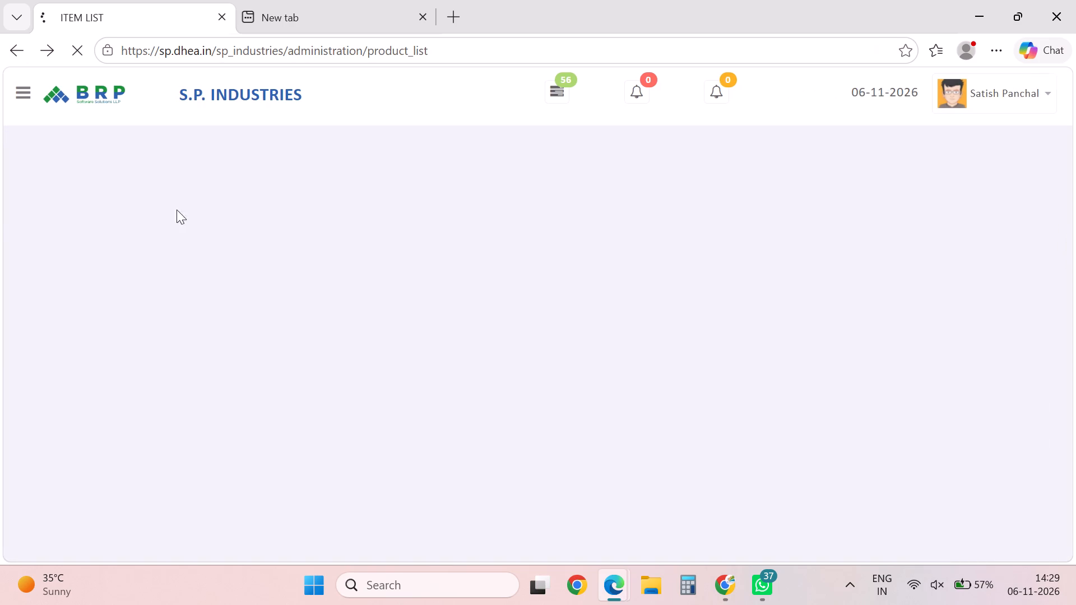
click(966, 456)
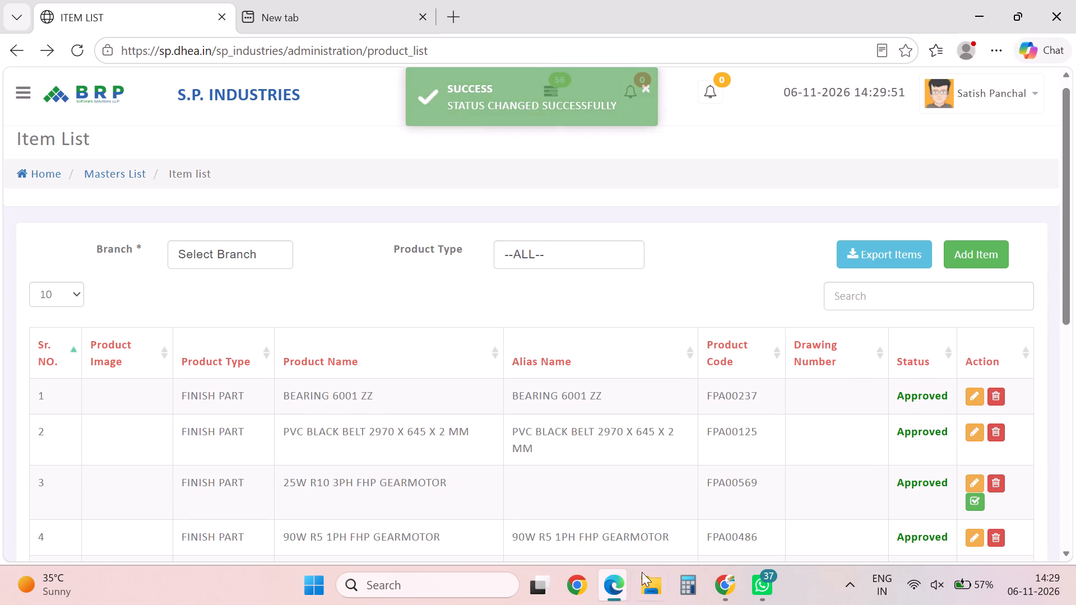
Switch to the purchase order in Google Chrome and reload it to refresh the product list.
click(729, 598)
click(717, 593)
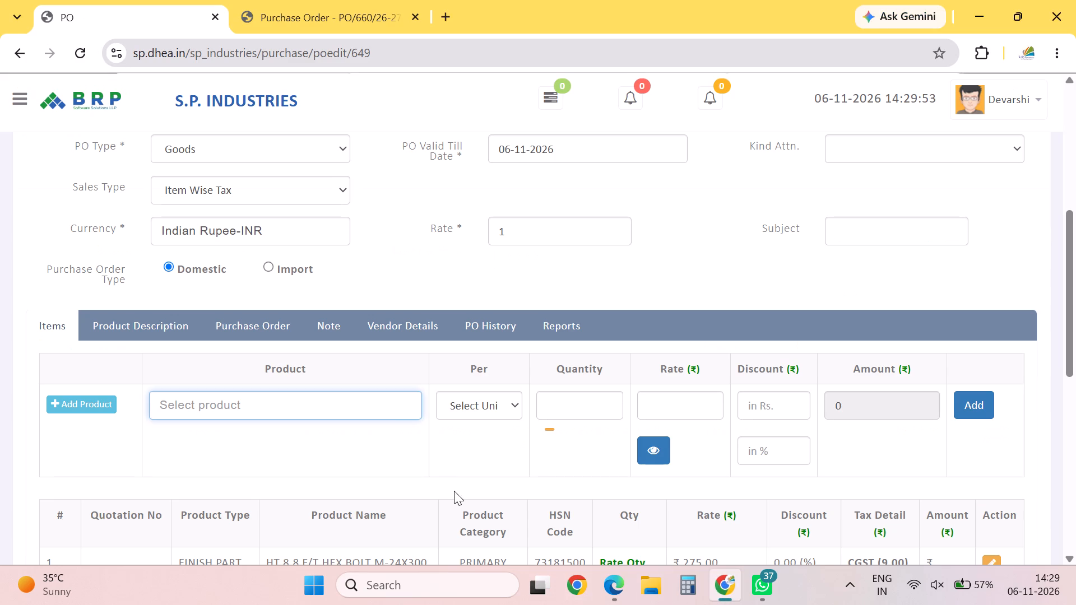
click(77, 64)
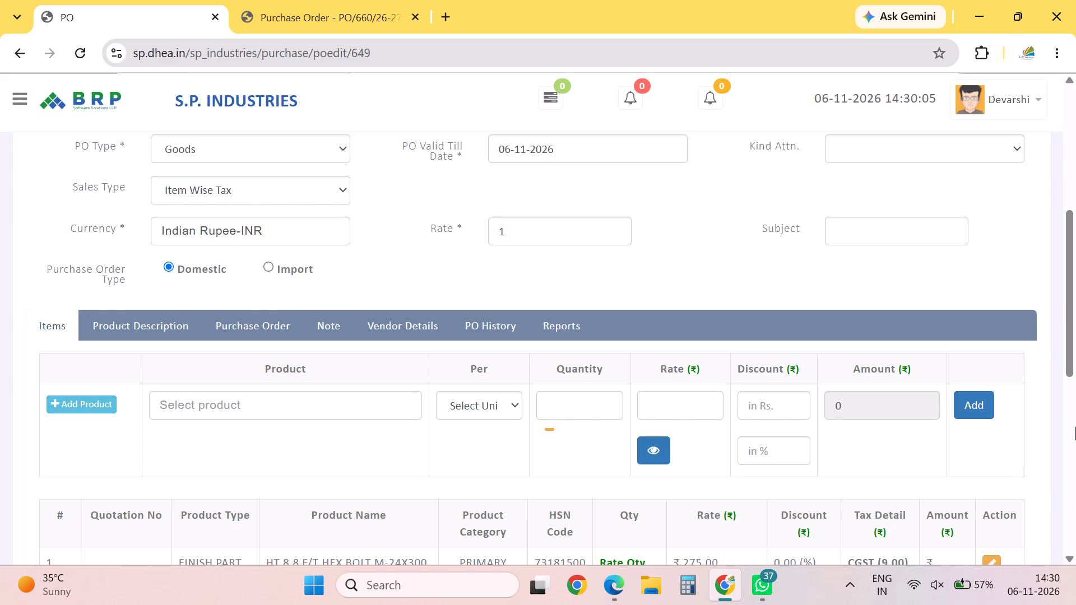
Add H.T HEX NUT 24 MM to the order's items with quantity 30 and rate 26.
drag(1075, 340, 1075, 392)
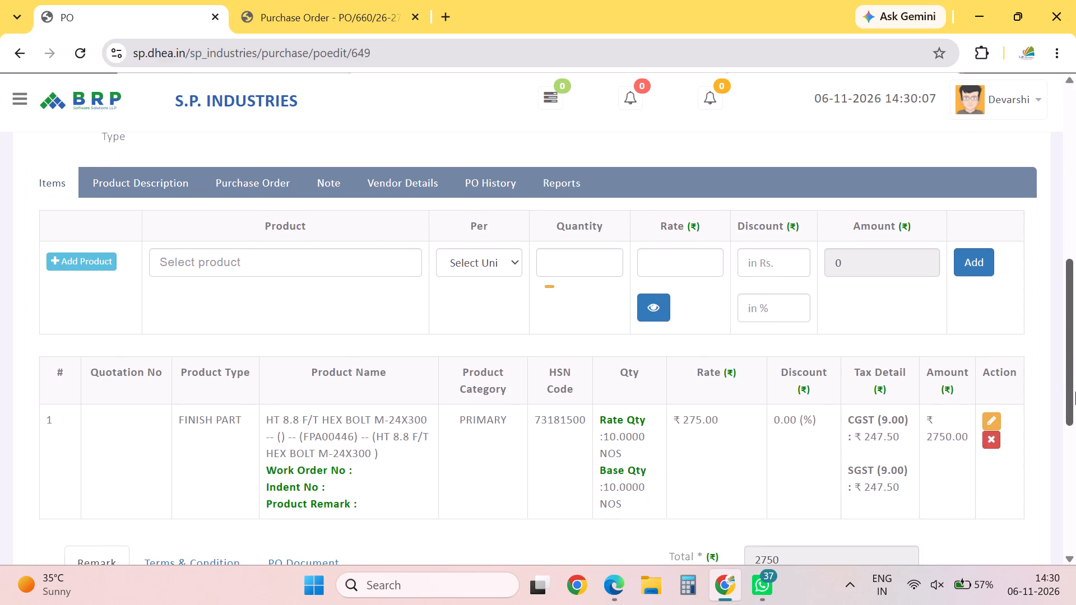
drag(1075, 392, 1075, 353)
click(350, 378)
text(24 MM)
key(Return)
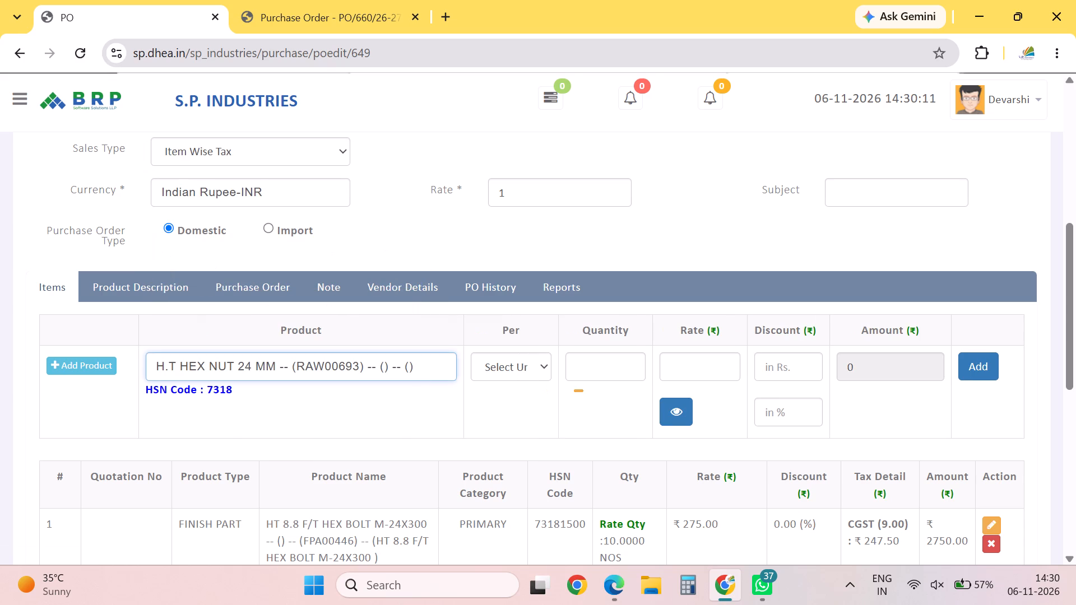
click(607, 360)
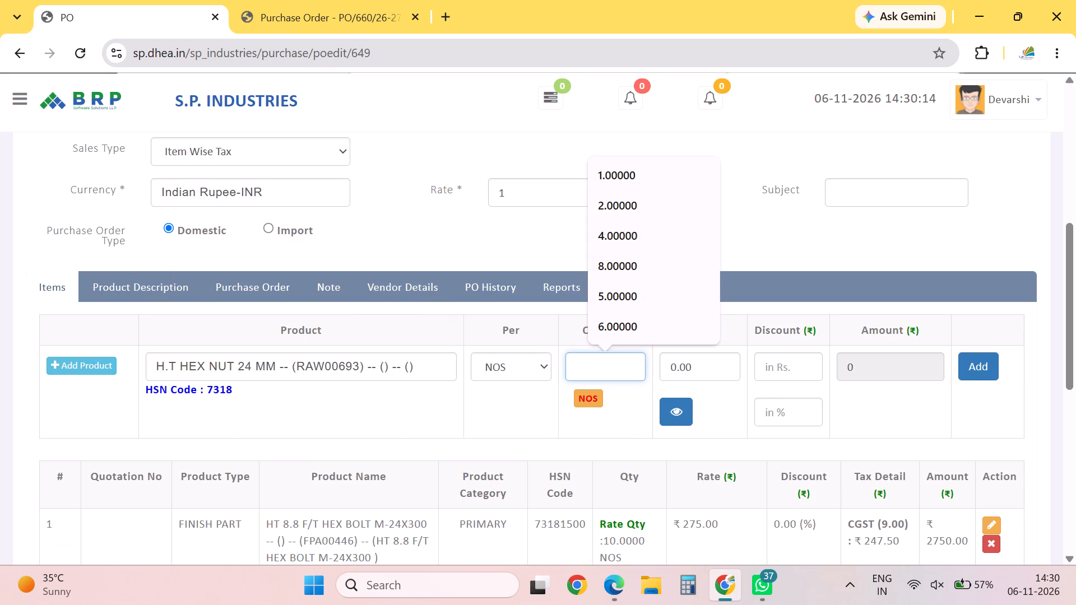
text(30)
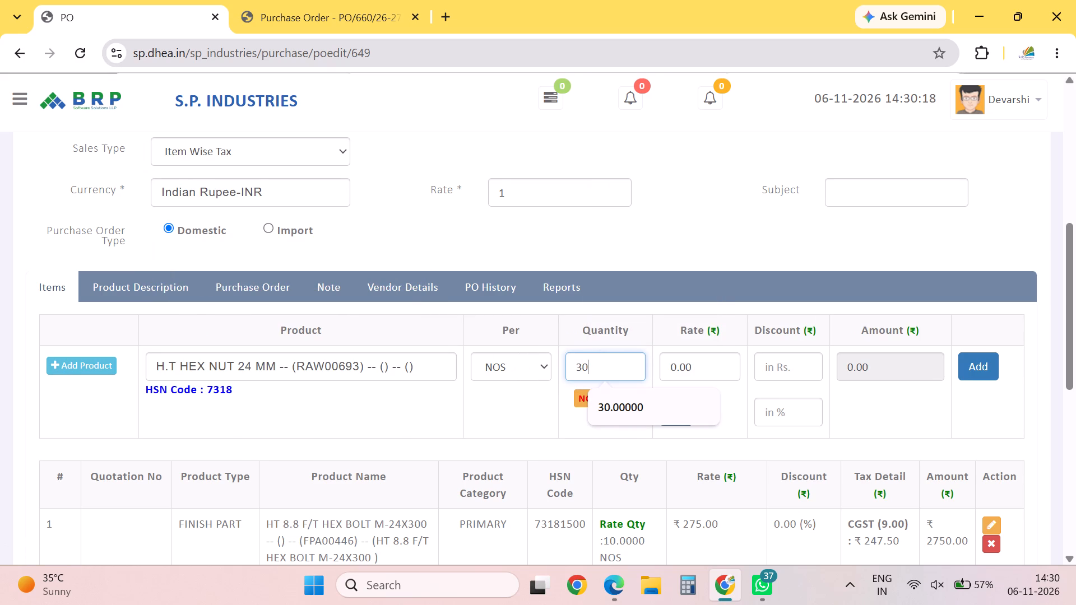
key(Tab)
text(26)
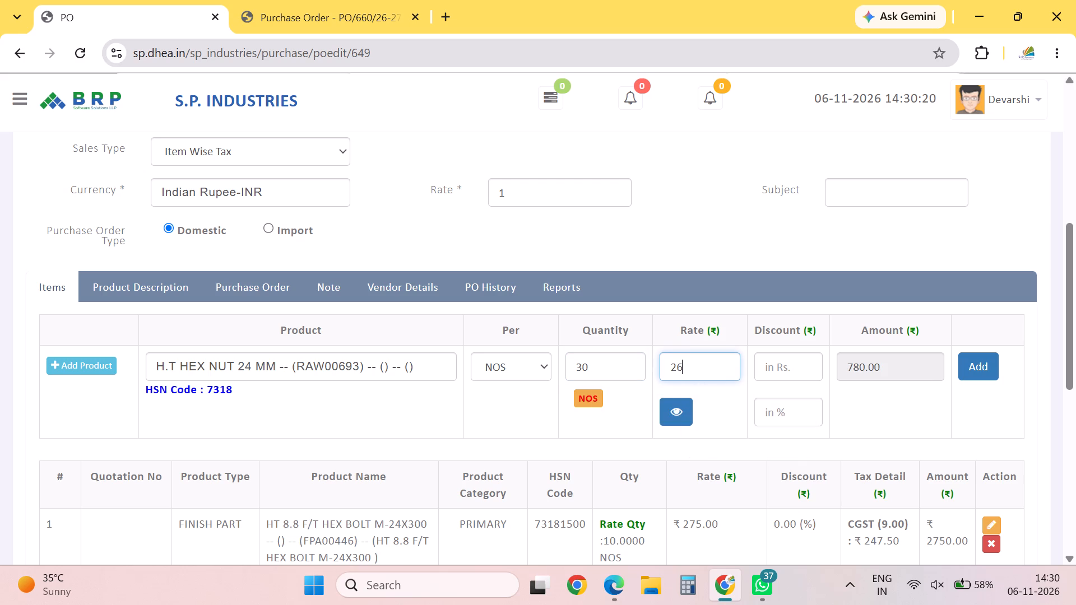
click(977, 367)
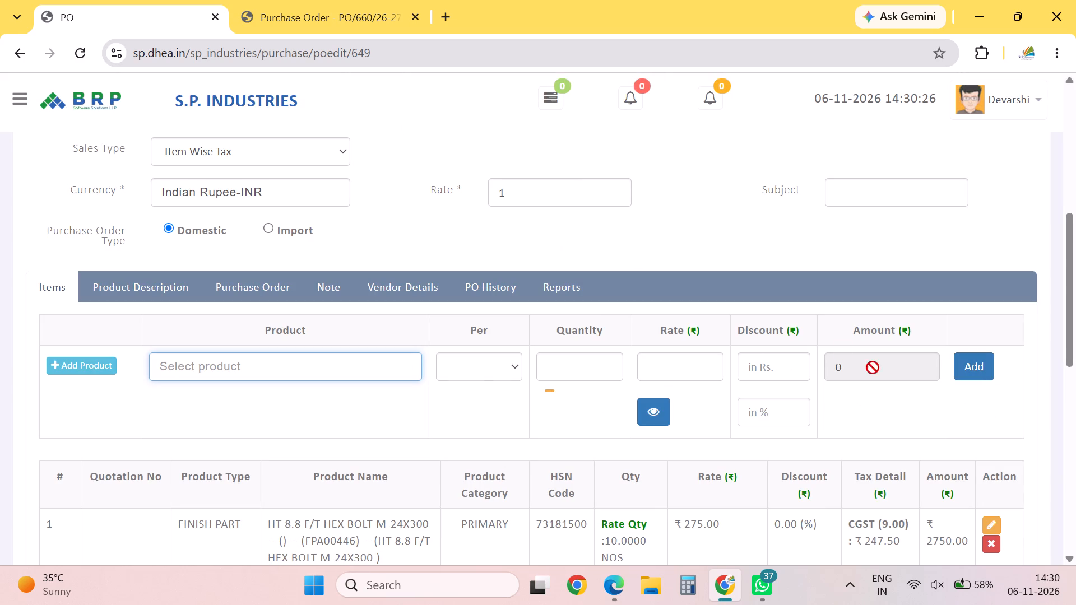
Search the order's product list for 6 X 15 and select GI HEX BOLT 6 X 15 for the new item line.
click(358, 363)
key(g)
key(BackSpace)
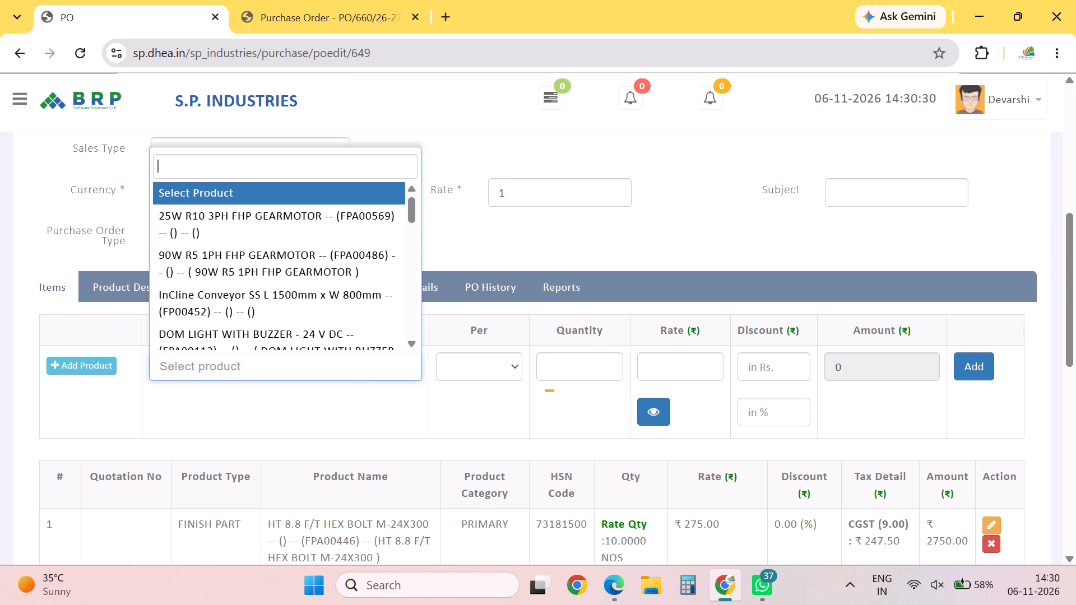
key(BackSpace)
text(6 X 15)
key(BackSpace)
key(BackSpace)
key(BackSpace)
key(BackSpace)
key(BackSpace)
key(BackSpace)
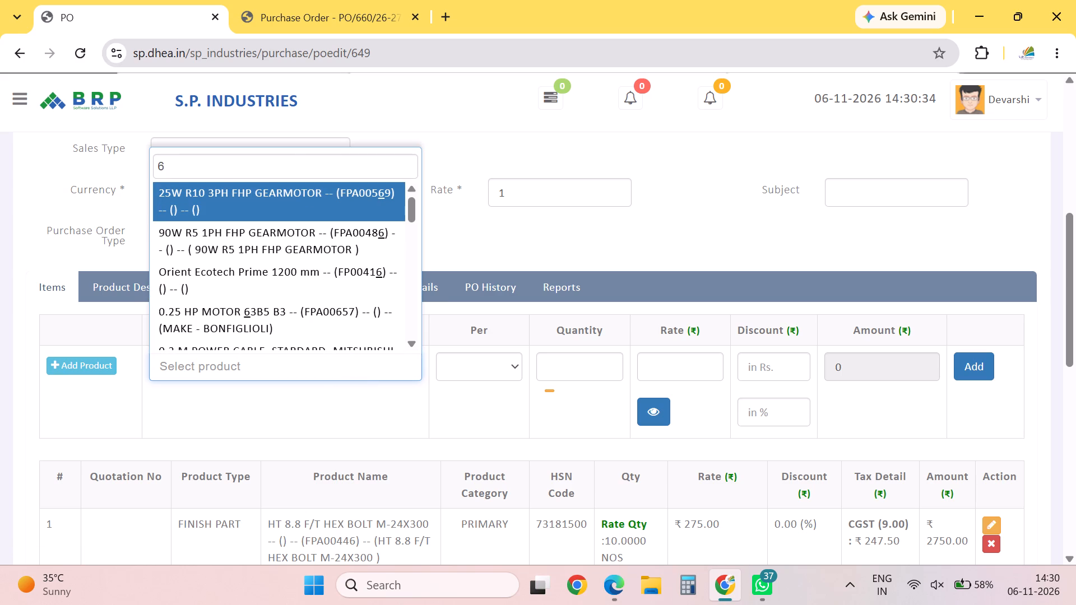
key(space)
text(X 15)
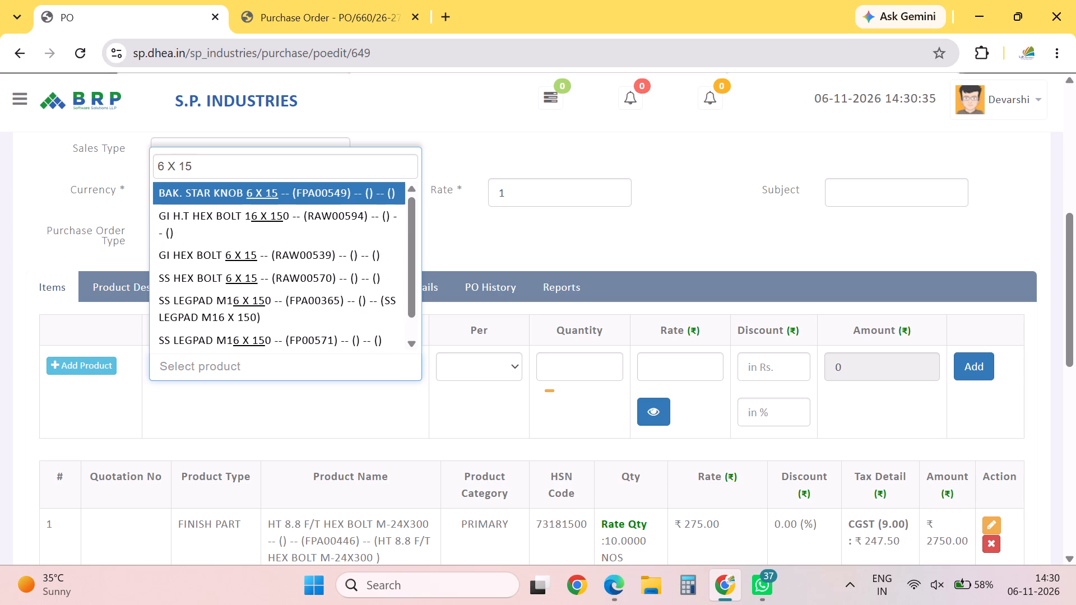
key(Down)
key(Down)
key(Down)
key(Up)
key(Down)
key(Up)
key(Return)
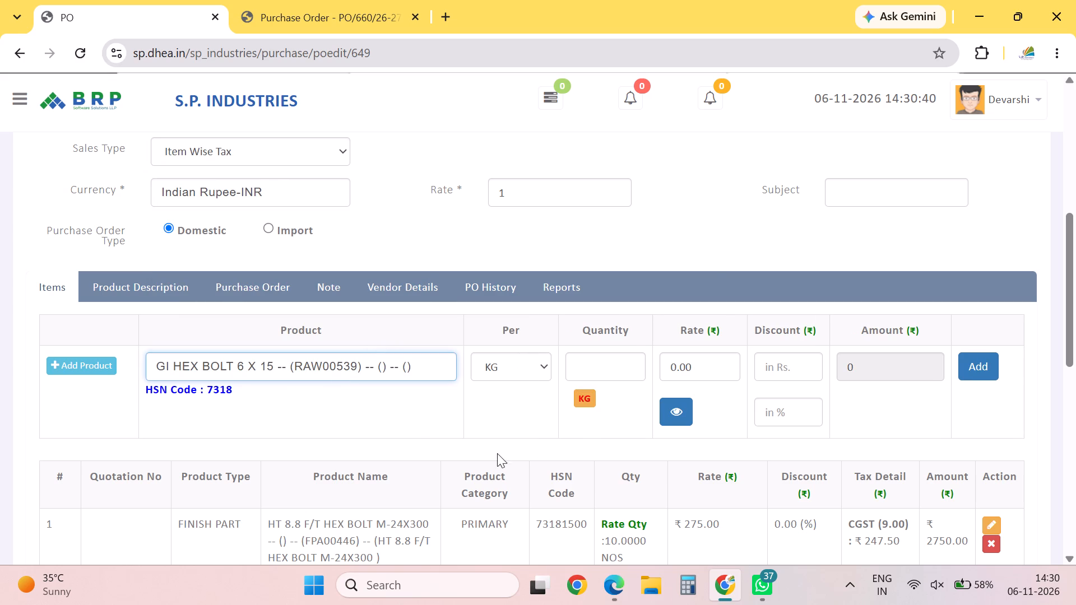
Set the GI HEX BOLT 6 X 15 line to quantity 5 KG and rate 110, and add it to the order.
click(601, 380)
key(5)
key(Tab)
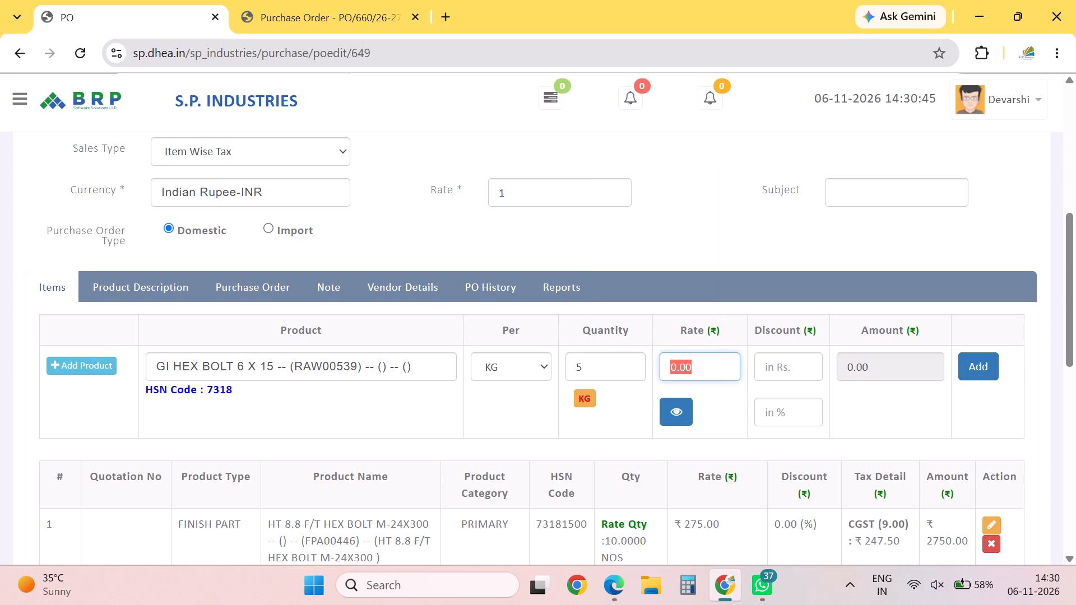
text(110)
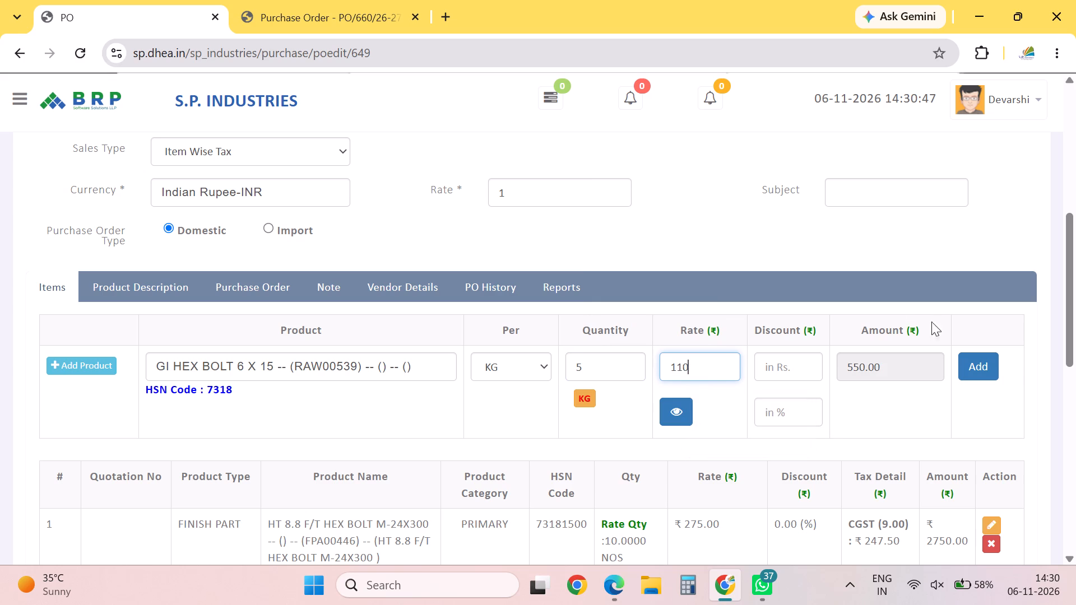
click(999, 364)
click(985, 364)
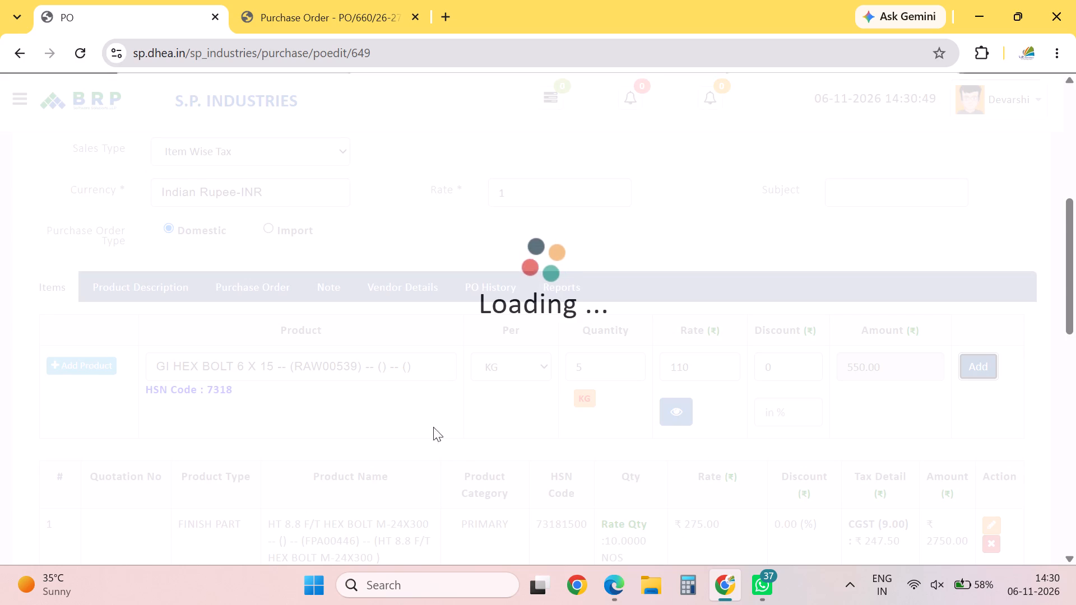
Add GI HEX BOLT 8 X 15 to the order's items with quantity 5 KG and rate 110.
click(382, 356)
click(363, 361)
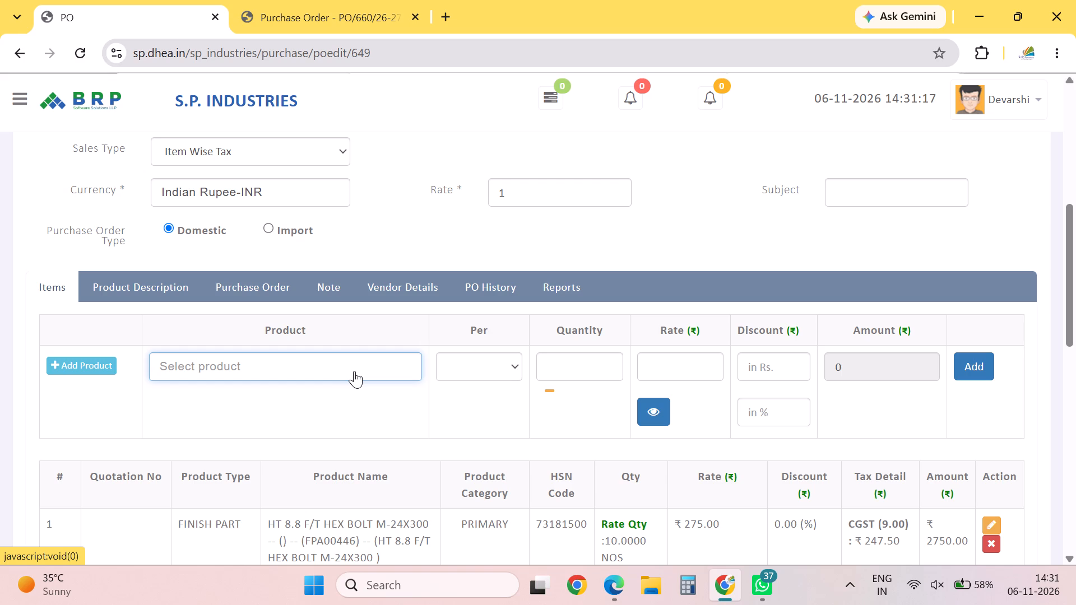
drag(344, 376, 344, 371)
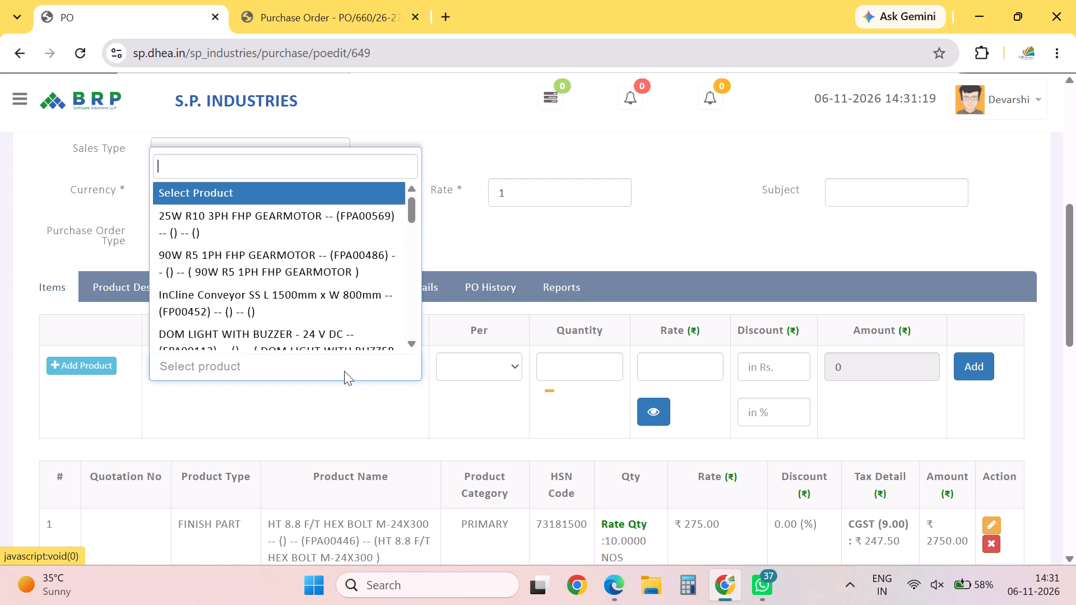
click(344, 371)
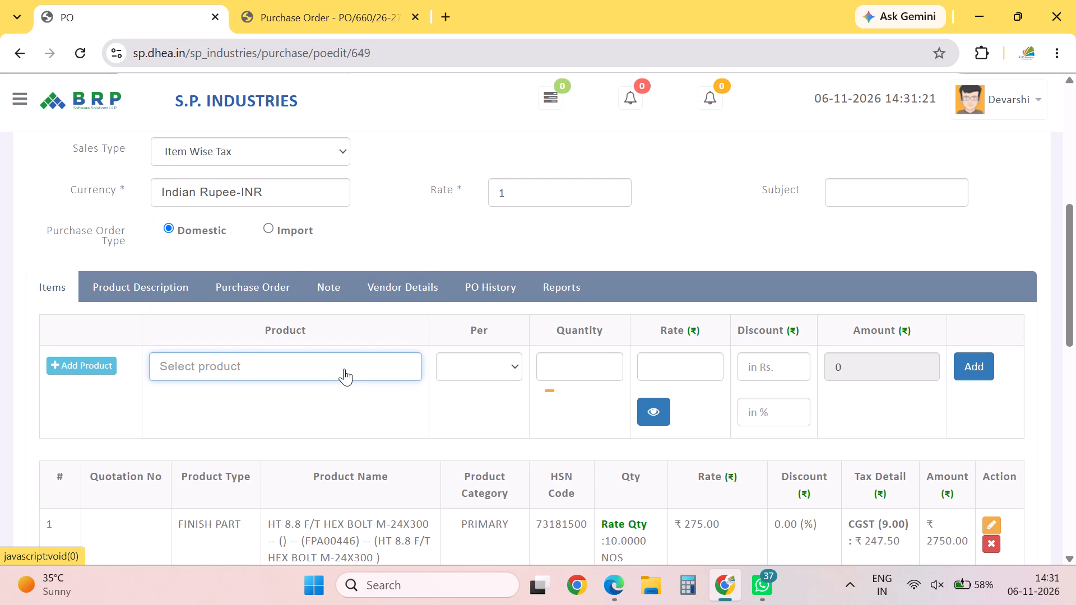
text(8)
key(space)
text(X 15)
key(Return)
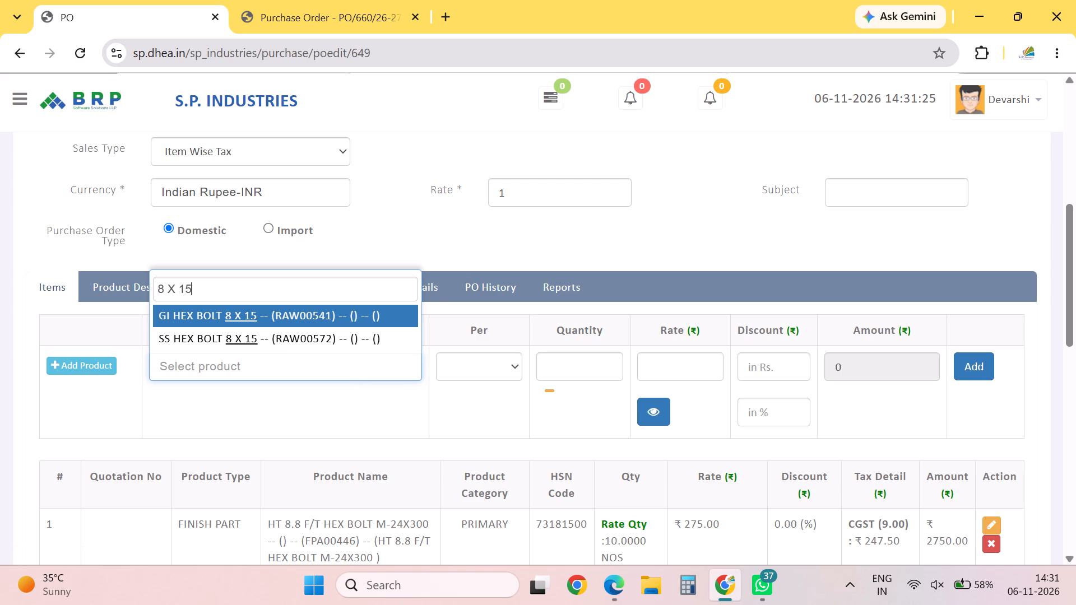
click(565, 374)
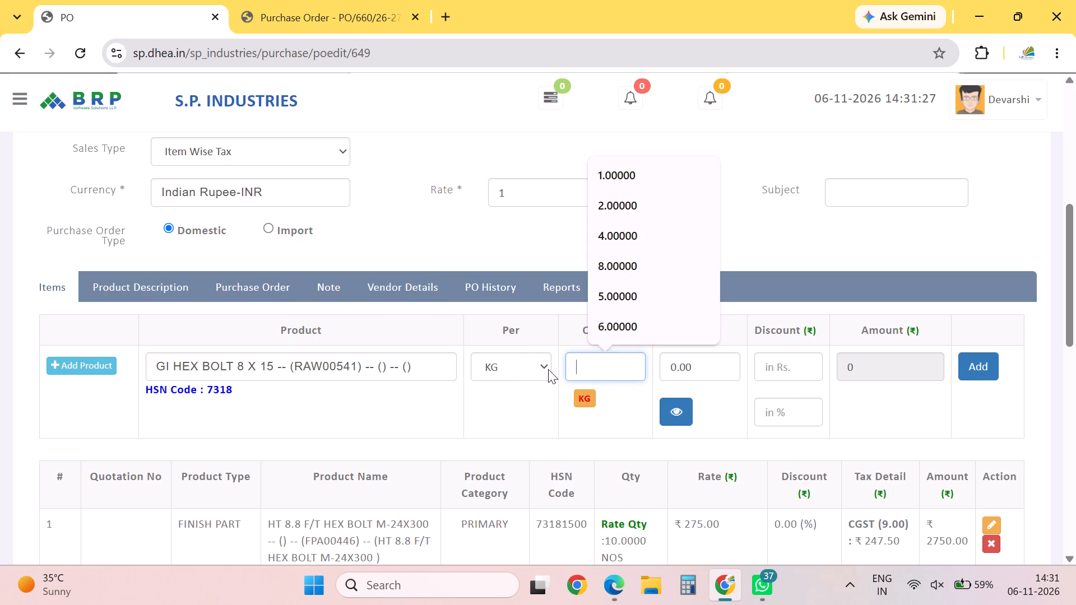
key(5)
key(Tab)
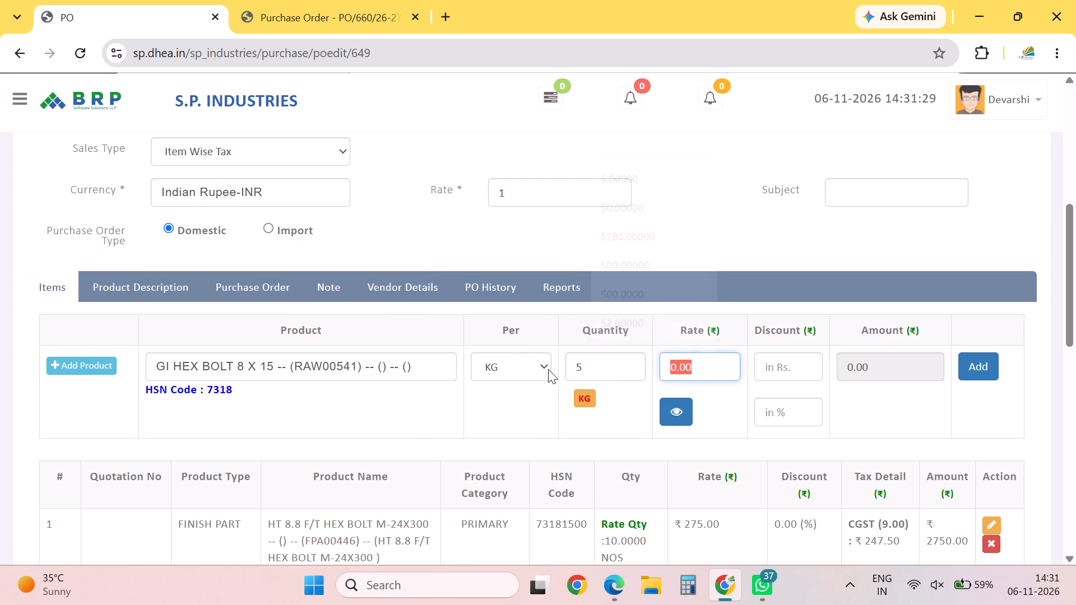
text(110)
click(977, 374)
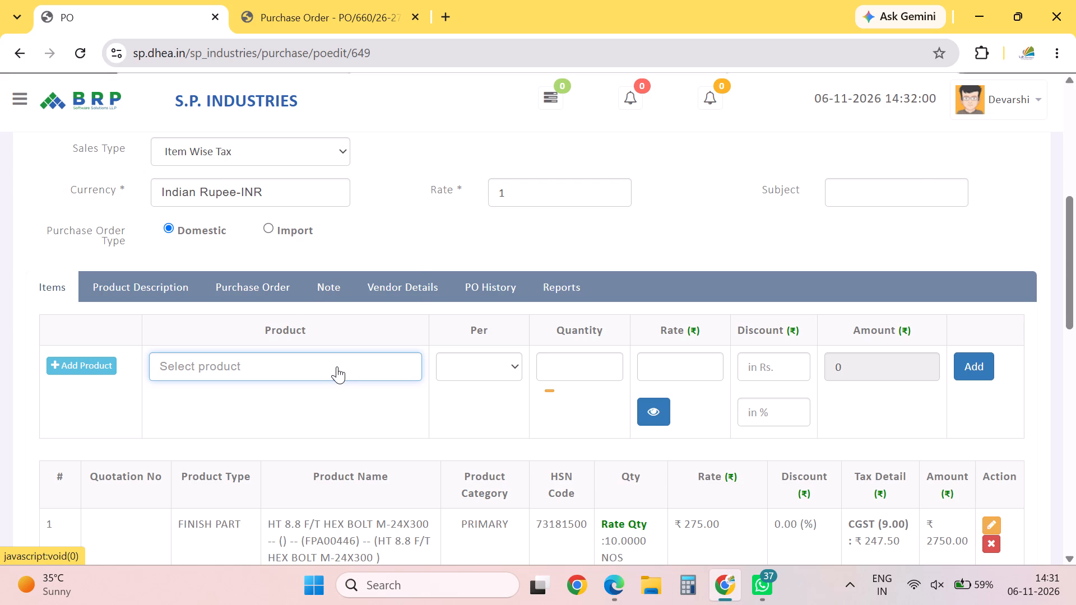
Add GI HEX BOLT 8 X 20 to the order's items with quantity 3 KG and rate 110.
click(337, 366)
key(space)
text(8)
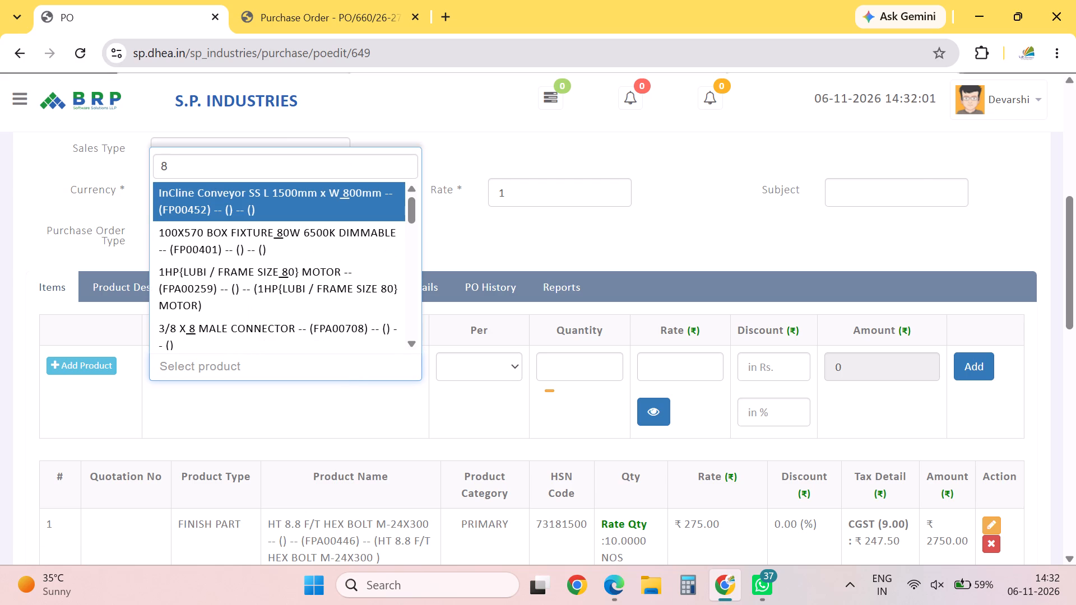
key(BackSpace)
key(BackSpace)
text(8 X 20)
key(Return)
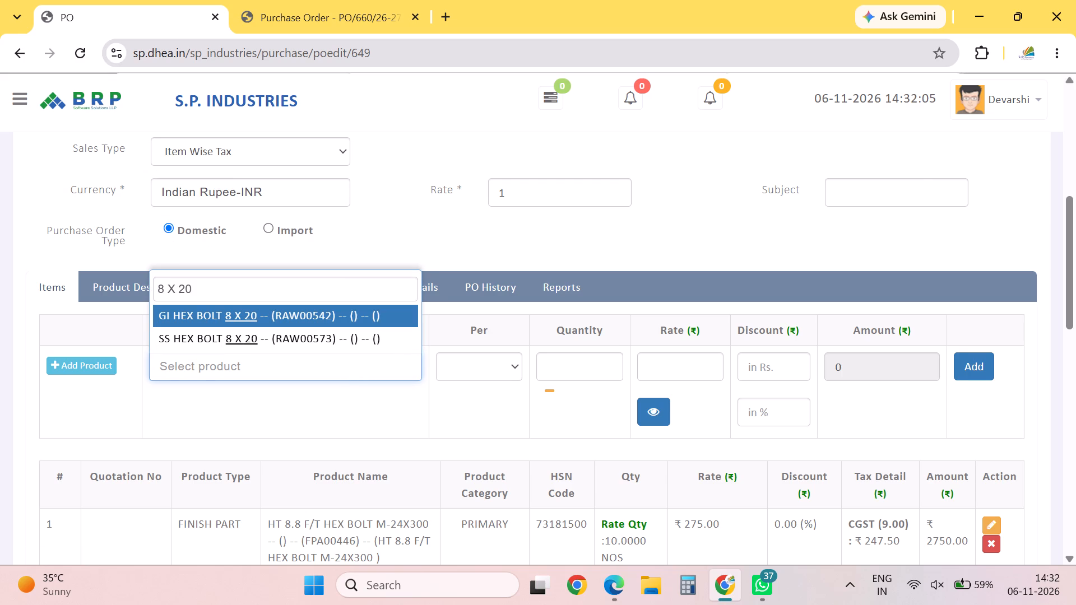
click(623, 361)
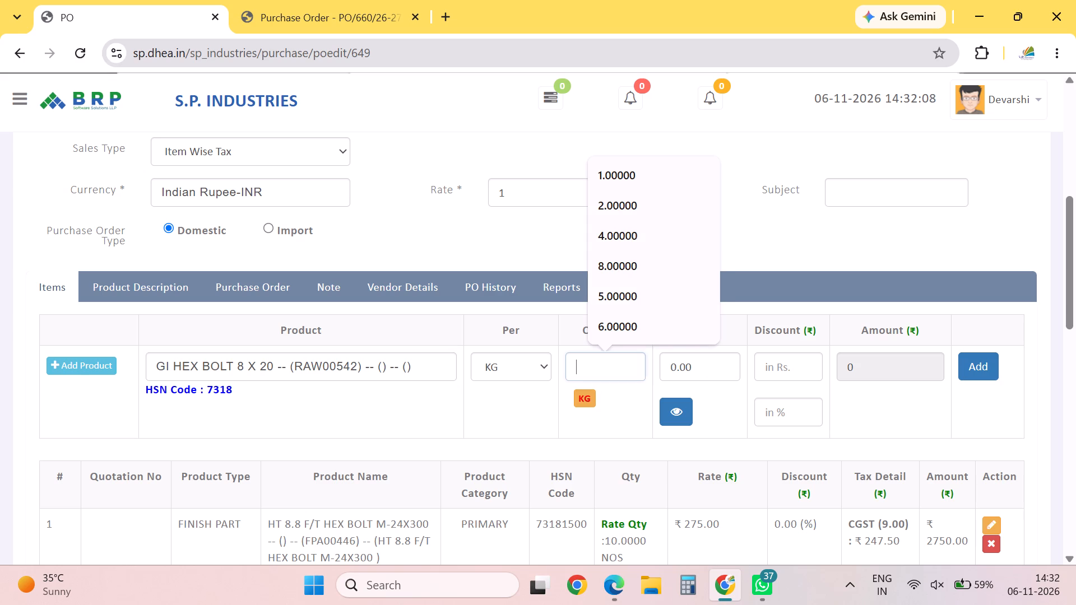
click(620, 372)
key(3)
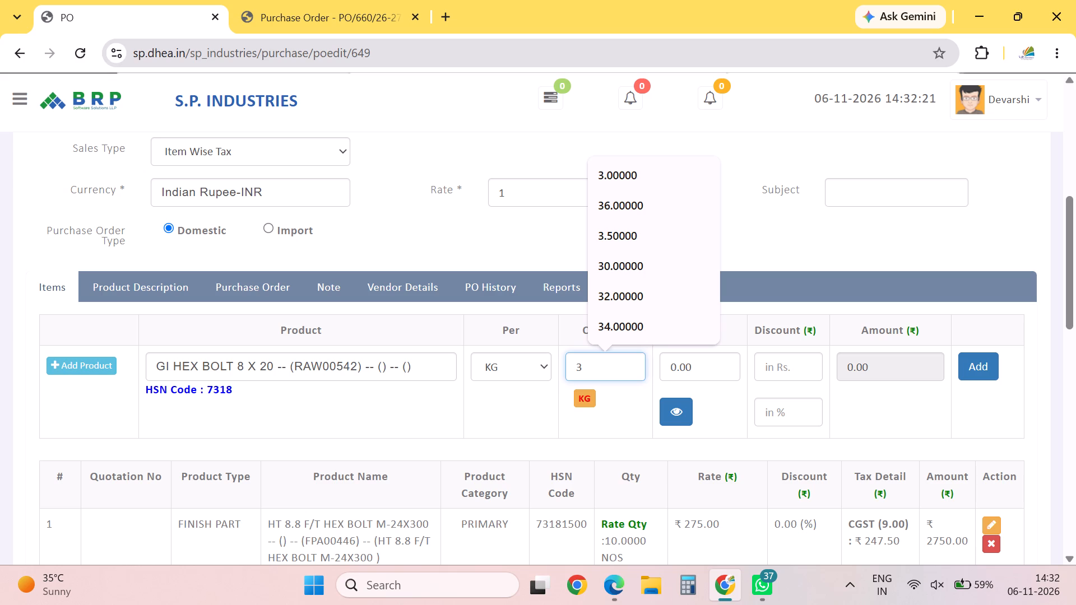
key(Tab)
text(110)
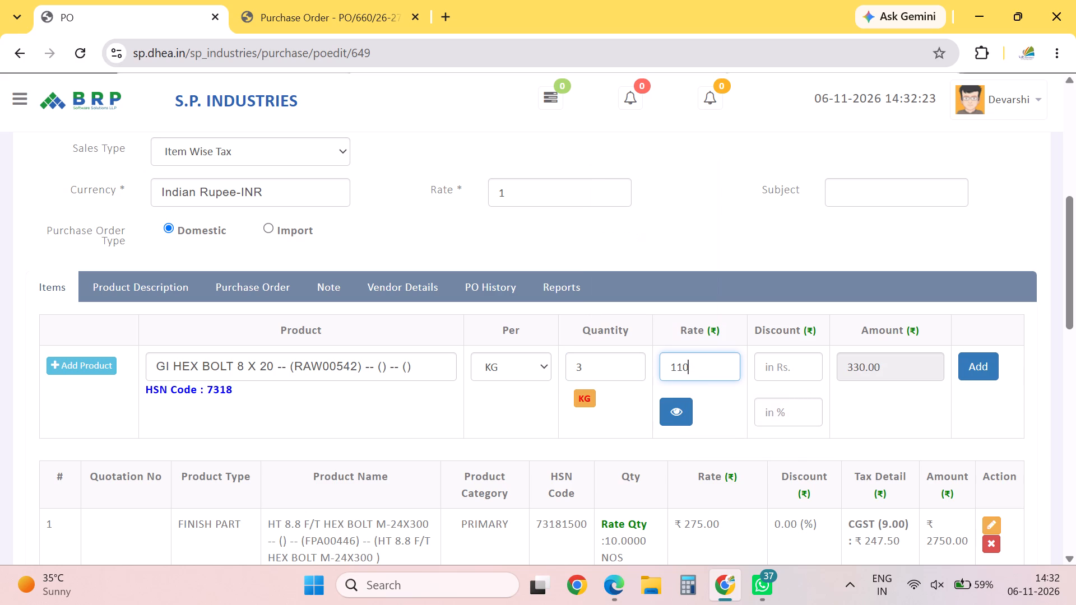
click(991, 371)
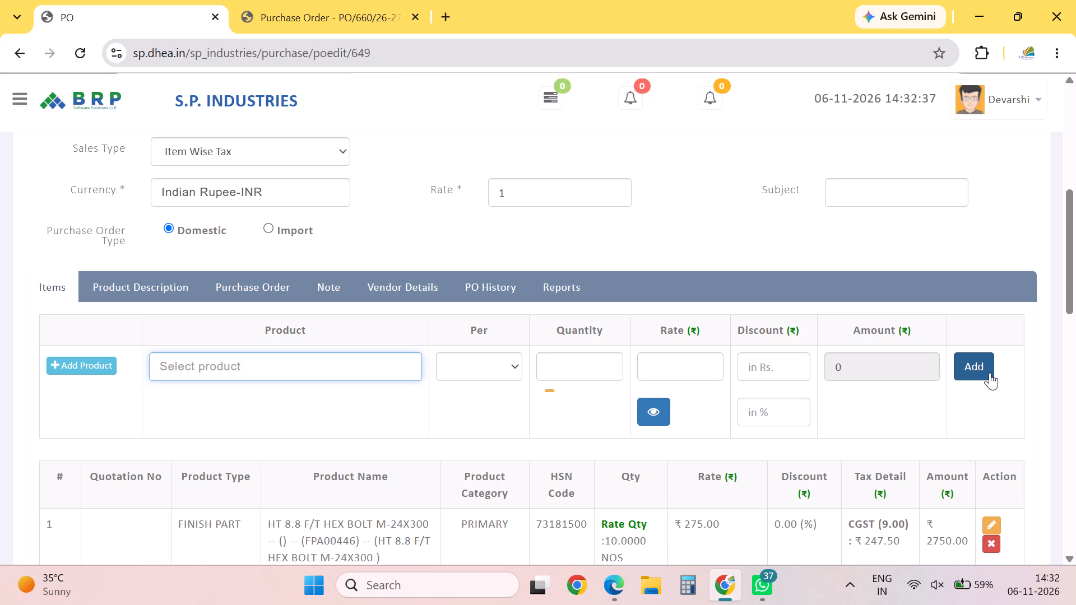
Review the order's added item lines and search the product list for GI HEX NUT.
drag(1075, 281, 1075, 393)
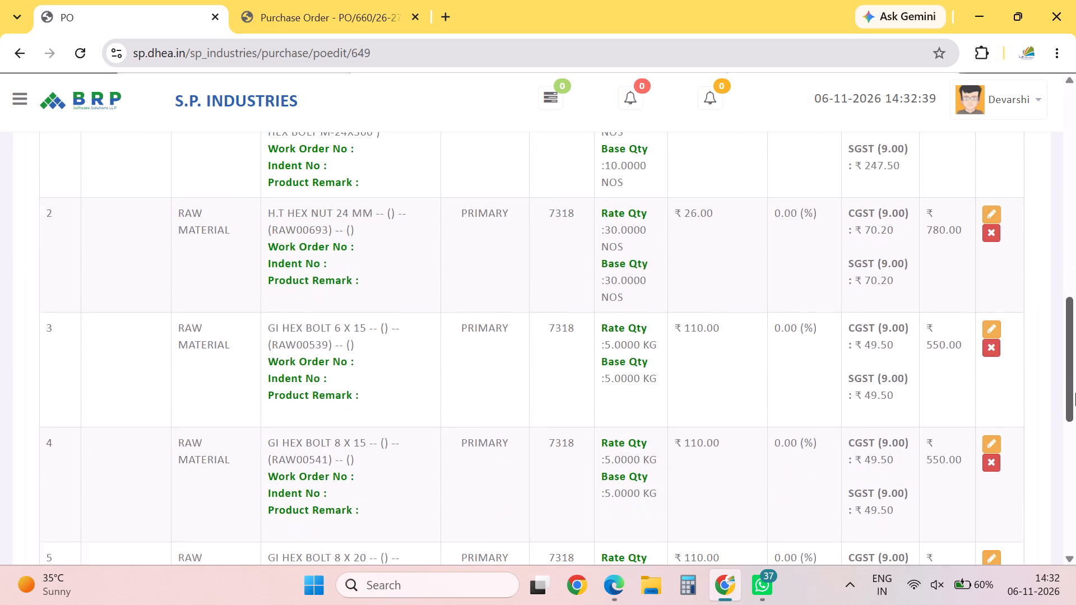
drag(1075, 393, 1075, 428)
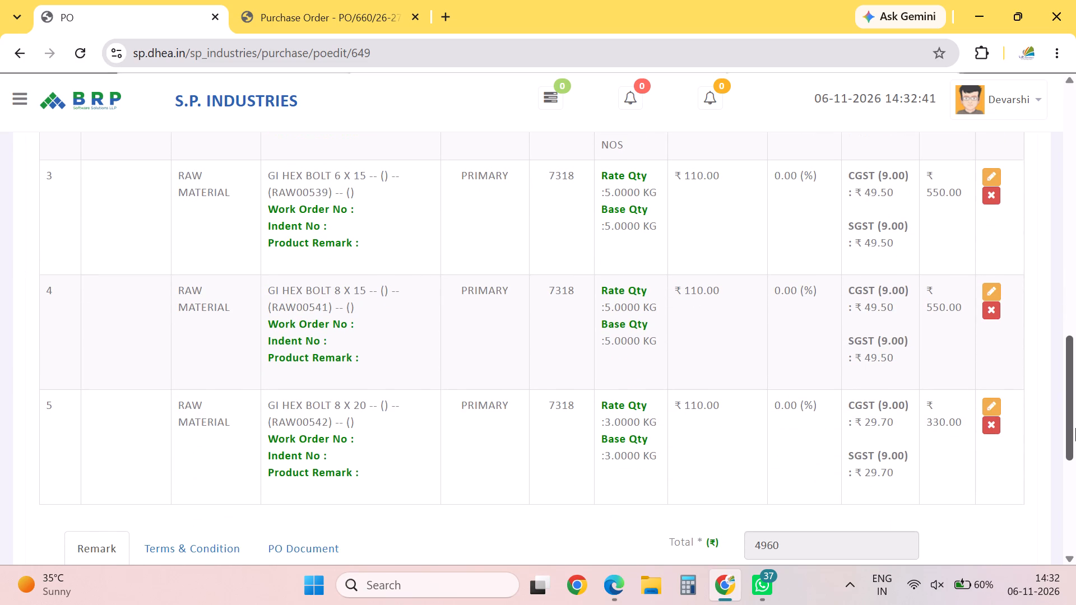
drag(1075, 428, 1075, 424)
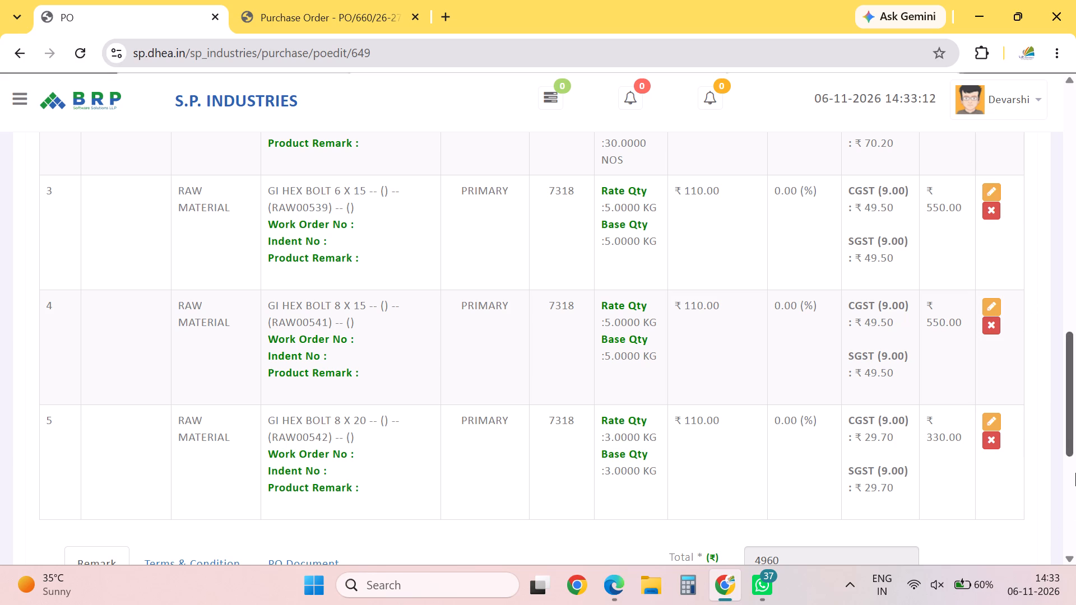
drag(1075, 432, 1075, 320)
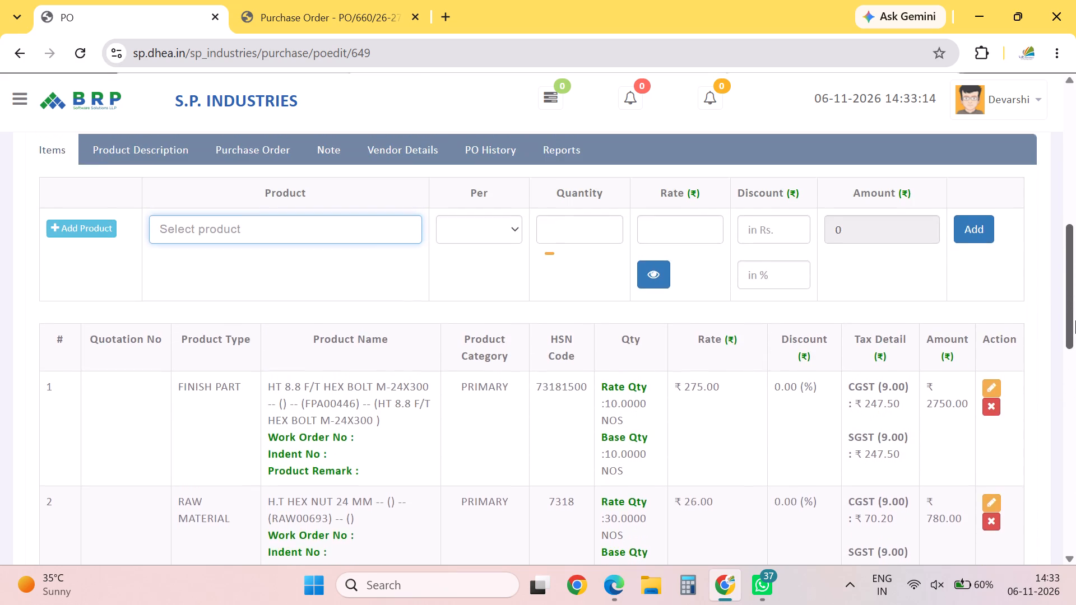
drag(1075, 320, 1075, 290)
click(353, 360)
text(GI HEX)
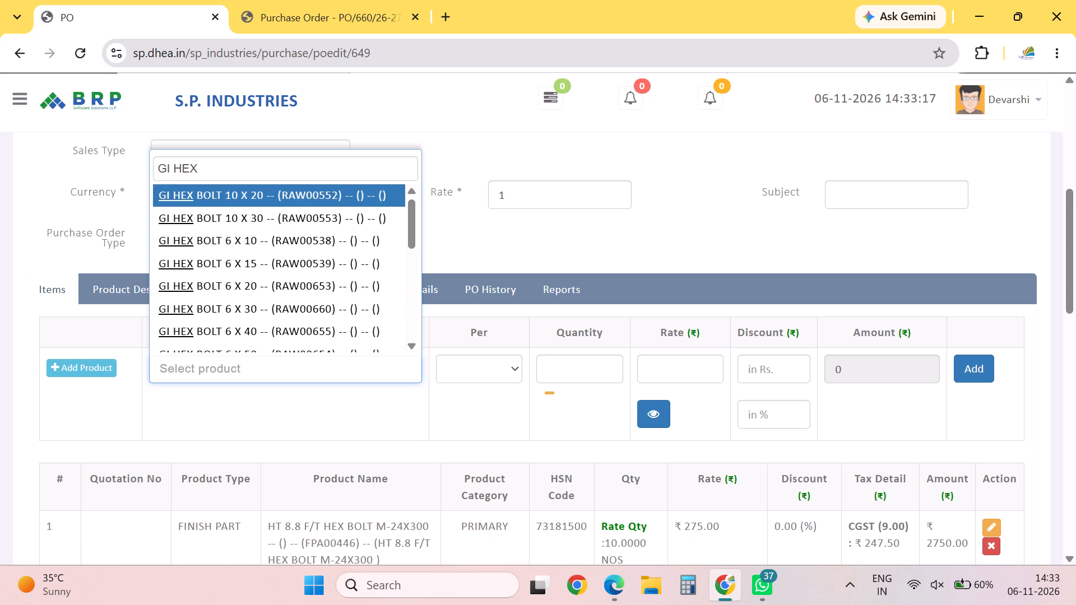
key(space)
text(NUT)
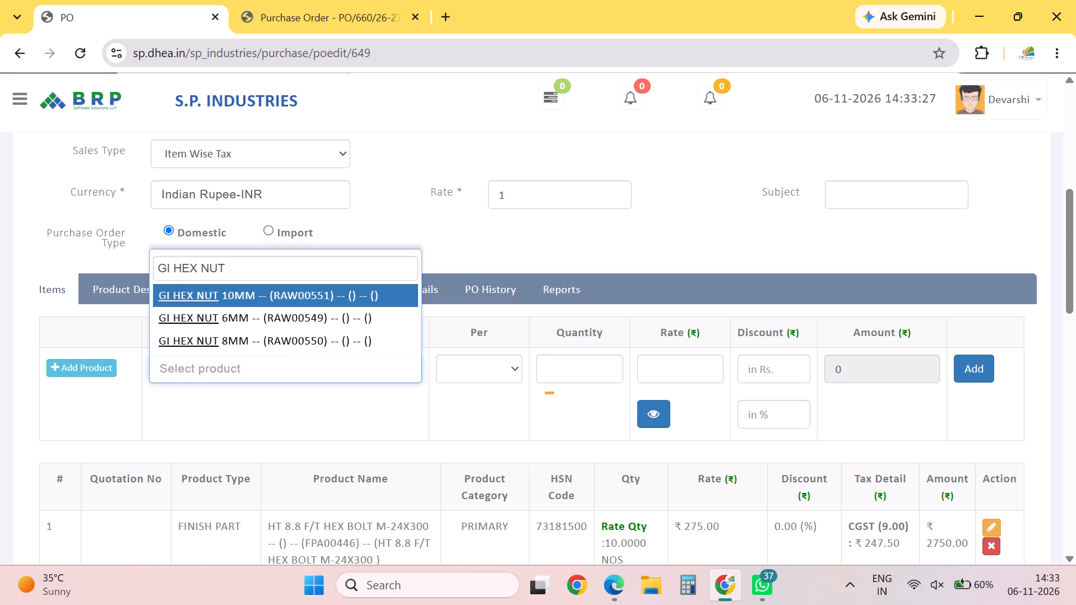
Search the product list for GI HEX BOLT instead and select GI HEX BOLT 6 X 60 for the new item line.
key(BackSpace)
key(BackSpace)
key(BackSpace)
text(BOL)
key(t)
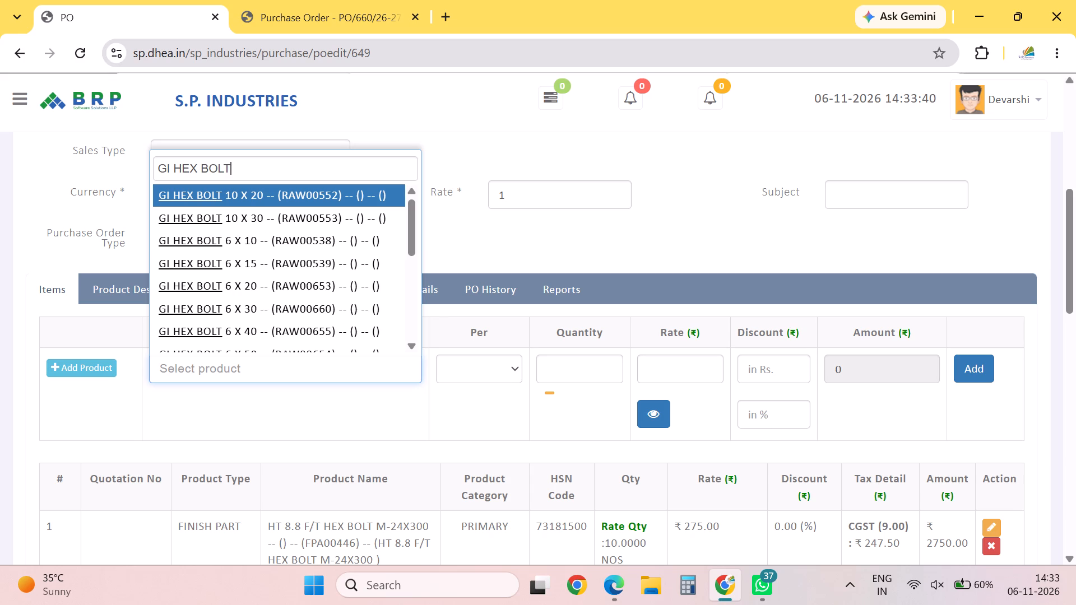
key(space)
key(Down)
key(Down)
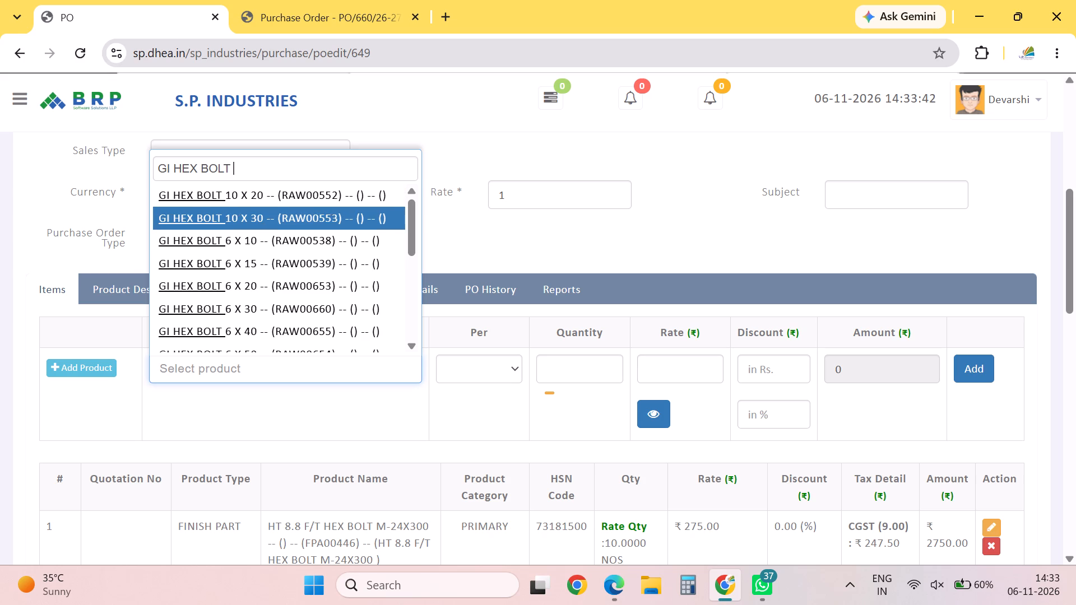
key(Down)
key(Down)
key(Down)
key(Down)
key(Down)
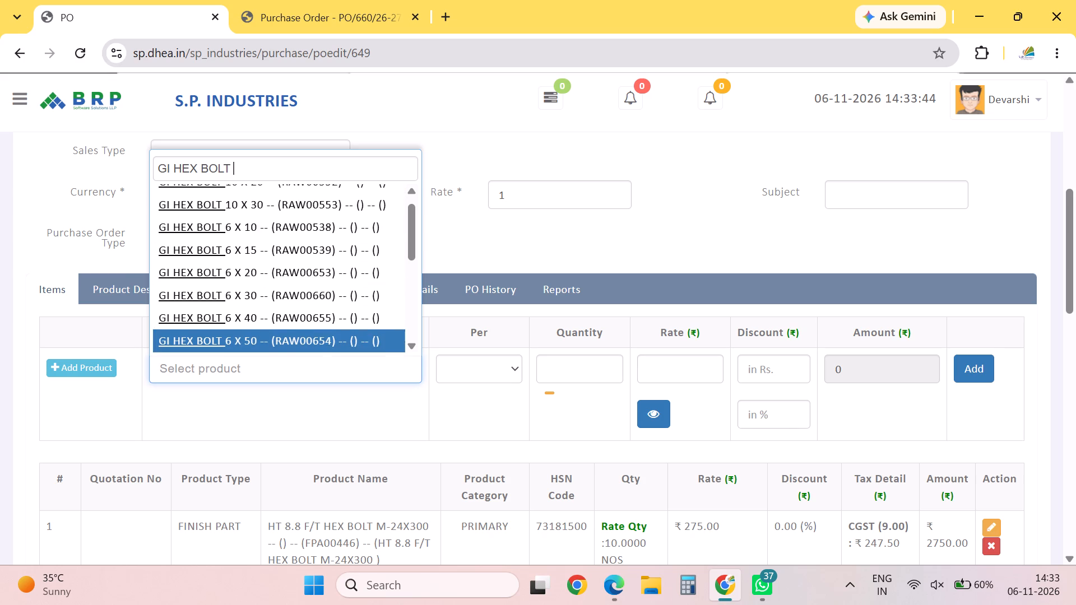
key(Down)
key(Down)
key(Up)
key(Return)
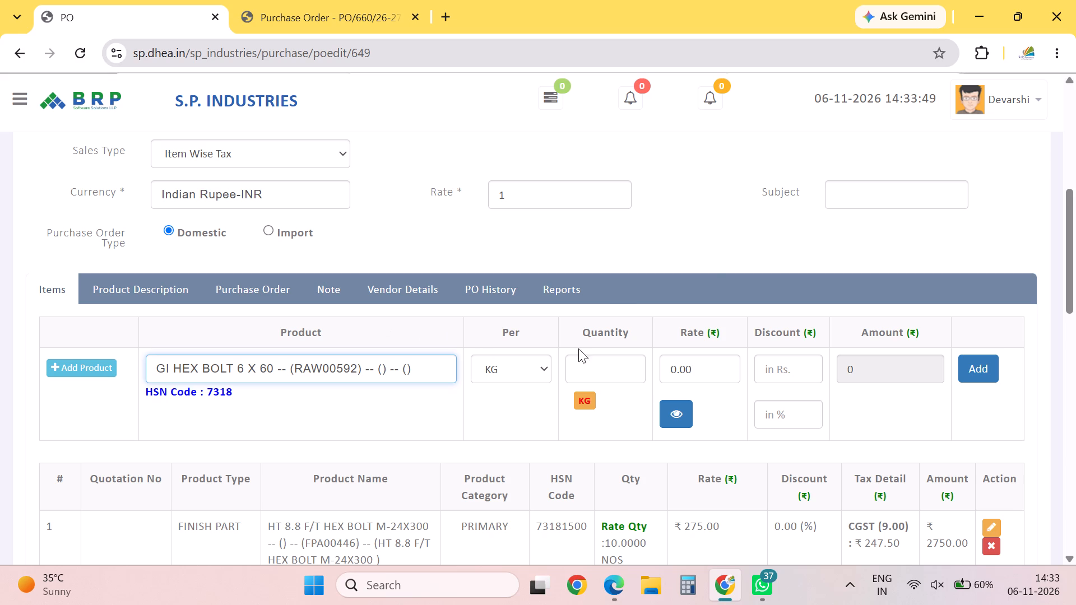
Set the quantity of the GI HEX BOLT 6 X 60 line to 2 KG.
click(609, 362)
key(2)
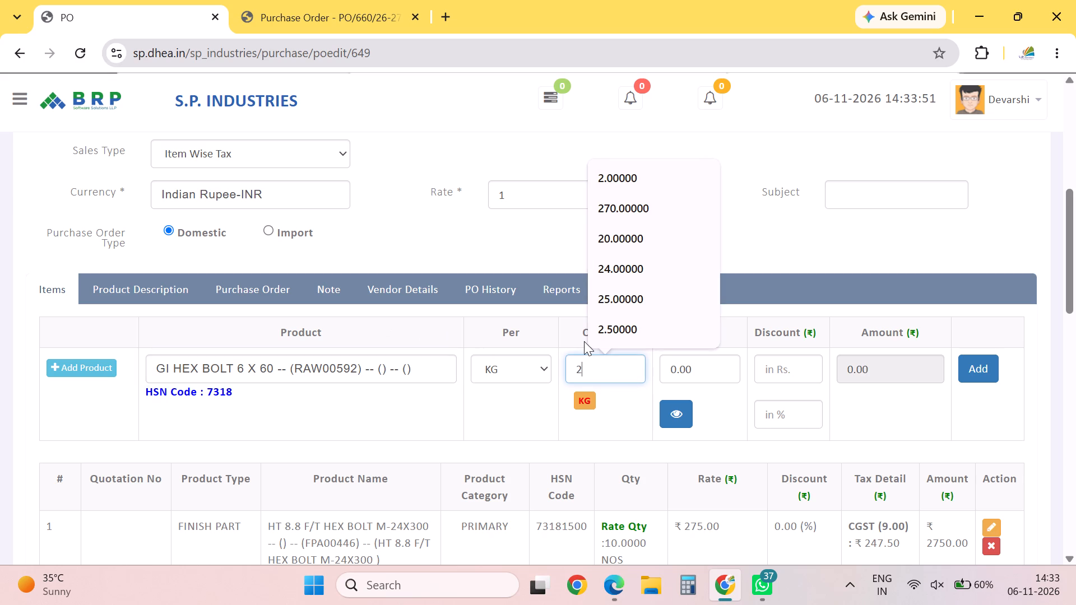
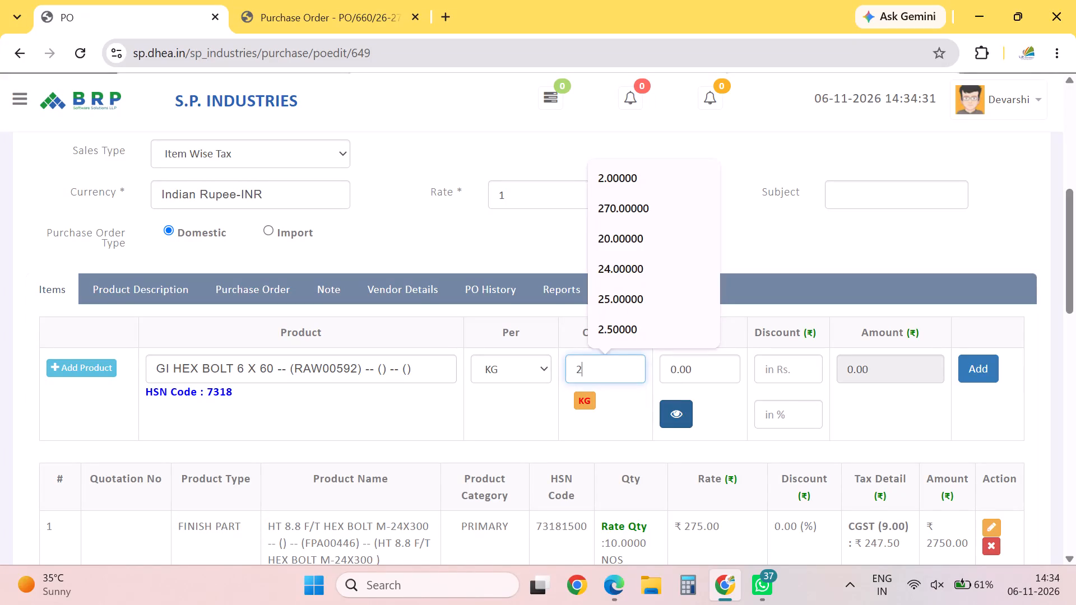
Set the rate of the GI HEX BOLT 6 X 60 line to 112 and add it to the order's items.
click(691, 362)
click(685, 359)
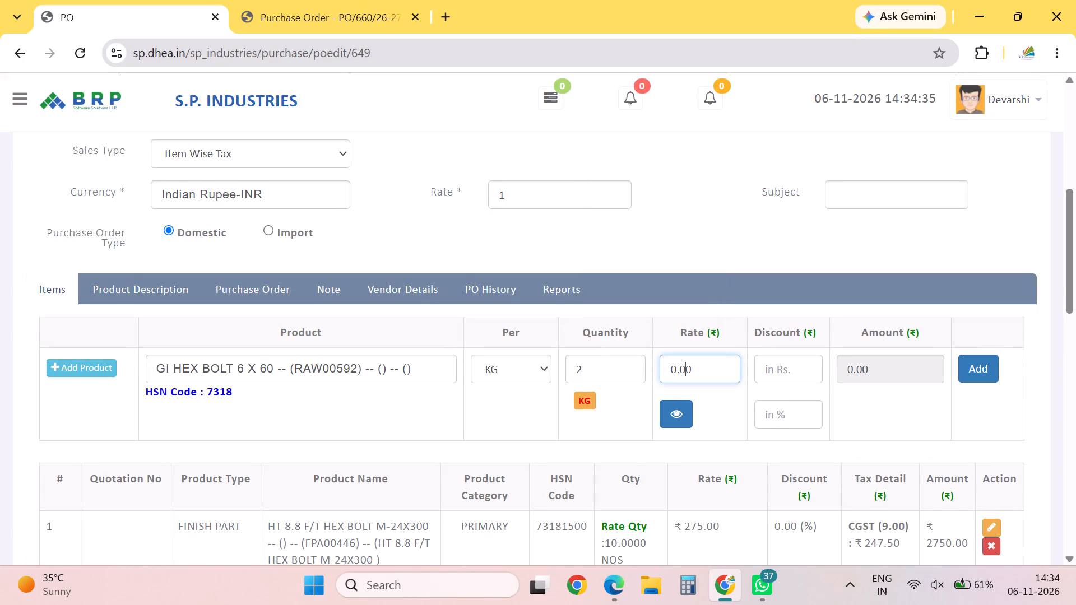
click(714, 375)
click(719, 376)
key(BackSpace)
key(BackSpace)
key(BackSpace)
key(BackSpace)
text(112)
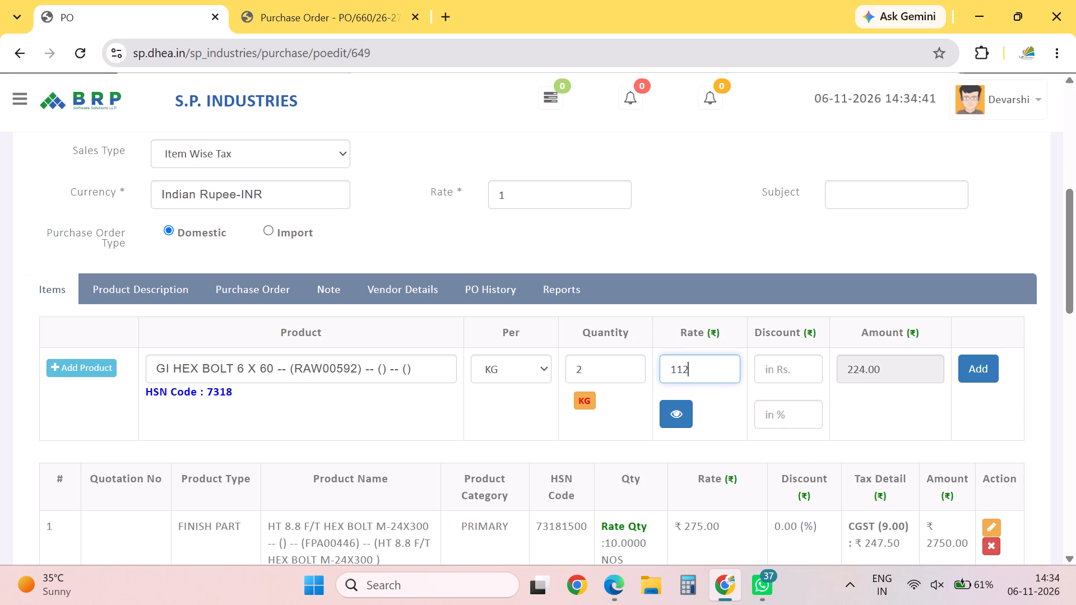
click(962, 373)
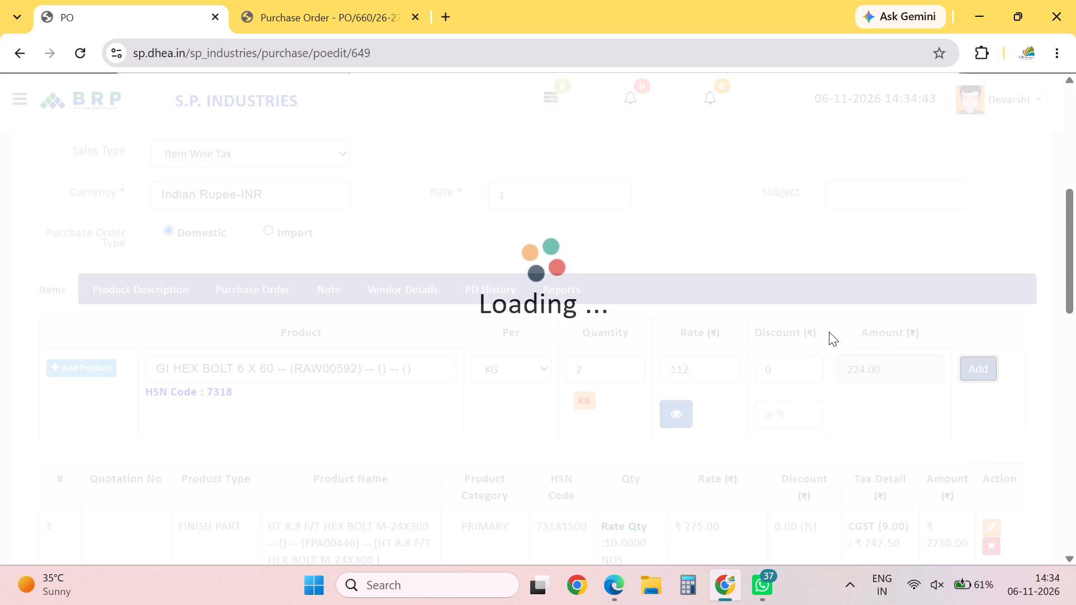
Open the GI HEX BOLT 8 X 20 line for editing and review the order's item lines for product, quantity and rate.
drag(1075, 240, 1075, 390)
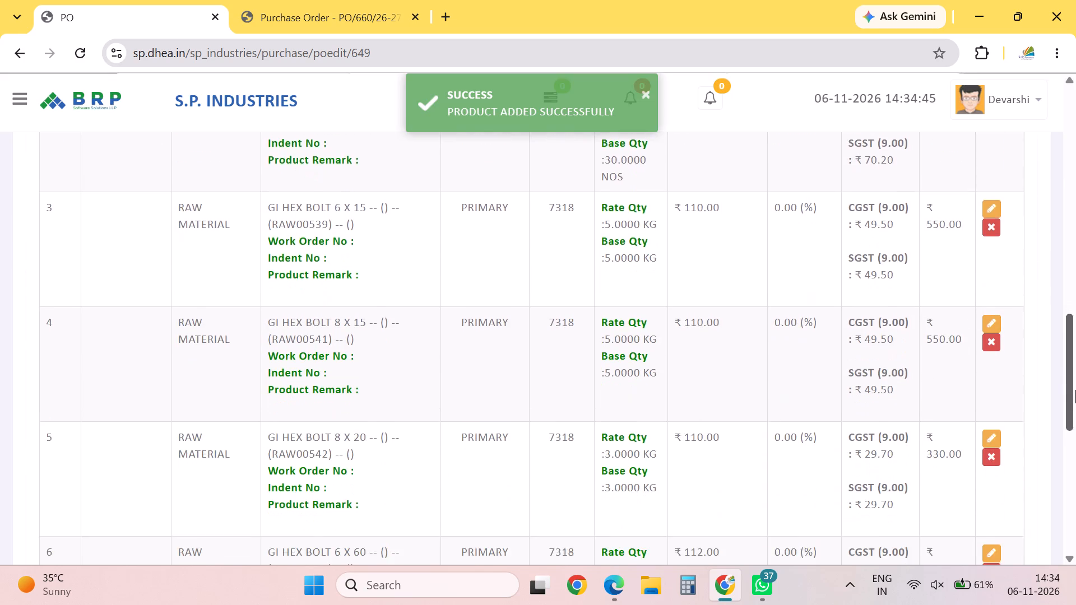
drag(1075, 390, 1075, 432)
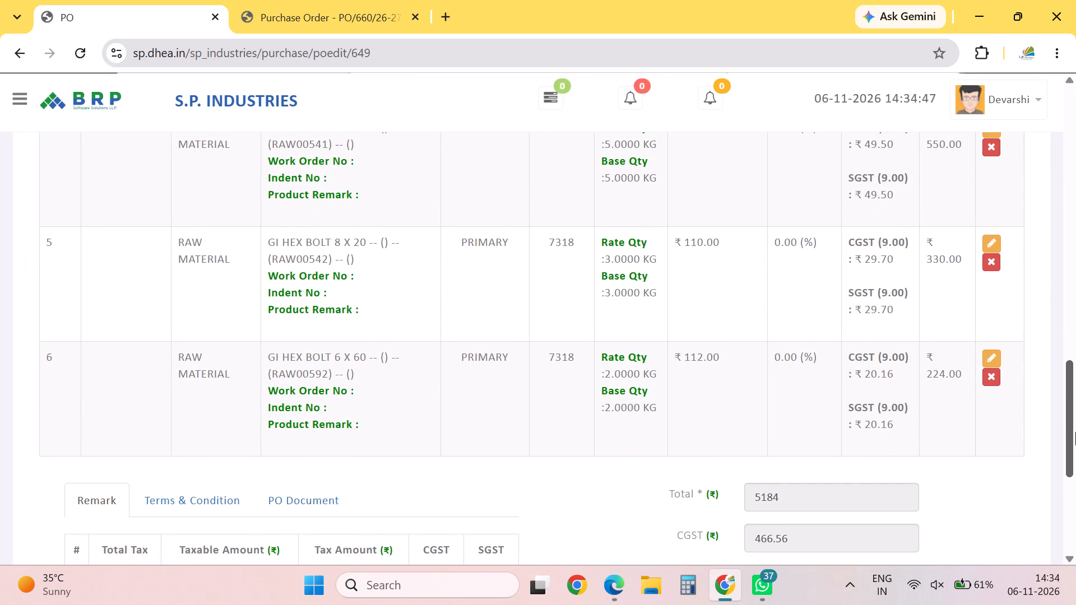
drag(1075, 432, 1074, 430)
click(1000, 243)
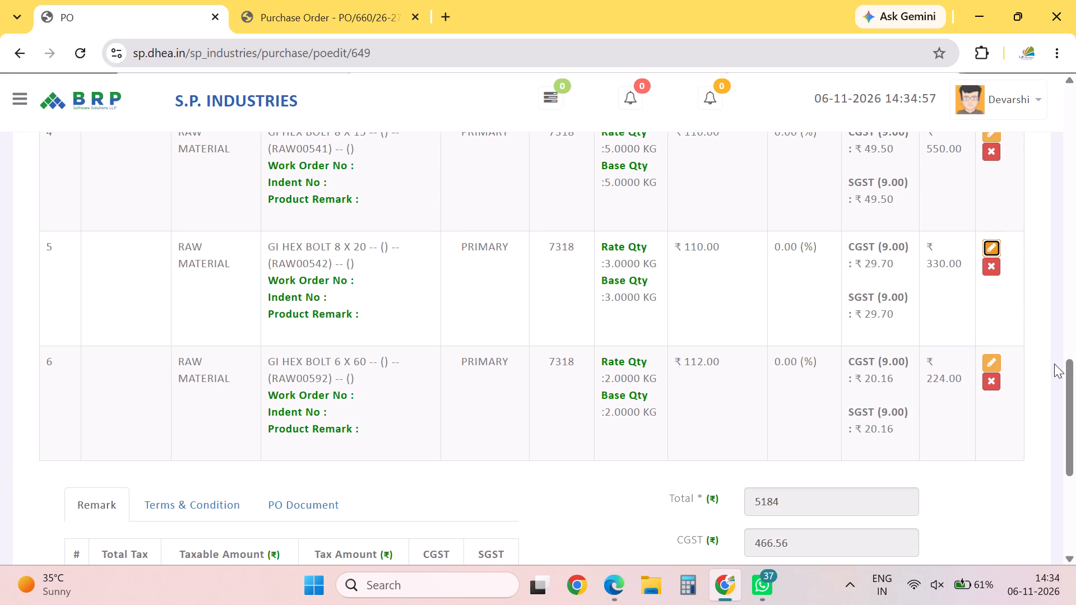
drag(1074, 394, 1075, 351)
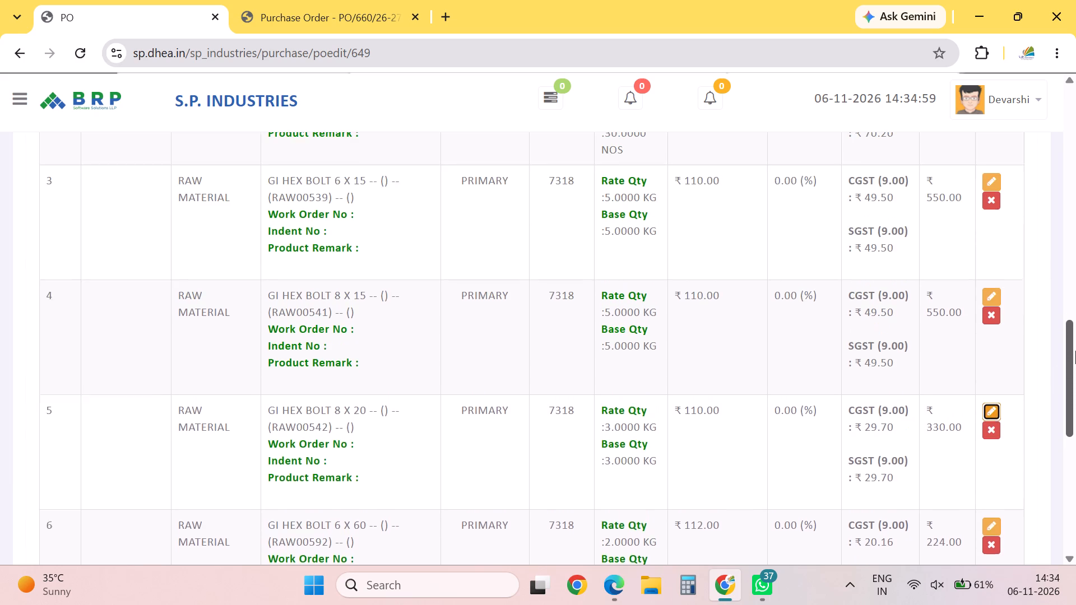
drag(1075, 351, 1075, 246)
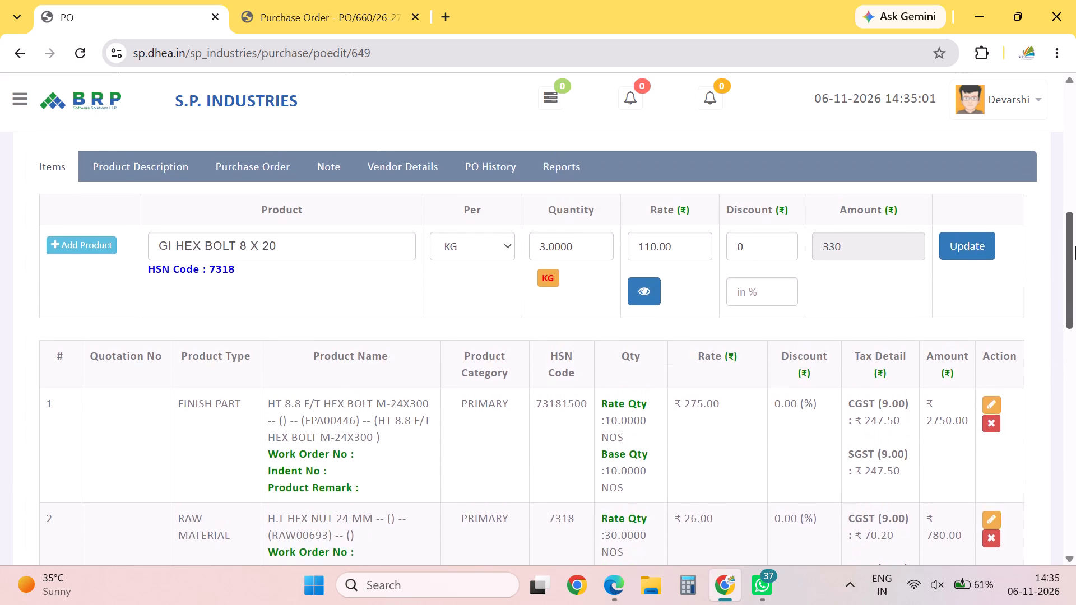
drag(1075, 246, 1075, 361)
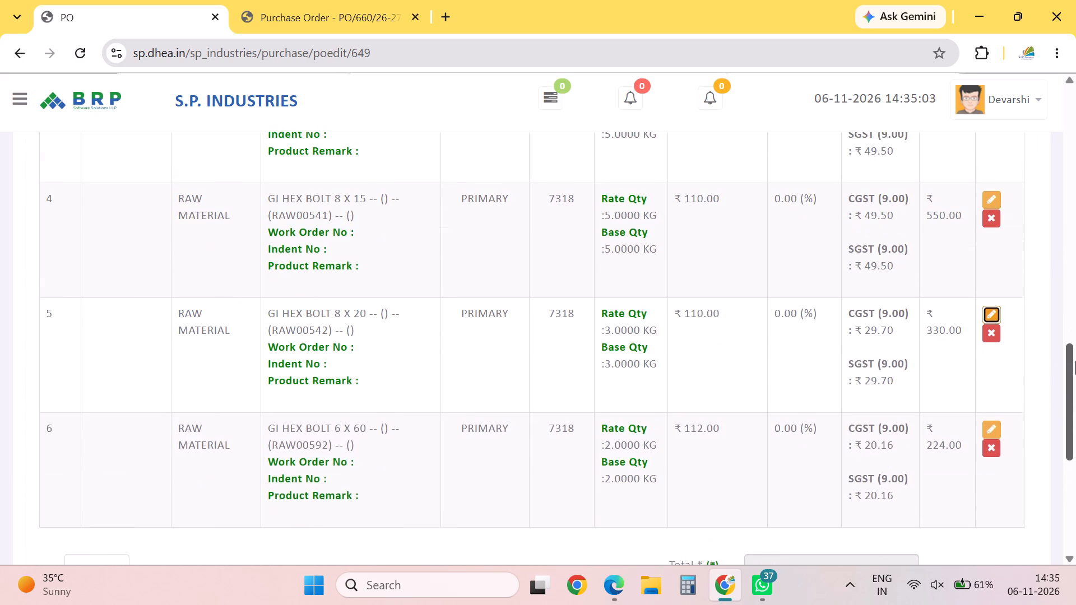
drag(1075, 361, 1065, 276)
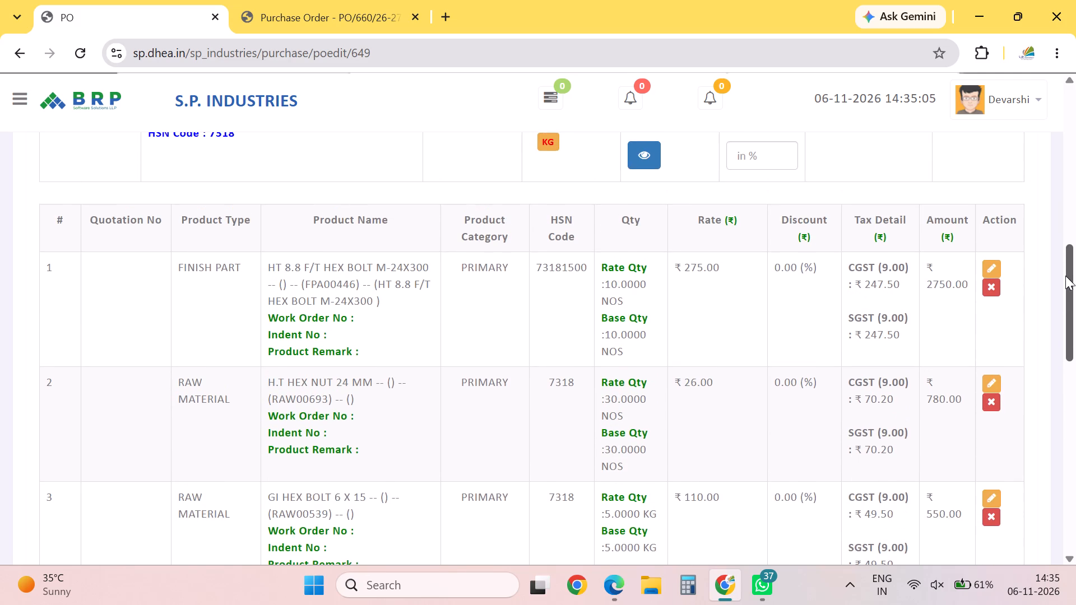
drag(1065, 276, 1053, 322)
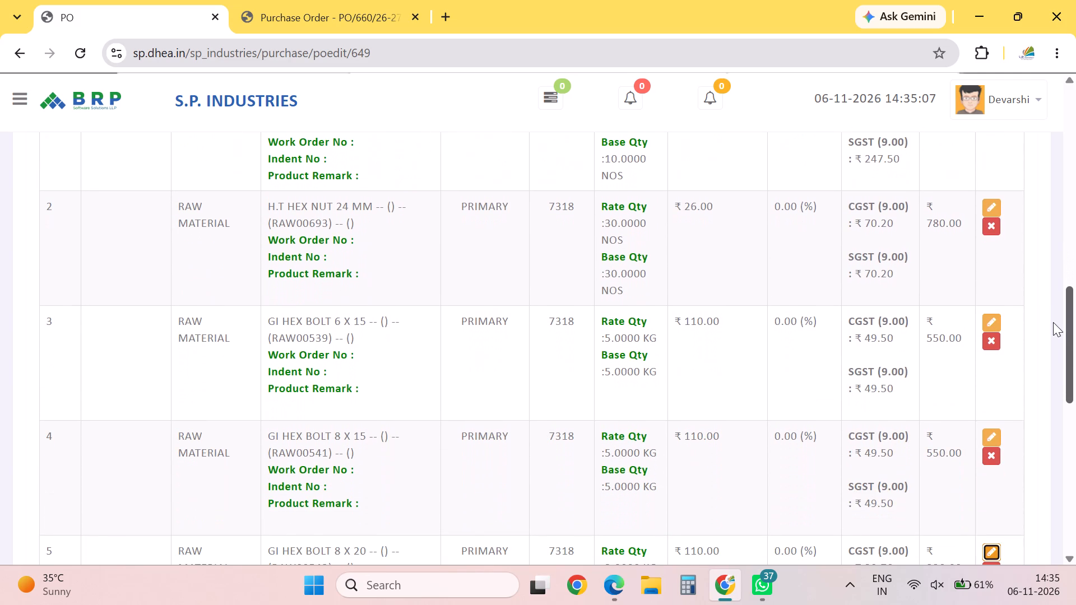
drag(1053, 322, 1056, 338)
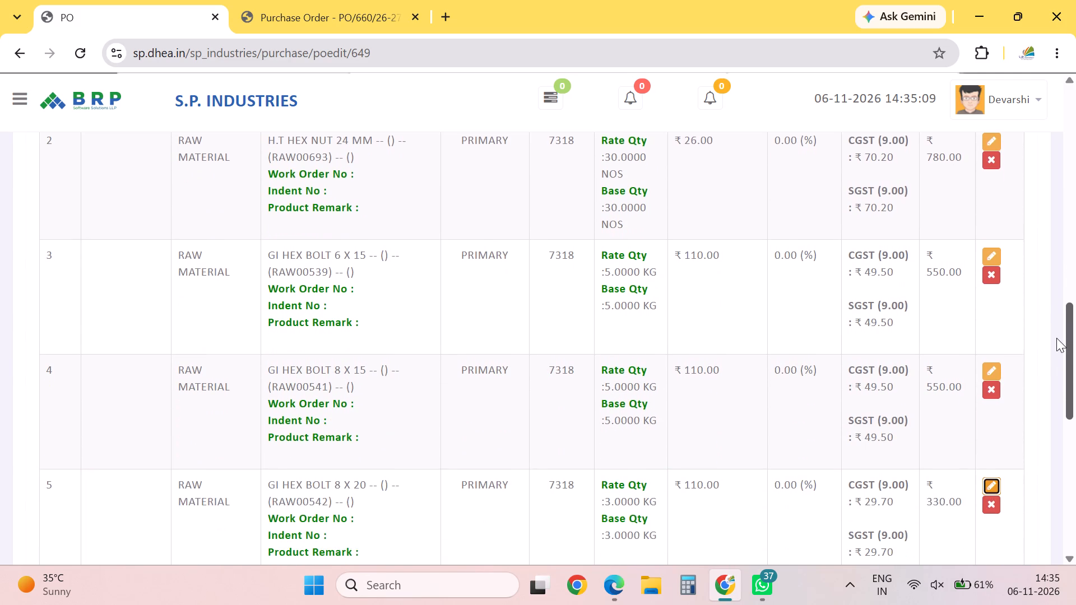
drag(1056, 338, 1052, 361)
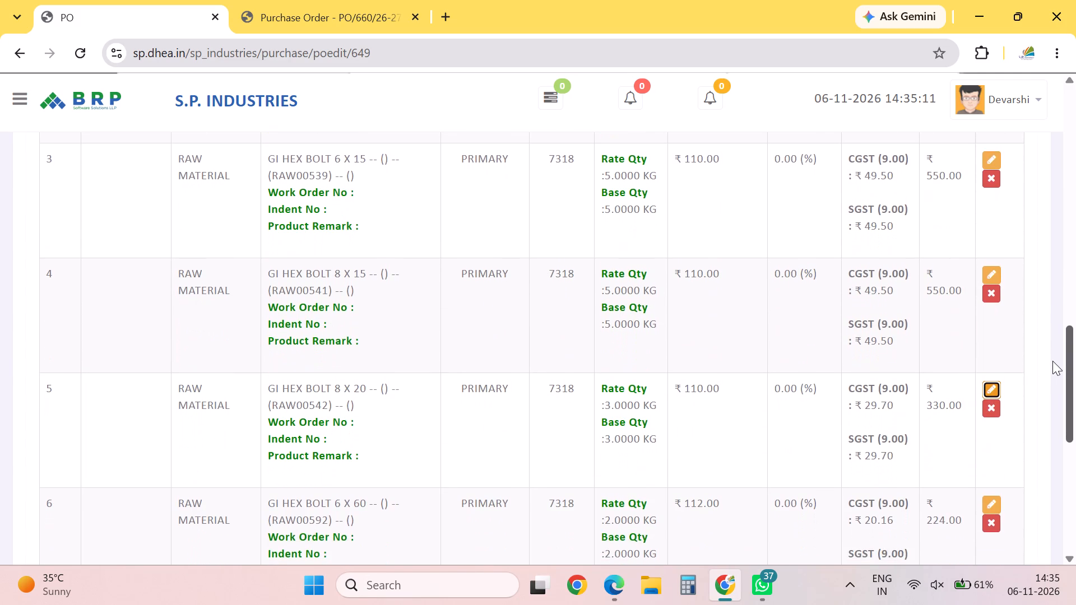
drag(1052, 361, 1069, 383)
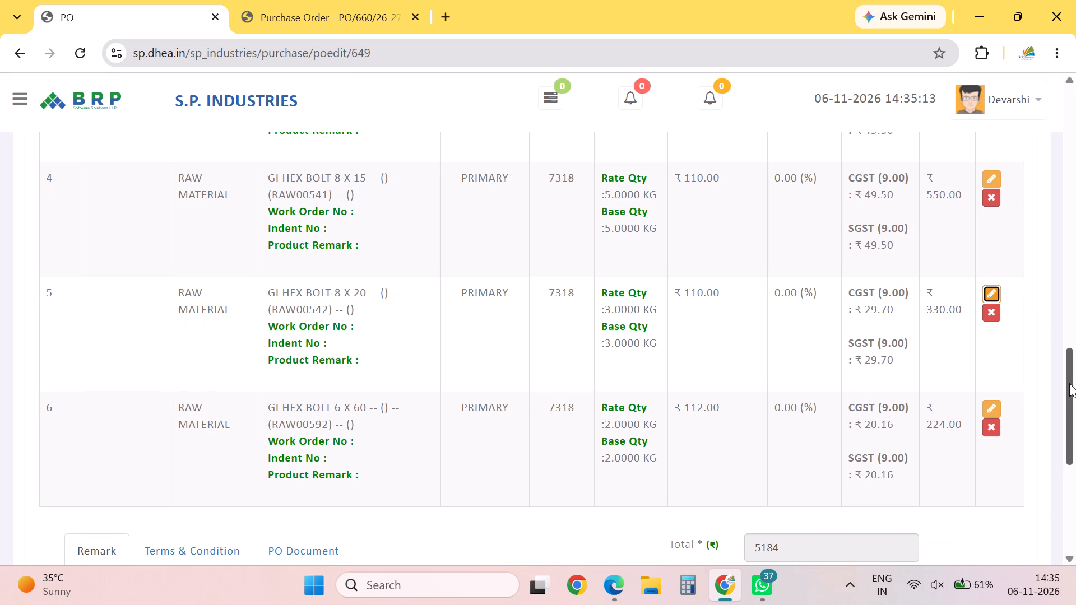
drag(1069, 383, 1075, 279)
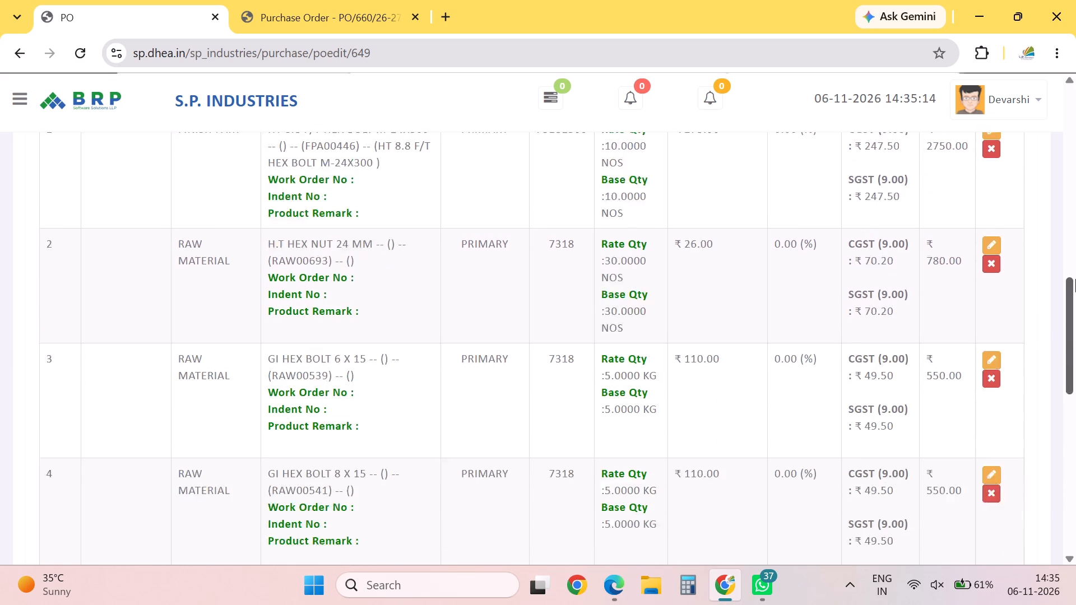
drag(1075, 279, 1060, 205)
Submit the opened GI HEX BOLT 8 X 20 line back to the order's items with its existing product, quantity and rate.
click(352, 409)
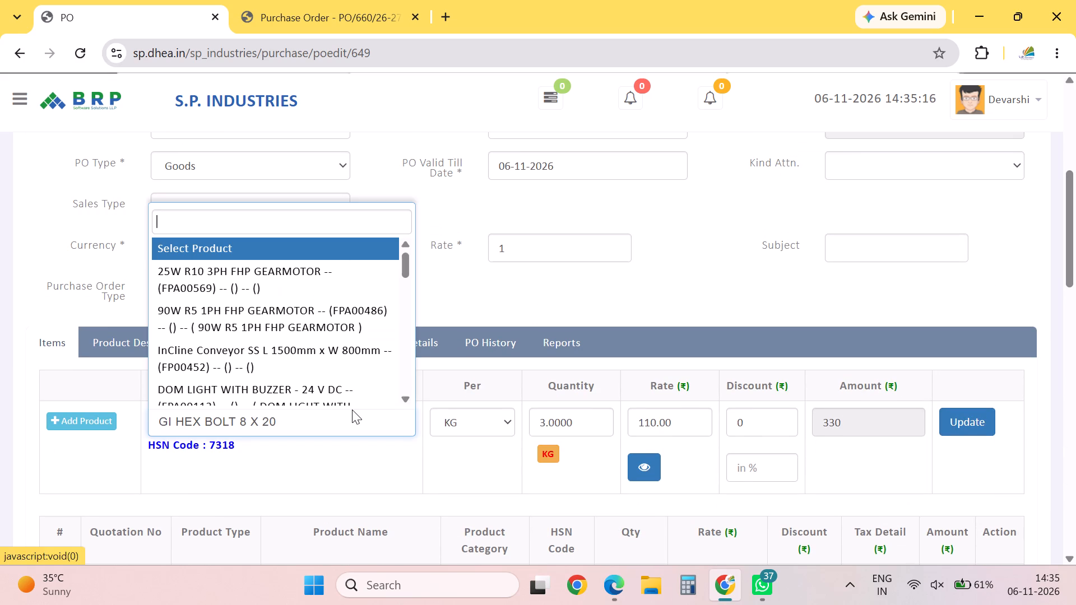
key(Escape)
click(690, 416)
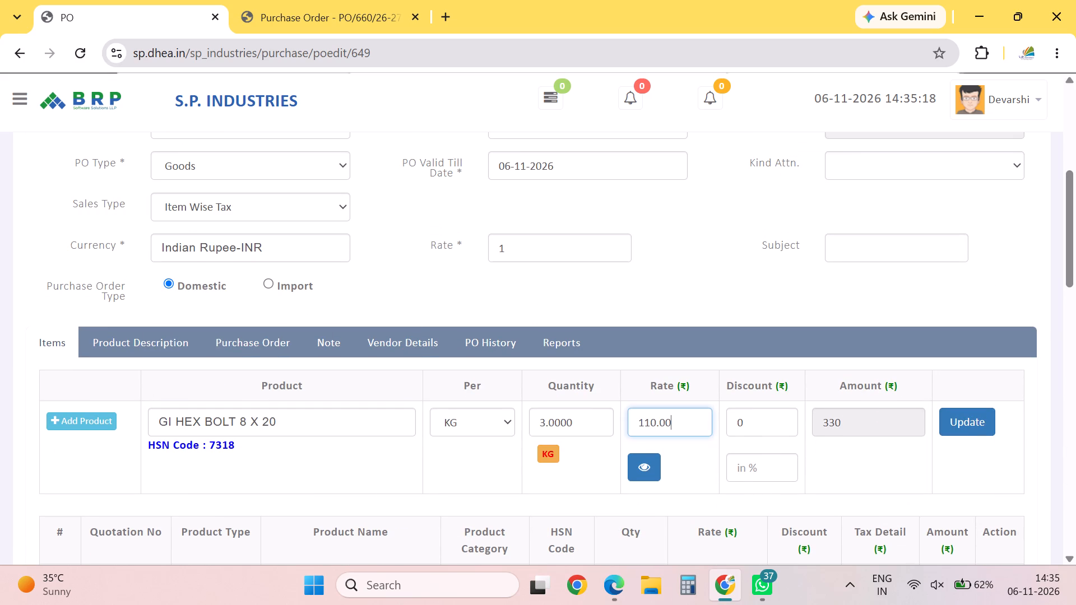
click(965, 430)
Search the product list for 8 X 12 and select GI HEX BOLT 8 X 12 for the new item line.
drag(1075, 249, 1075, 278)
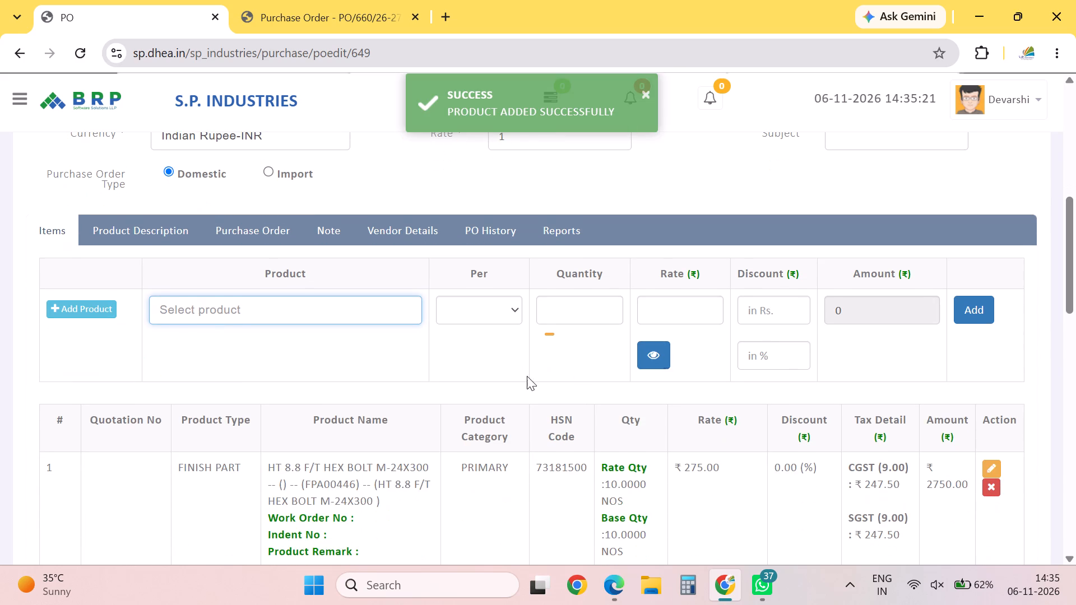
click(398, 303)
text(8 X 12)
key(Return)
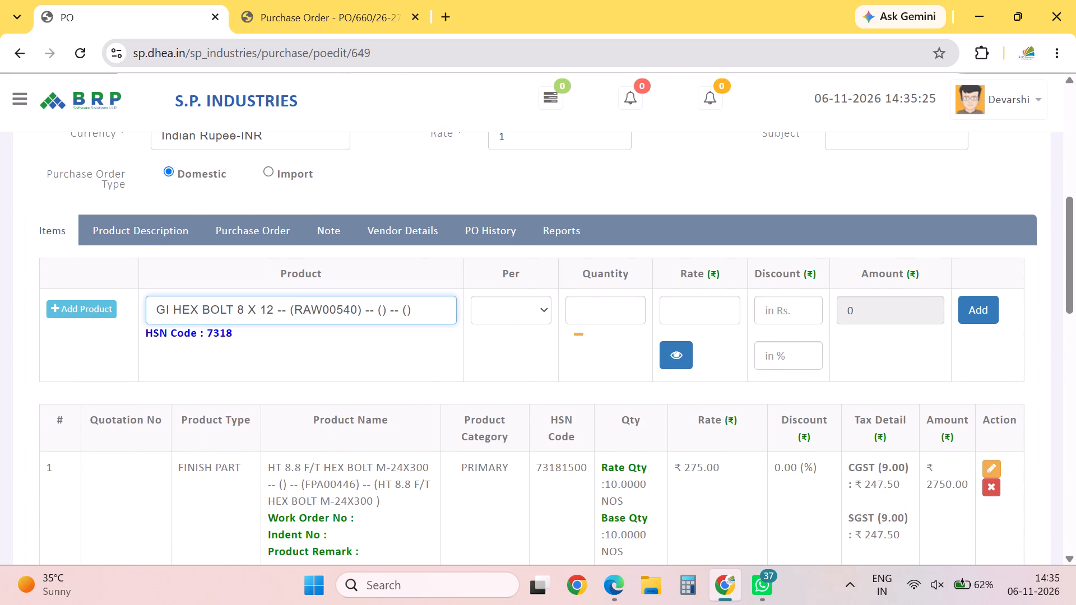
Set the GI HEX BOLT 8 X 12 line to quantity 2 and rate 132, and add it to the order's items.
click(608, 315)
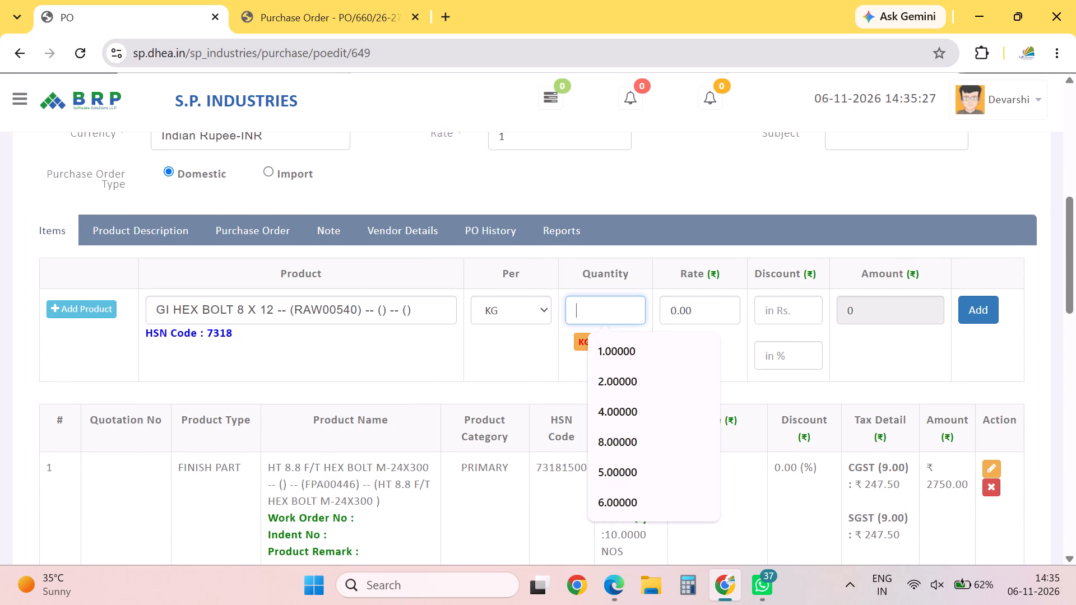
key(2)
key(Tab)
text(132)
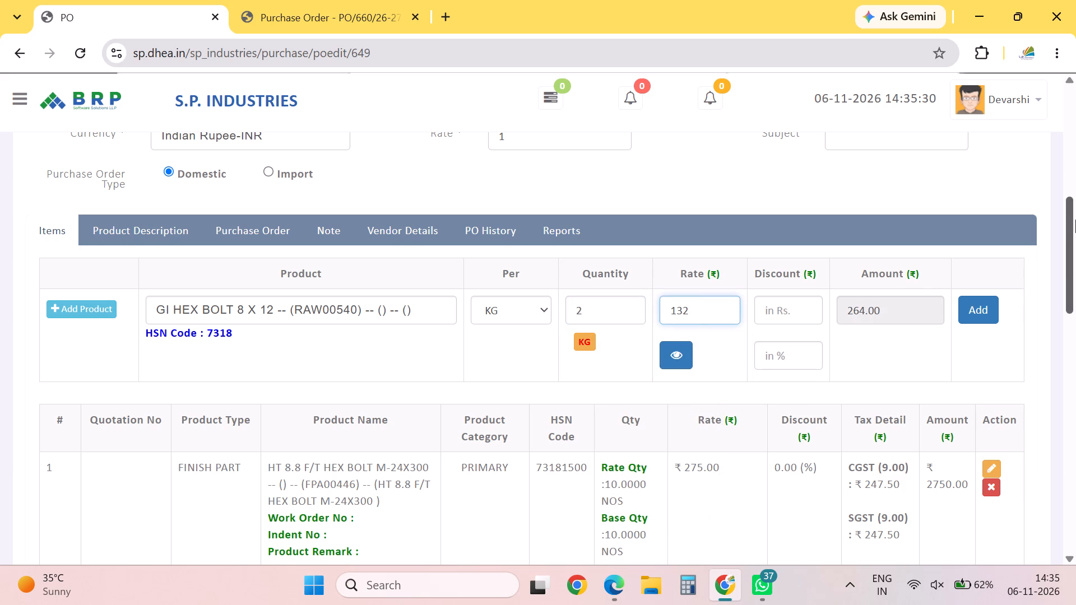
click(961, 320)
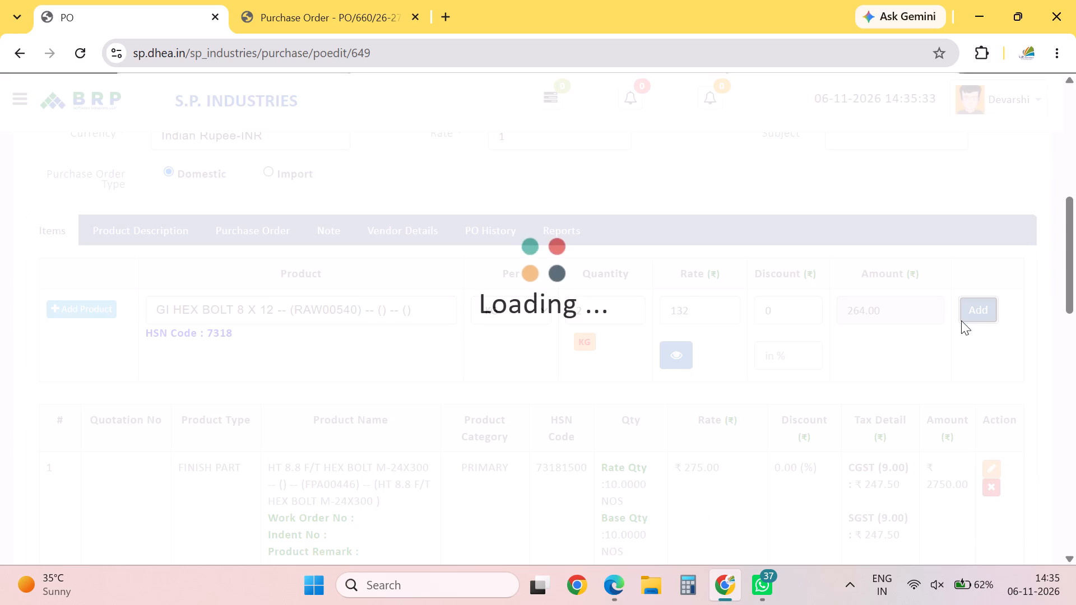
Search the product list for POLISH WAS and select POLISH WASHER 8 MM for the new item line.
click(315, 300)
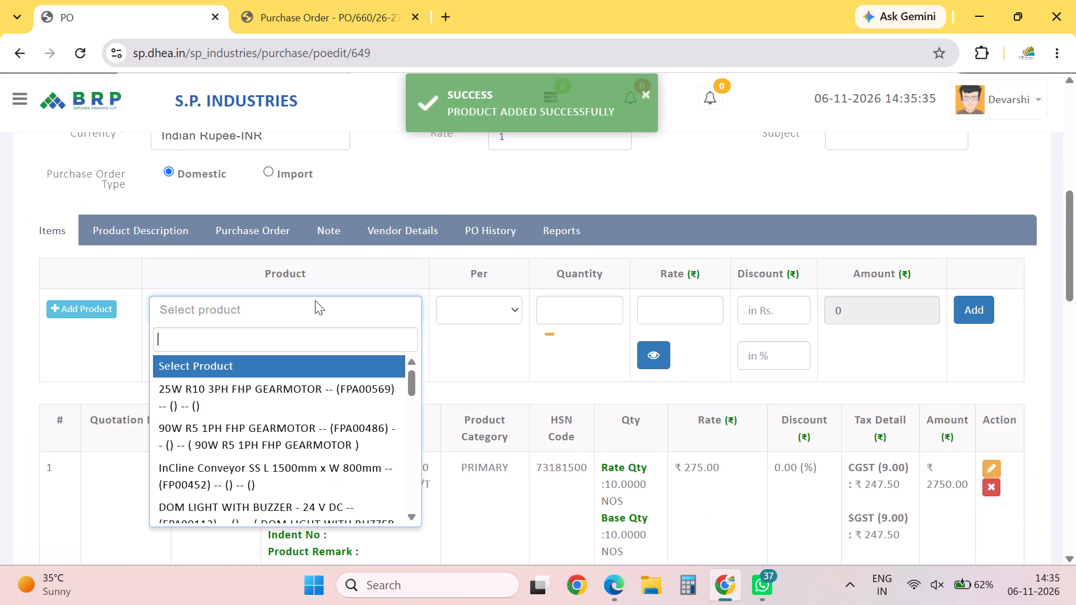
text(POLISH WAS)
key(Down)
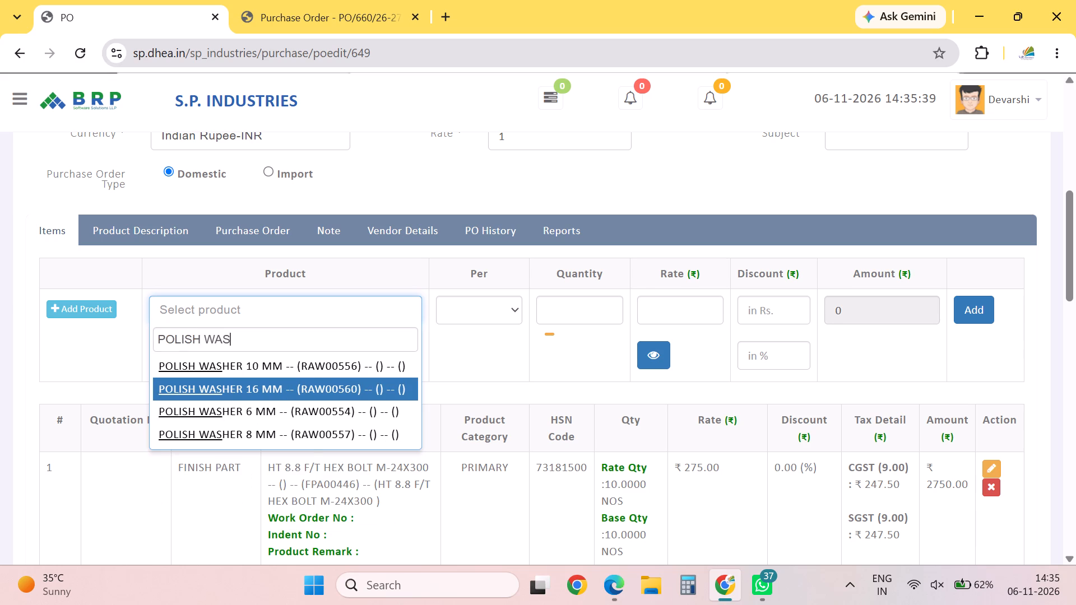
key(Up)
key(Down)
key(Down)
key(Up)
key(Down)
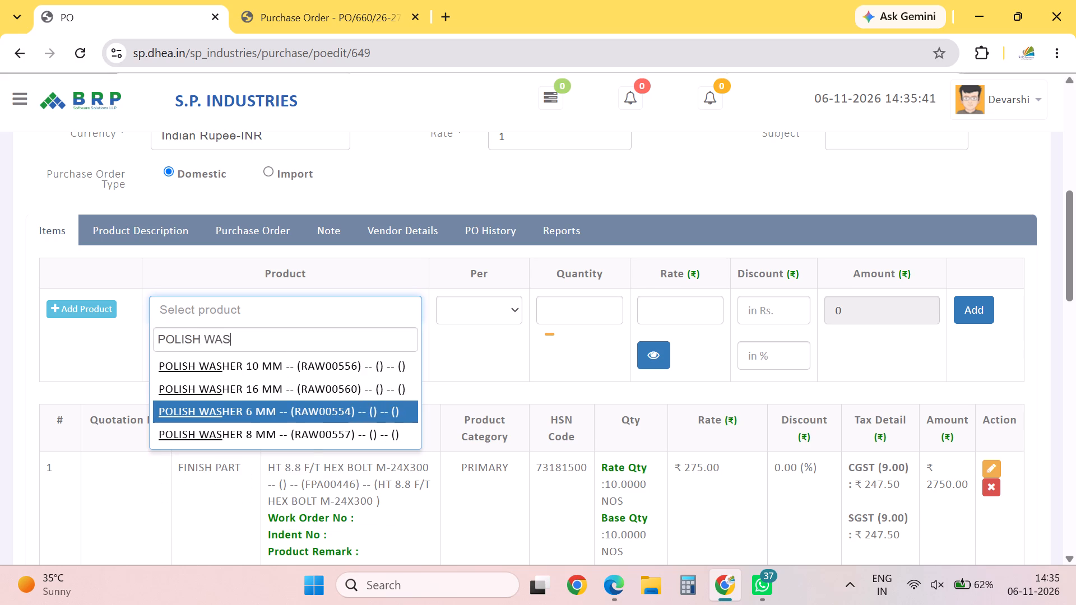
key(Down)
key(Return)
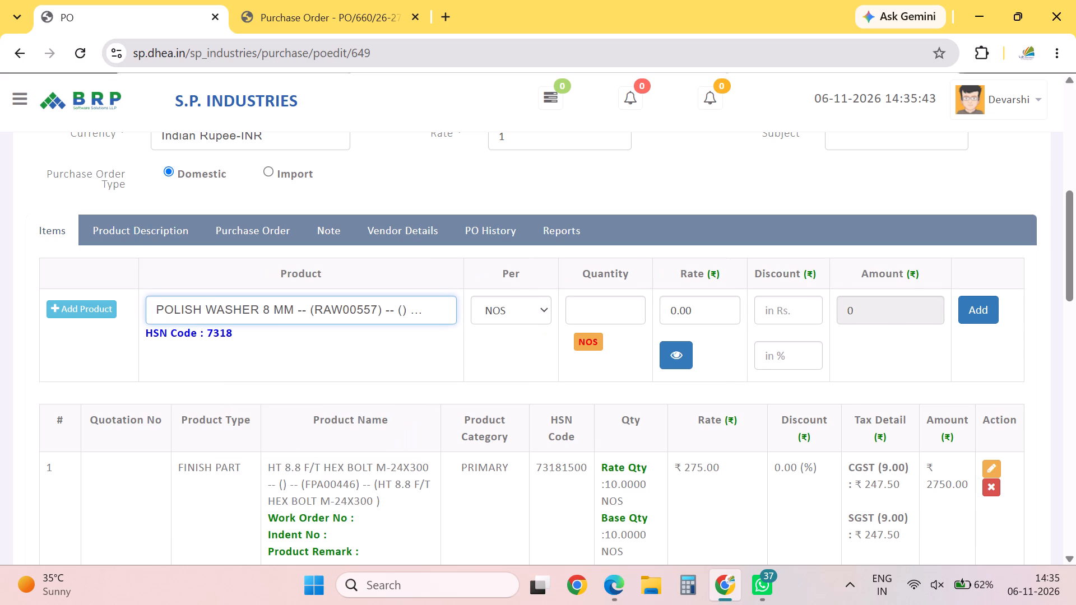
Set the POLISH WASHER 8 MM line to quantity 1000 and rate 0.90, and add it to the order's items.
click(628, 321)
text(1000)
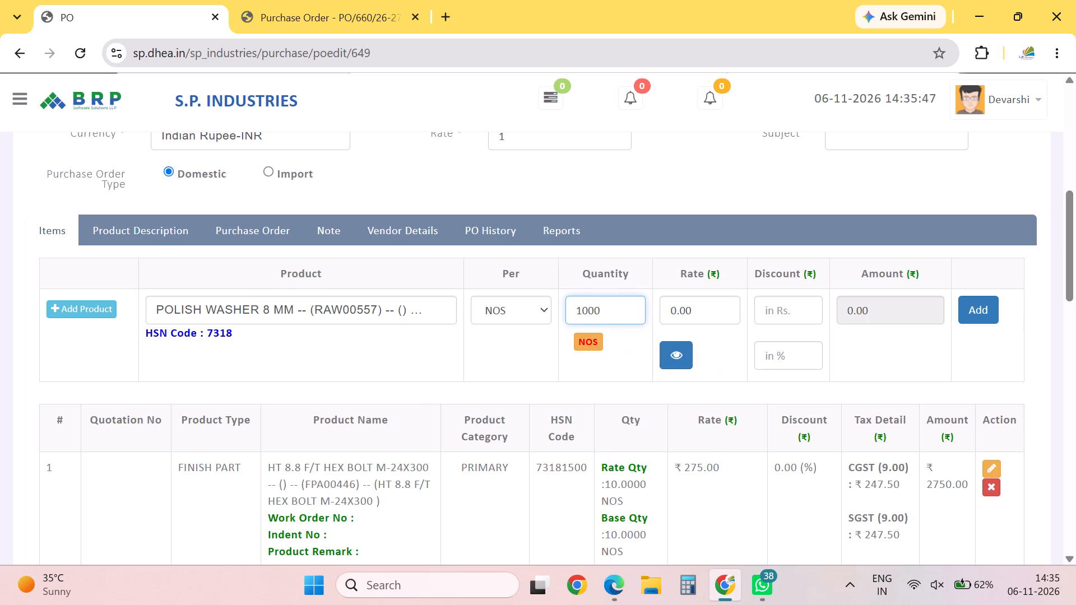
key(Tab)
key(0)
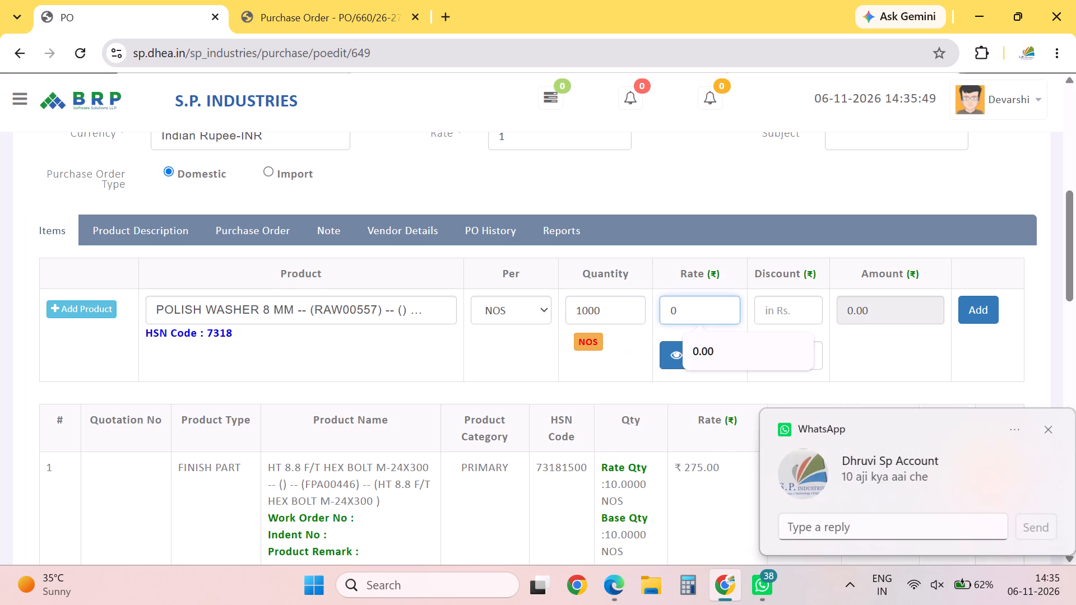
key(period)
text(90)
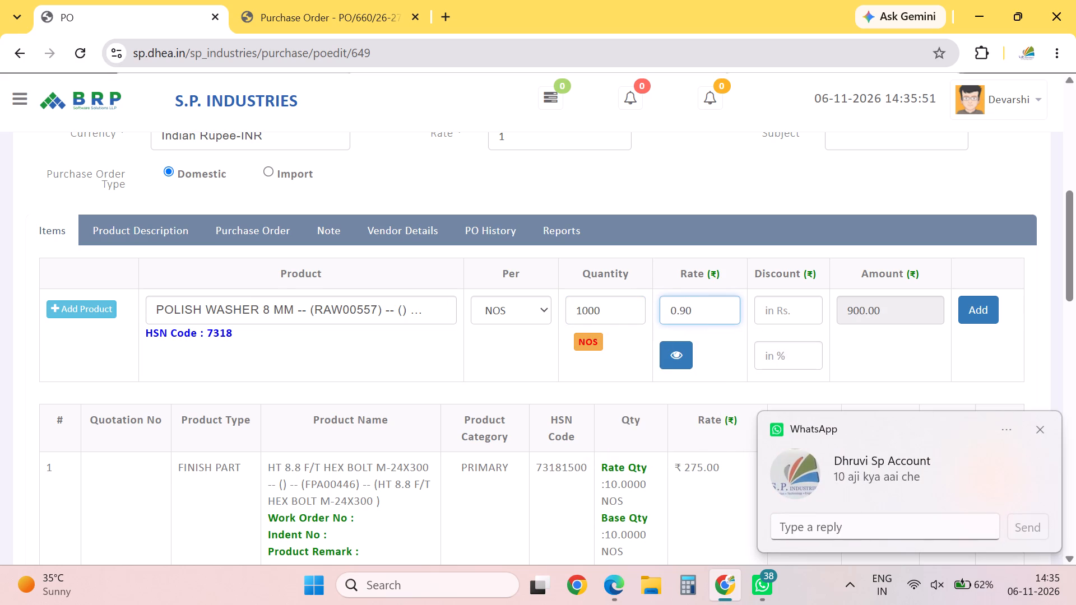
click(973, 305)
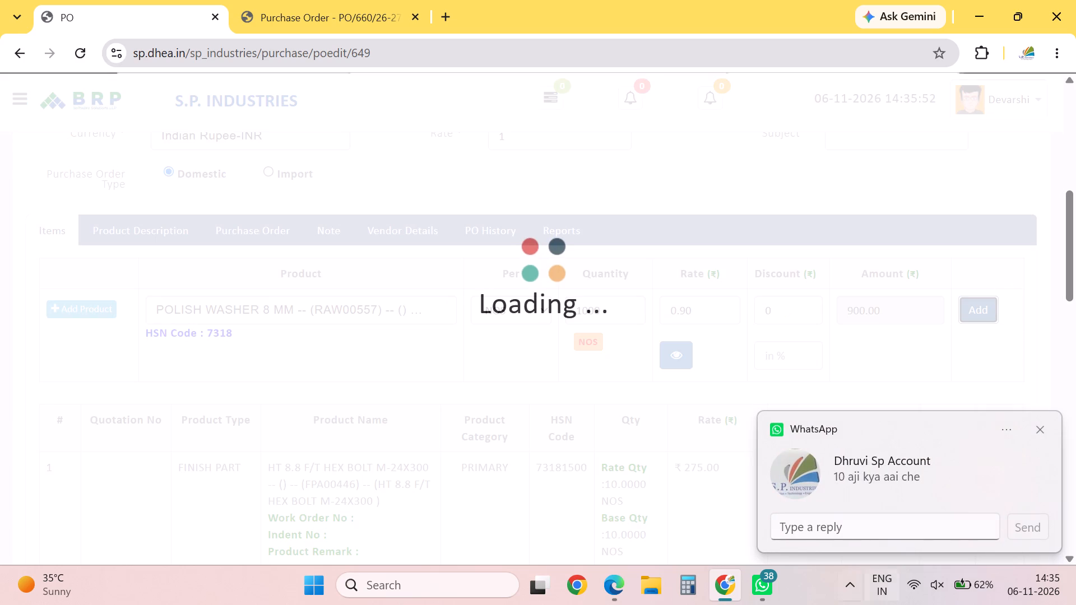
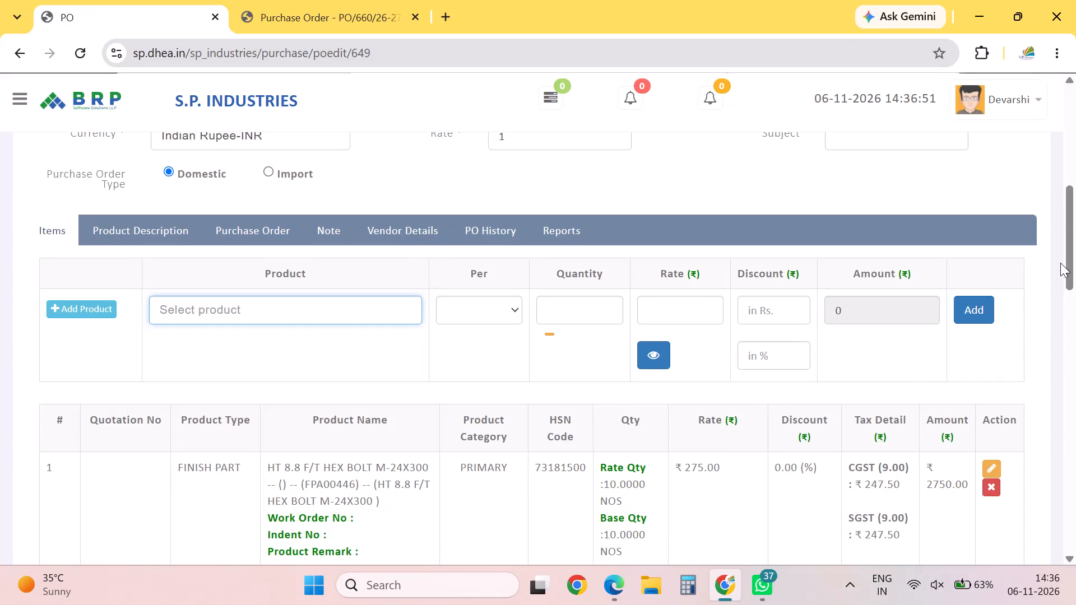
Review the purchase order's item lines, checking each product with its quantity and rate.
drag(1060, 263, 1065, 289)
drag(1075, 236, 1075, 252)
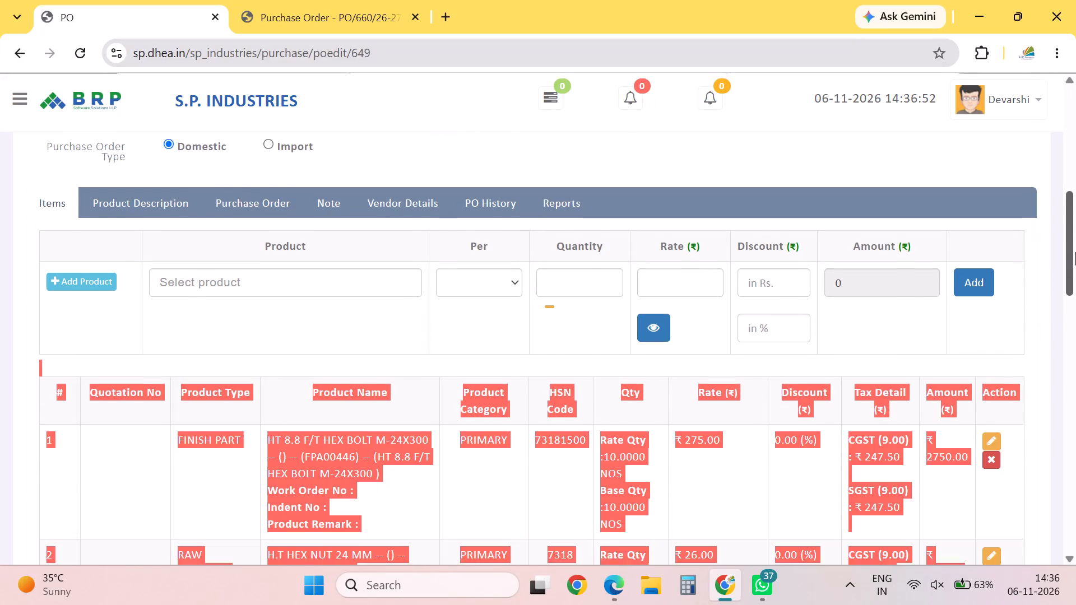
drag(1075, 252, 1075, 260)
click(1033, 248)
drag(1075, 282, 1075, 429)
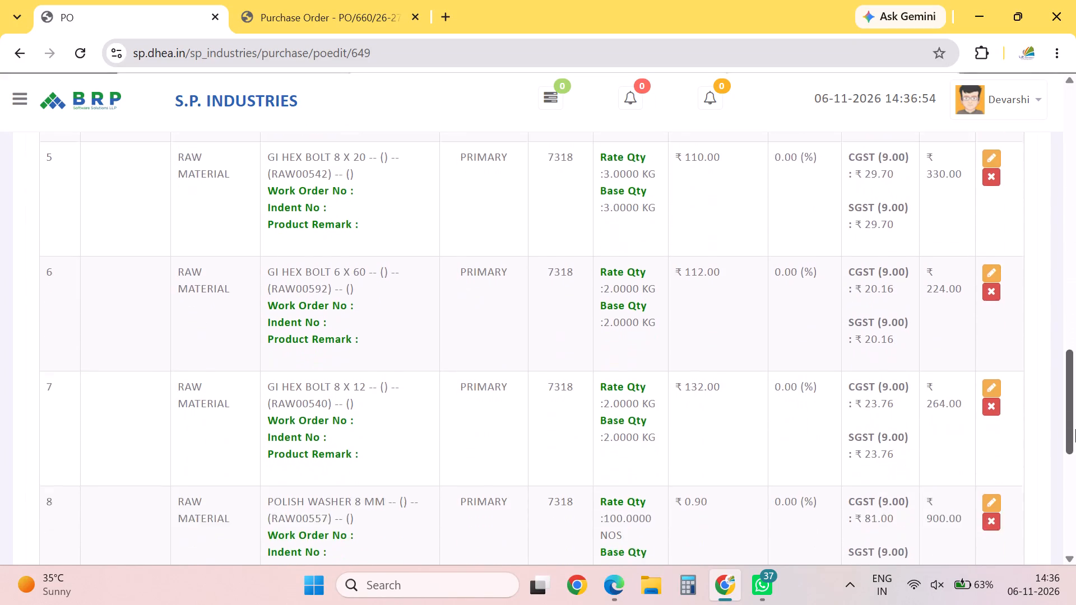
drag(1075, 429, 1075, 266)
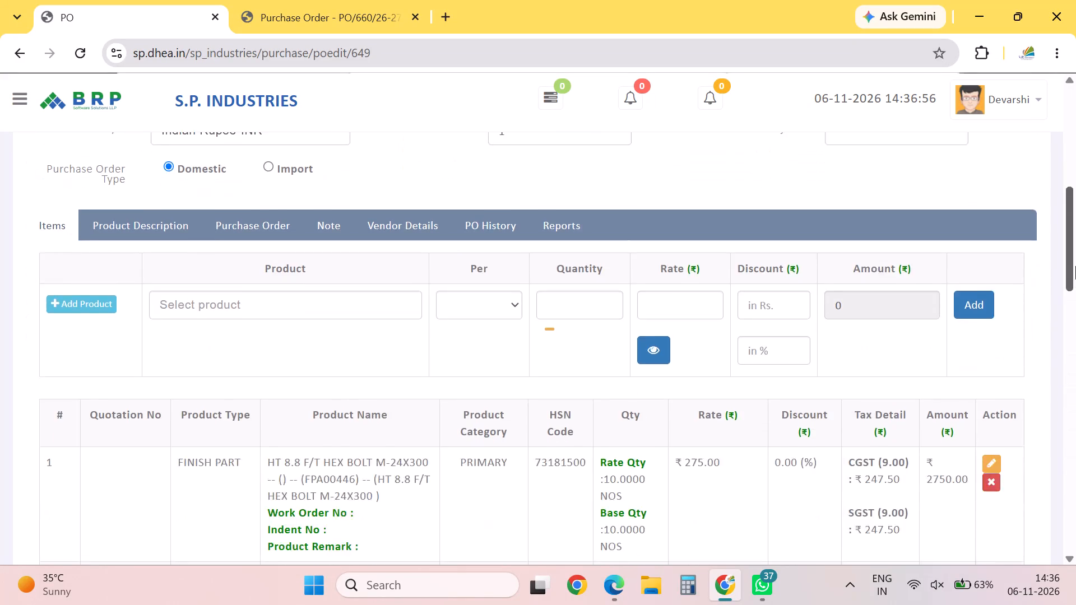
drag(1075, 266, 1072, 376)
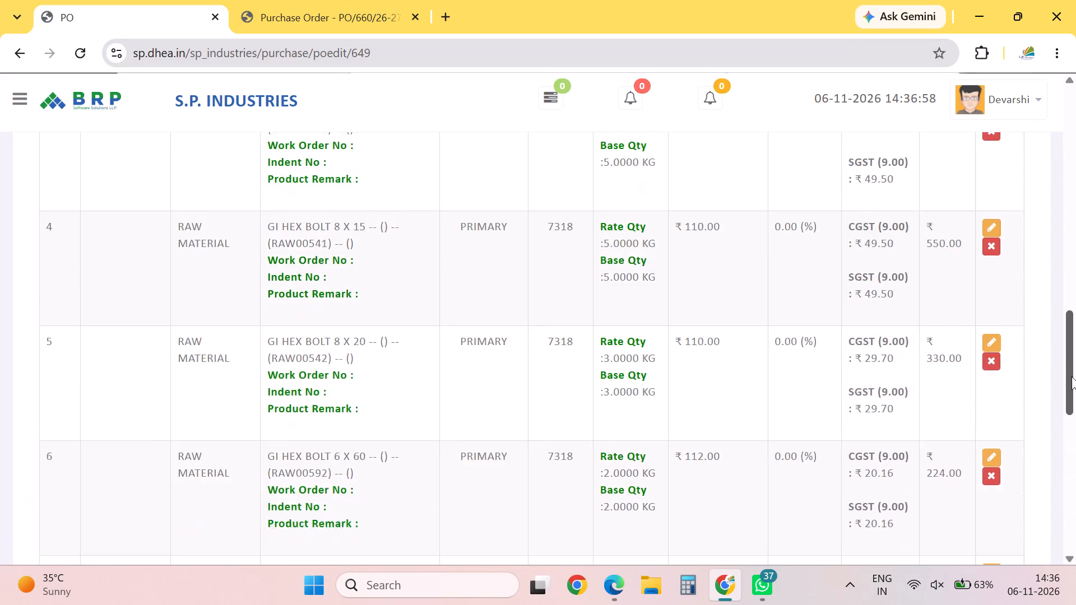
drag(1072, 376, 1072, 264)
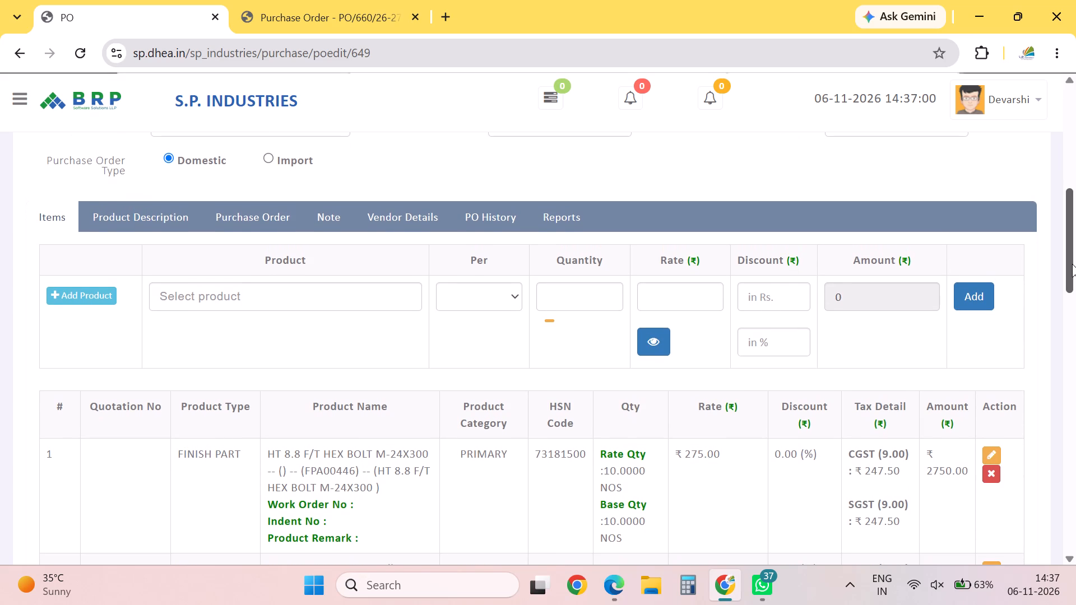
Open the POLISH WASHER 8 MM line of the order for editing.
drag(1072, 264, 1075, 482)
click(991, 232)
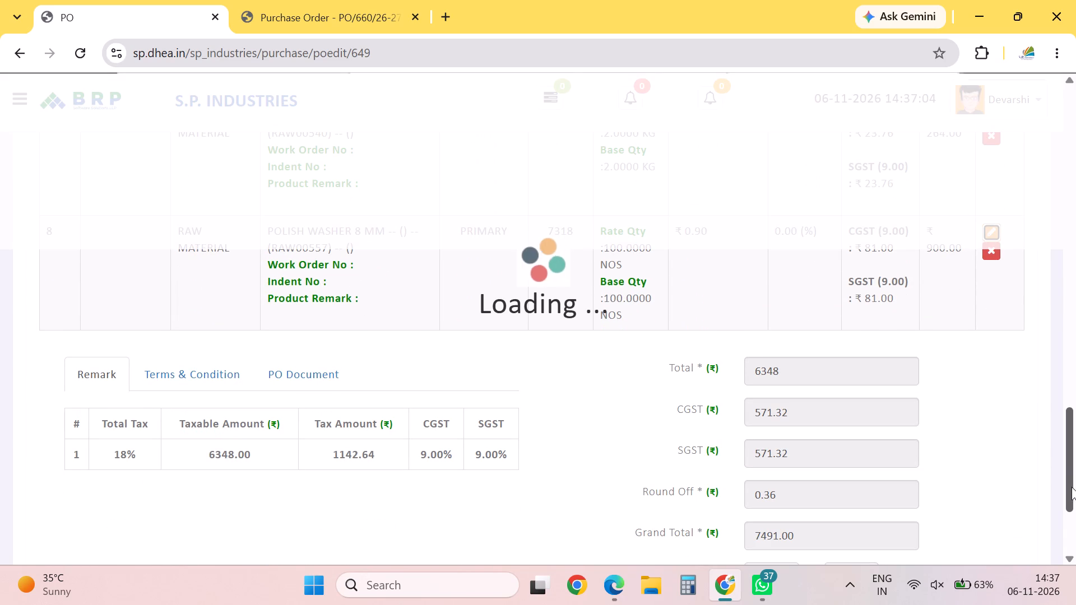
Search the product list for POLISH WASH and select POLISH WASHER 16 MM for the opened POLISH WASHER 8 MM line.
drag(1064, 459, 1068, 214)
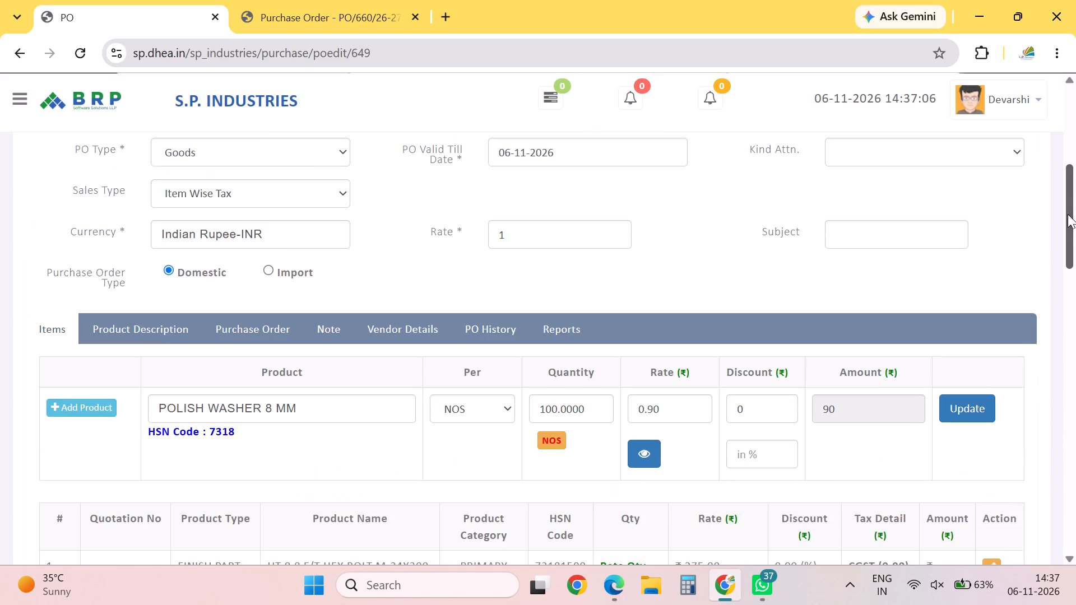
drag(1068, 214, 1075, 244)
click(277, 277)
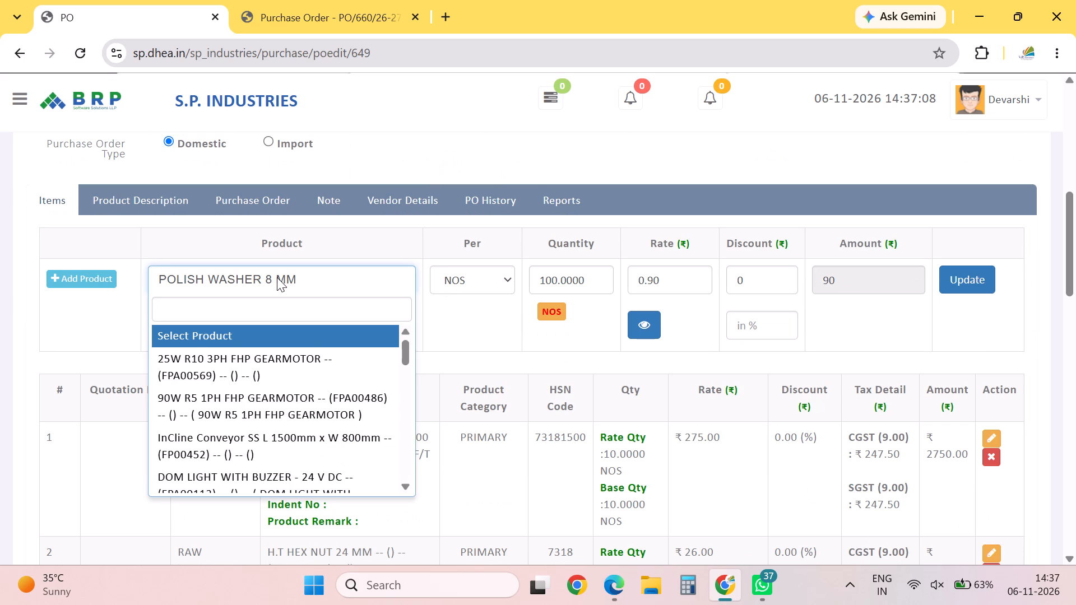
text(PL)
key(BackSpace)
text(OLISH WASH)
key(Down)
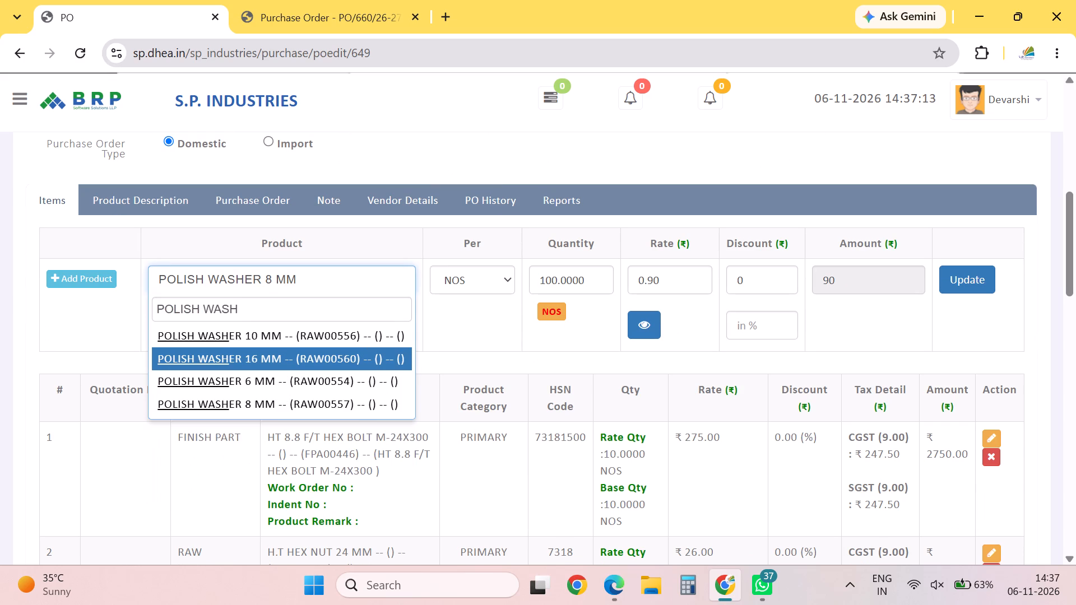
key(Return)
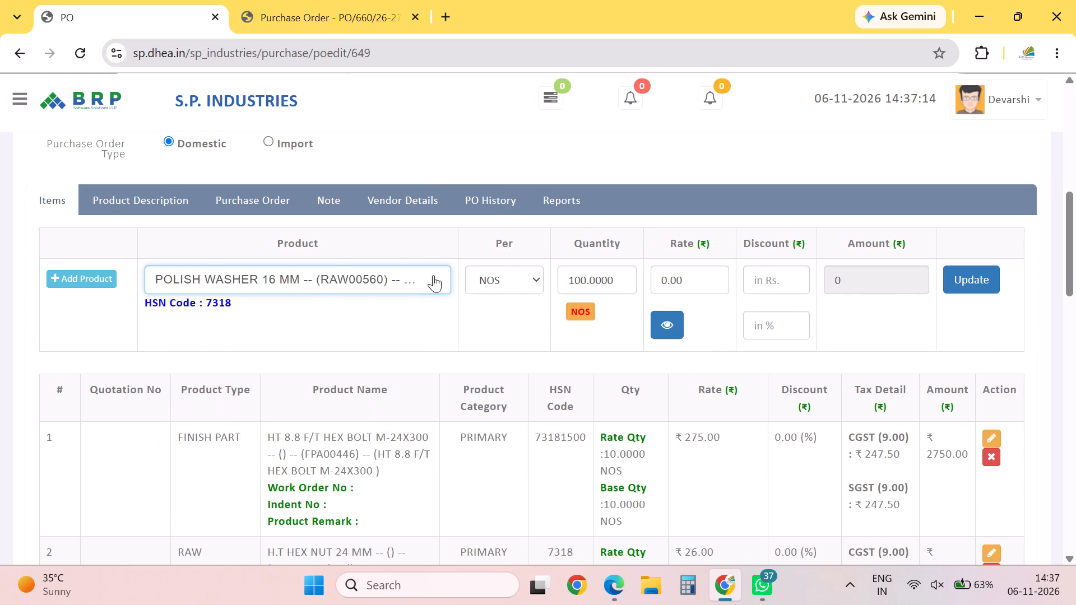
Search the product list for POLISH WASH and change the opened line's product to POLISH WASHER 10 MM.
click(340, 263)
click(332, 285)
text(POLISH WASH)
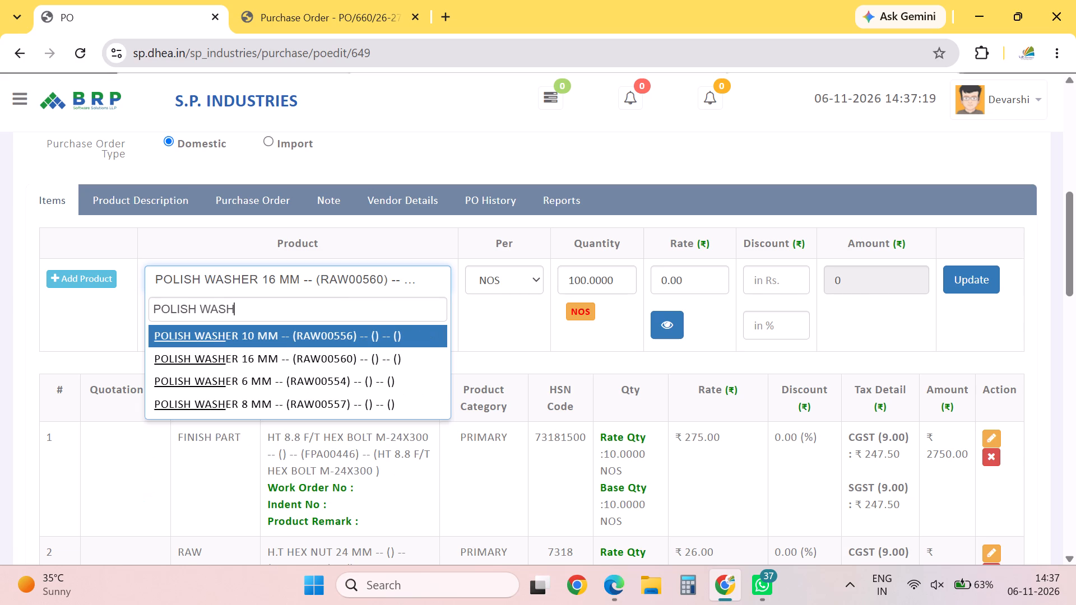
key(Return)
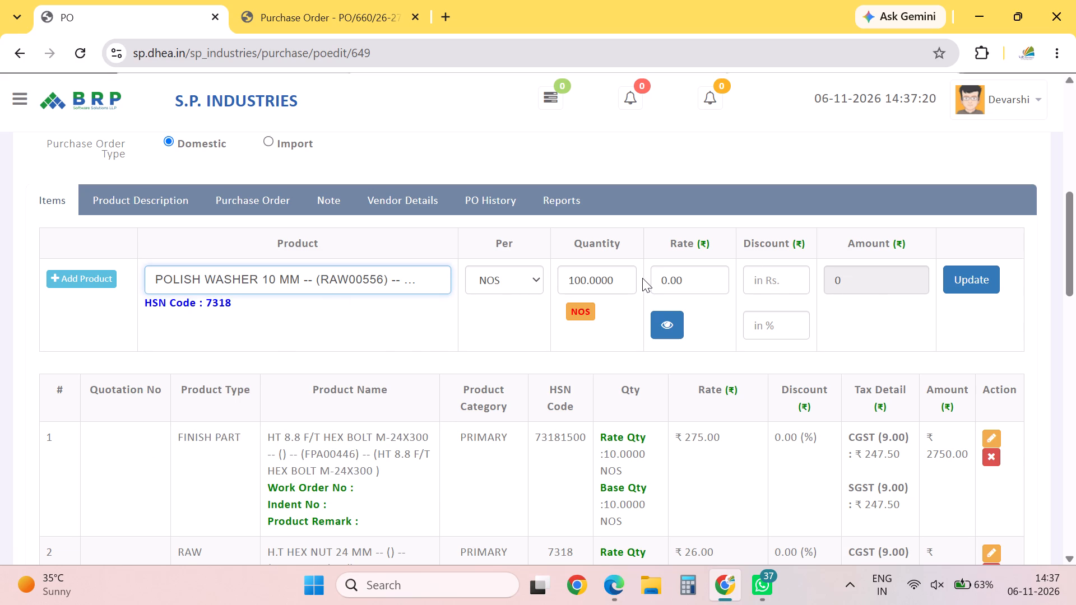
Set the POLISH WASHER 10 MM line's quantity to 1000 and rate to 0.90, and submit it to the order's items.
double_click(642, 278)
double_click(625, 276)
text(1000)
key(Tab)
text(0.90)
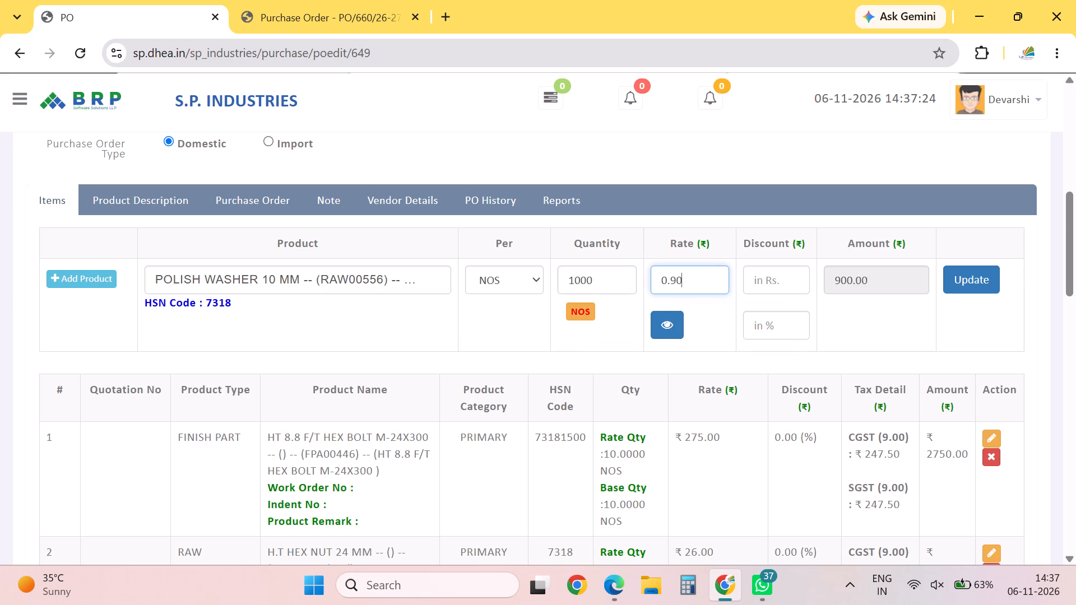
click(990, 281)
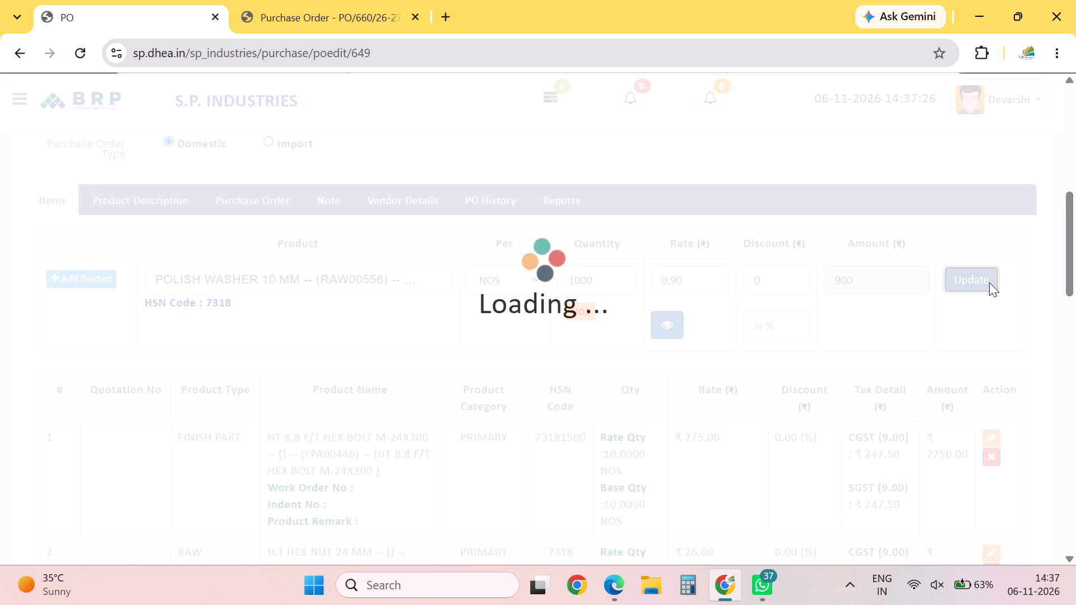
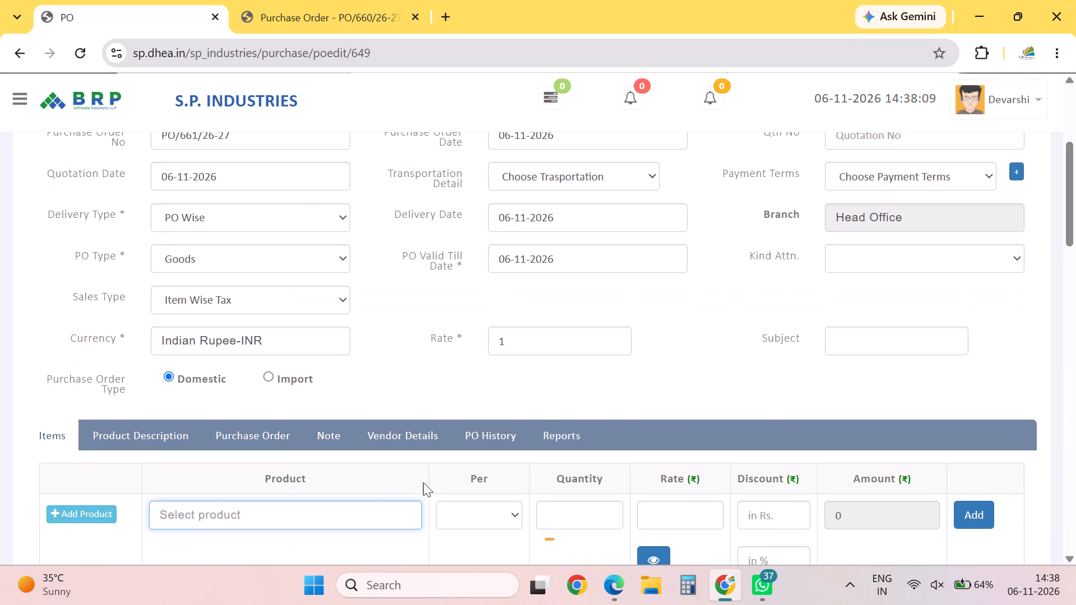
Search the product list for PLAIN WASHER 8 for a new order line.
click(354, 557)
click(386, 525)
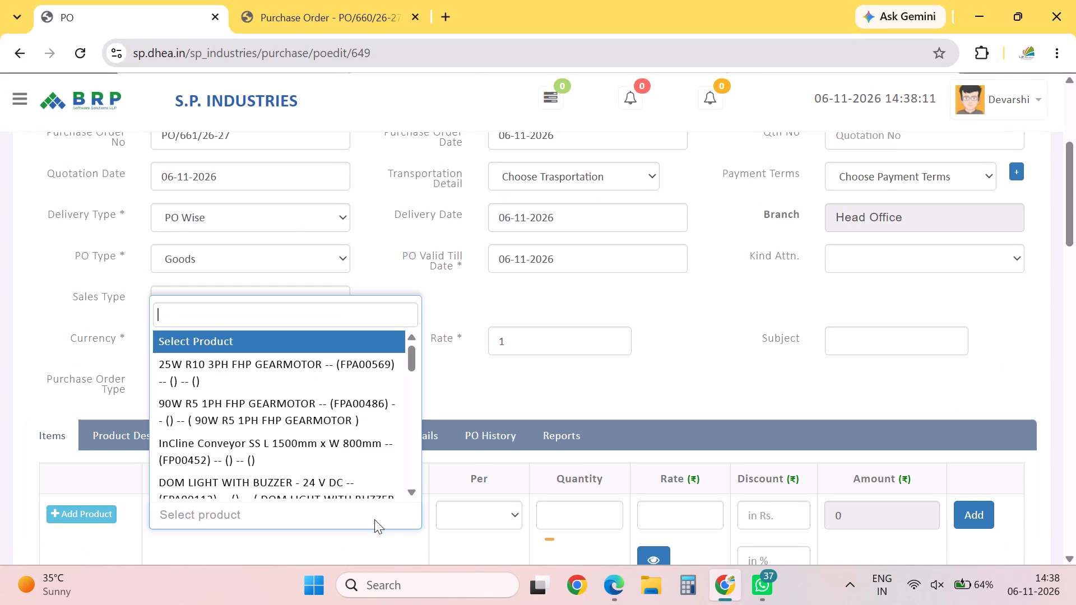
text(PL)
text(AIN WAS)
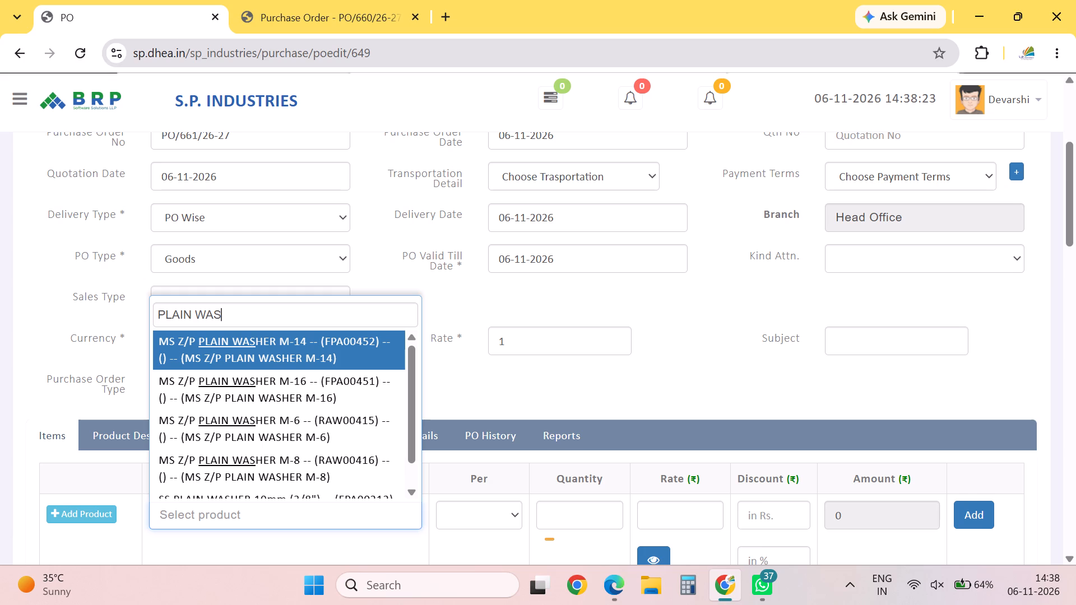
text(HER)
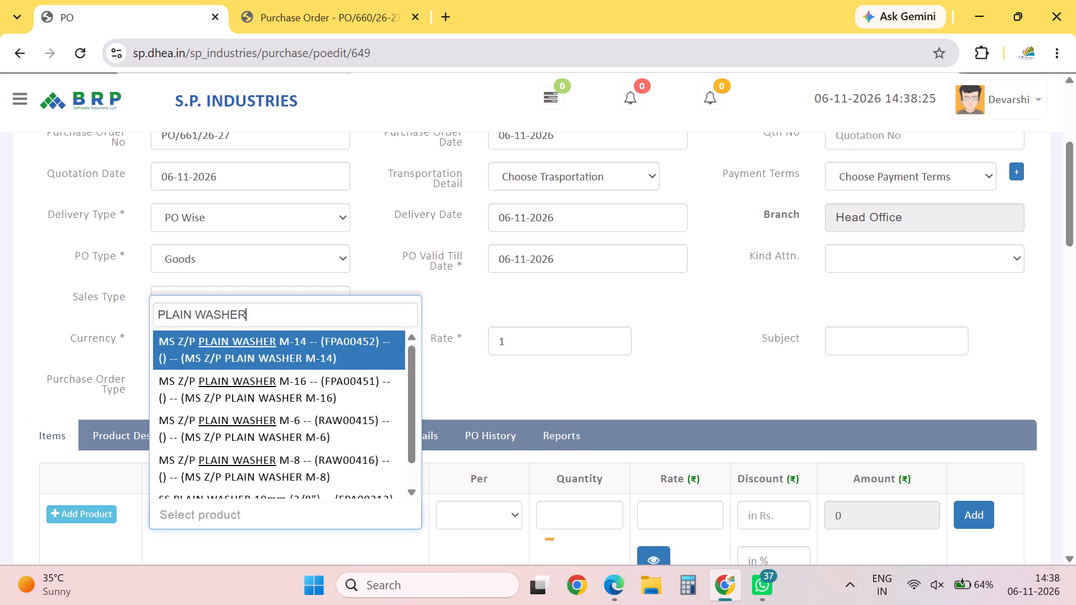
key(space)
key(8)
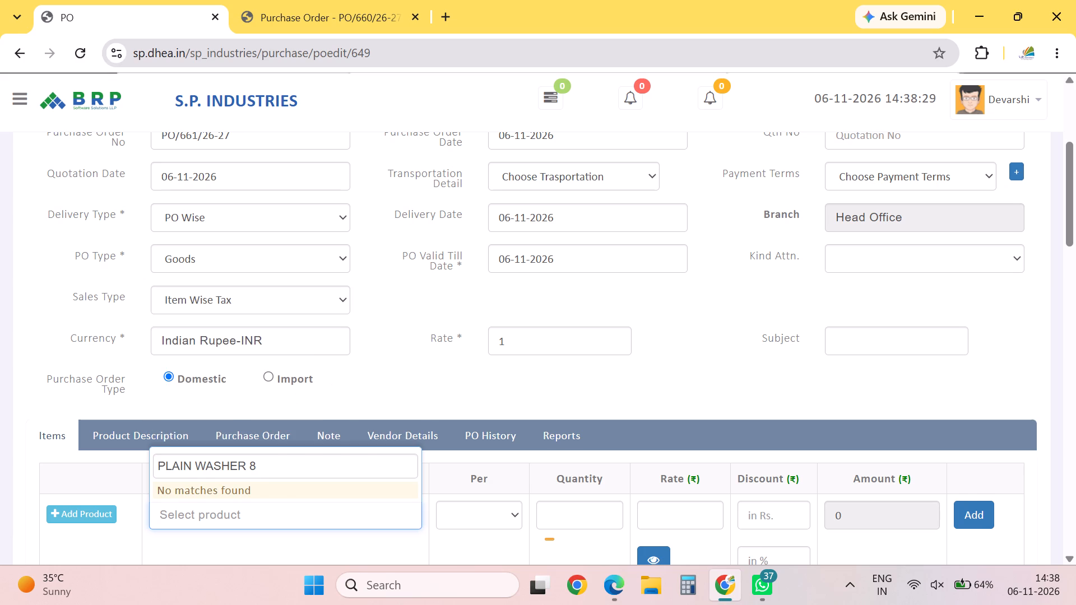
key(BackSpace)
key(BackSpace)
key(BackSpace)
key(BackSpace)
key(BackSpace)
key(BackSpace)
key(BackSpace)
key(BackSpace)
key(BackSpace)
key(BackSpace)
key(BackSpace)
key(BackSpace)
key(BackSpace)
key(BackSpace)
key(BackSpace)
key(BackSpace)
key(BackSpace)
key(BackSpace)
key(BackSpace)
key(BackSpace)
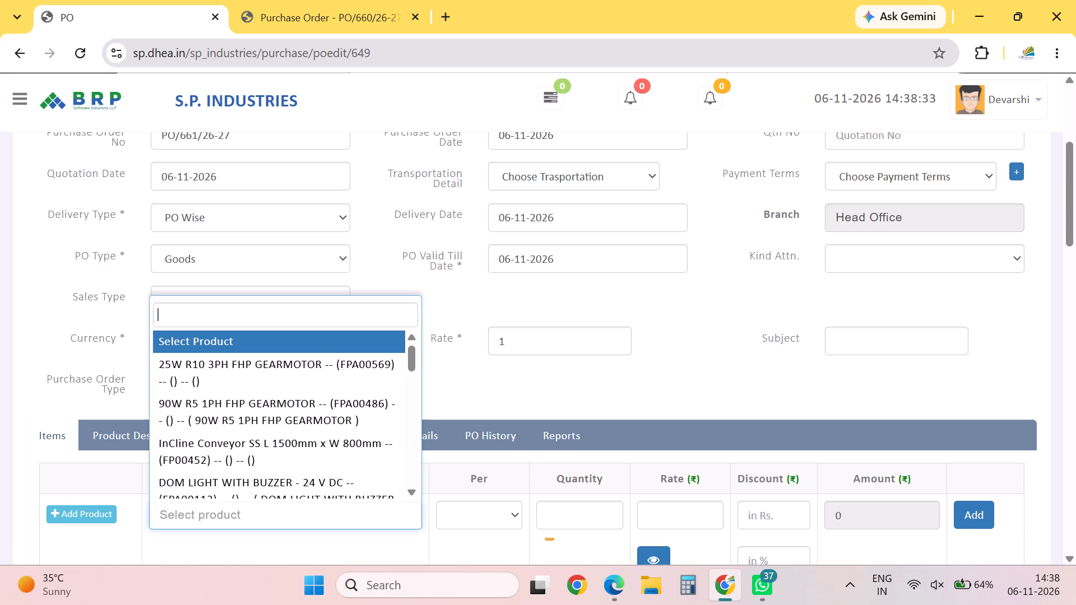
Search the product list for POLISH WAS and select POLISH WASHER 8 MM for the new line.
text(POLISH)
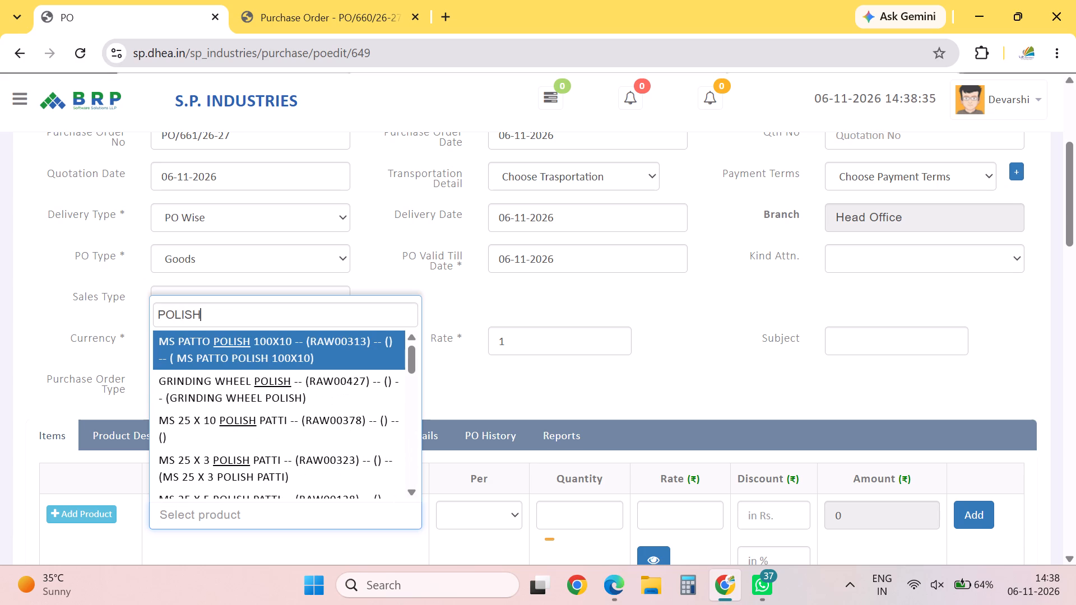
key(space)
text(WAS)
key(Down)
key(Down)
key(Up)
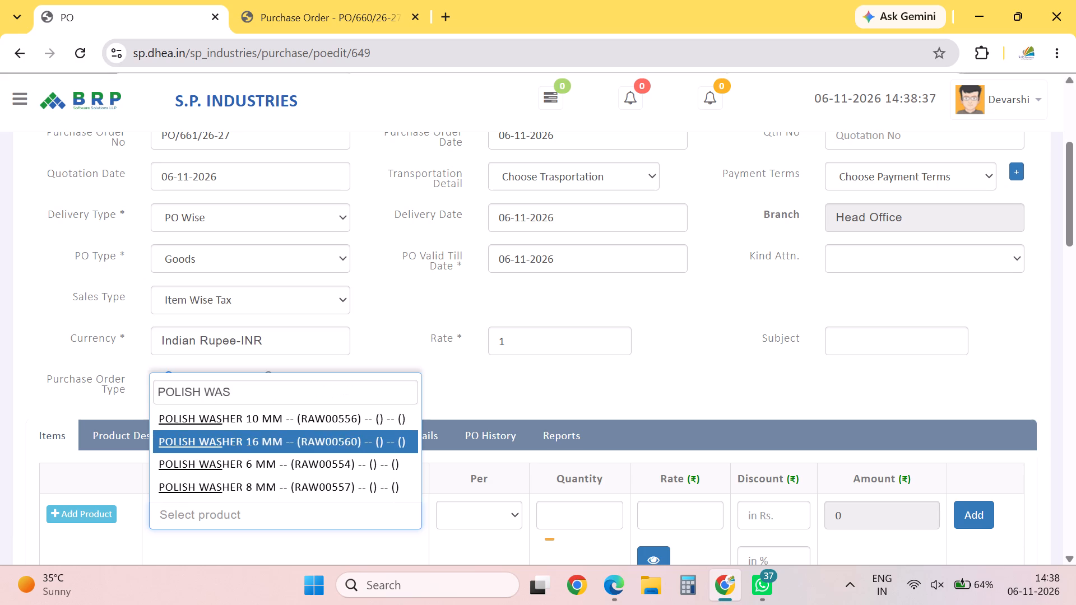
key(Up)
key(Down)
key(Down)
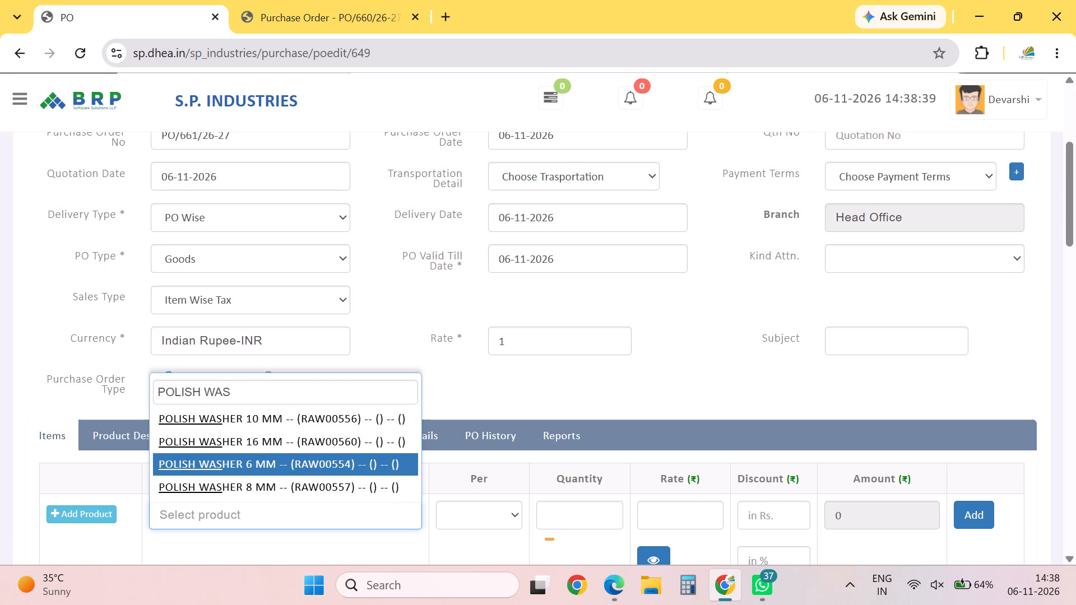
key(Down)
key(Up)
key(Down)
key(Return)
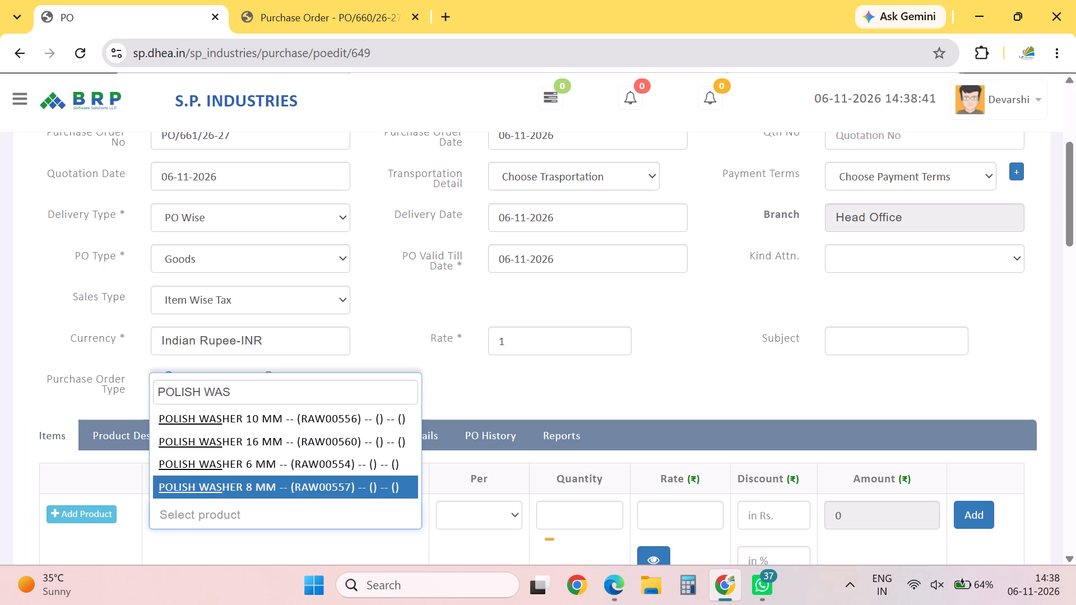
Set the POLISH WASHER 8 MM line's quantity to 1000 and rate to 0.70, and add it to the order's items.
click(598, 514)
click(600, 515)
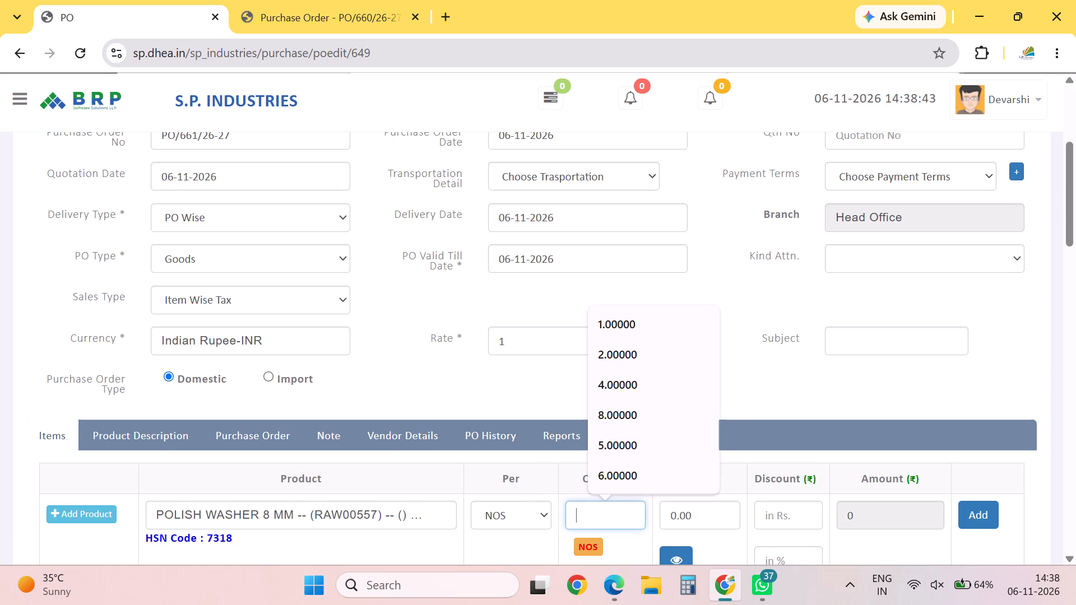
text(1000)
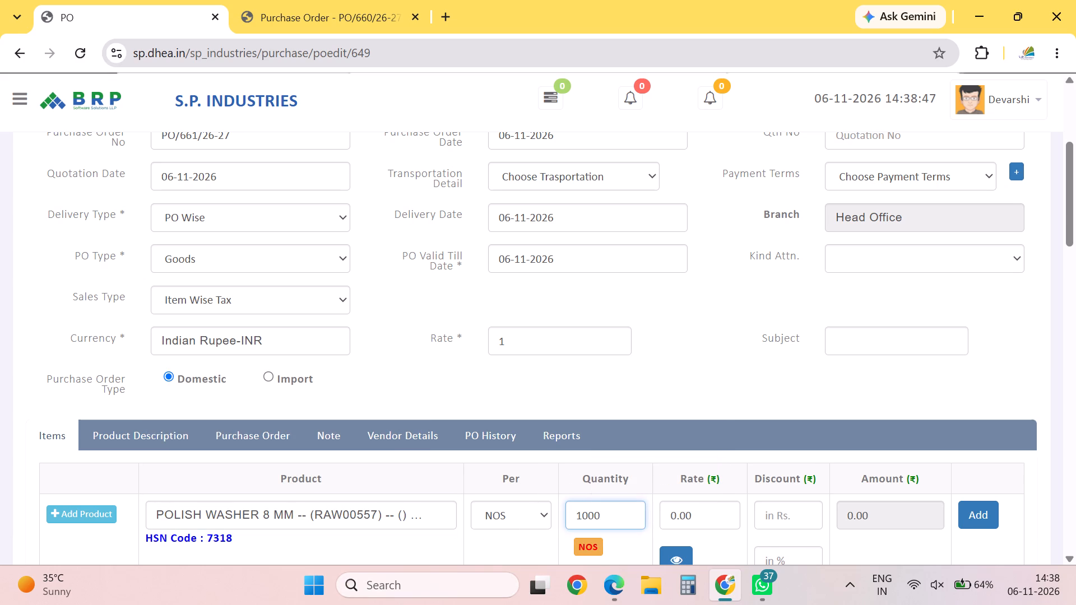
key(Tab)
text(0.70)
click(987, 519)
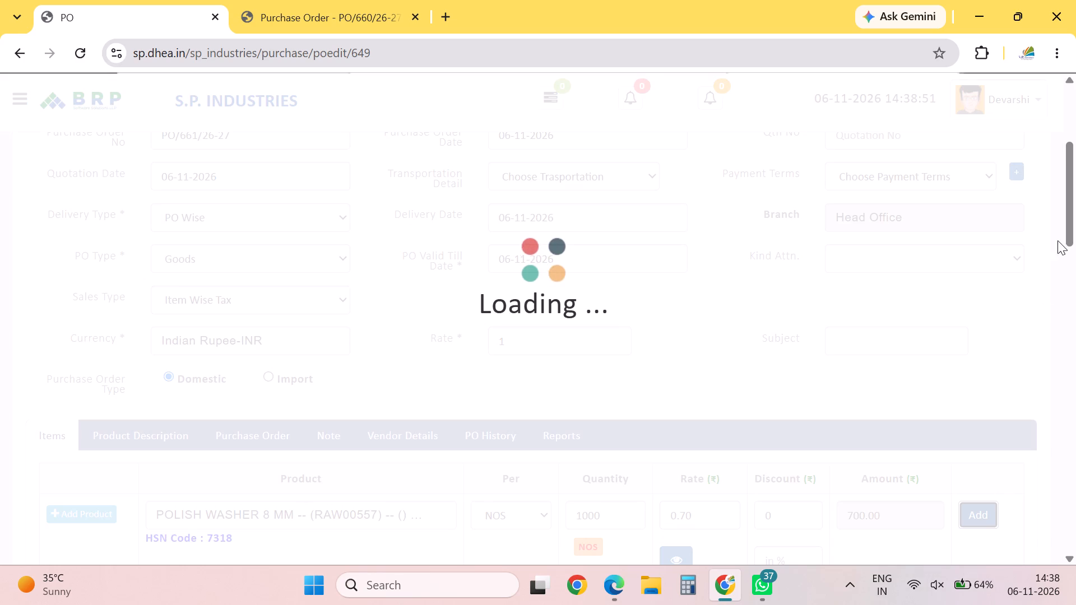
Look over the order's item lines and search the product list for SS WAS to examine the SS washer sizes.
drag(1074, 161, 1075, 416)
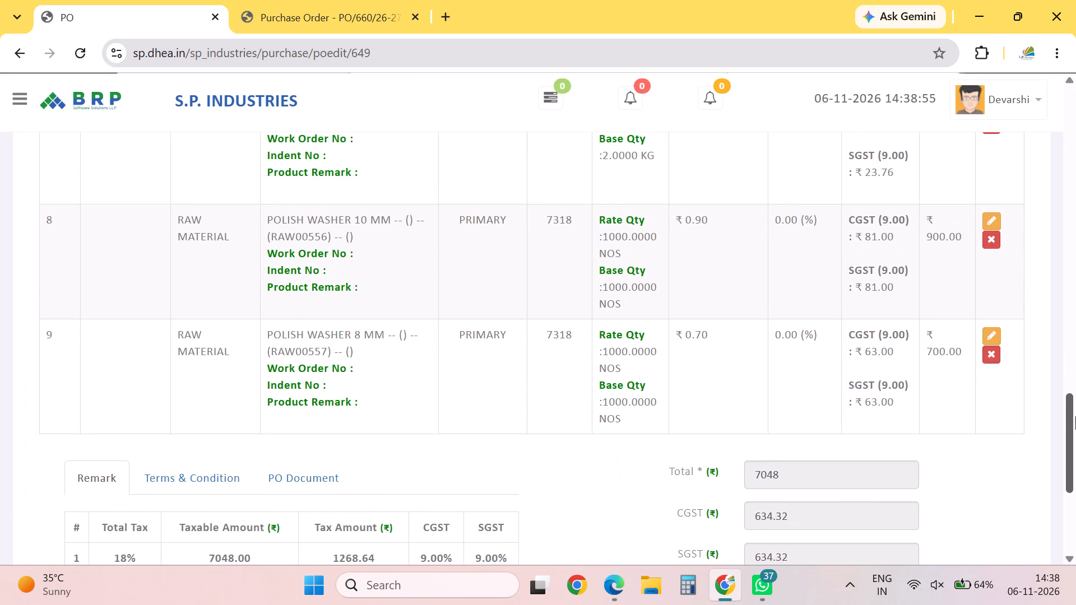
drag(1075, 416, 1075, 343)
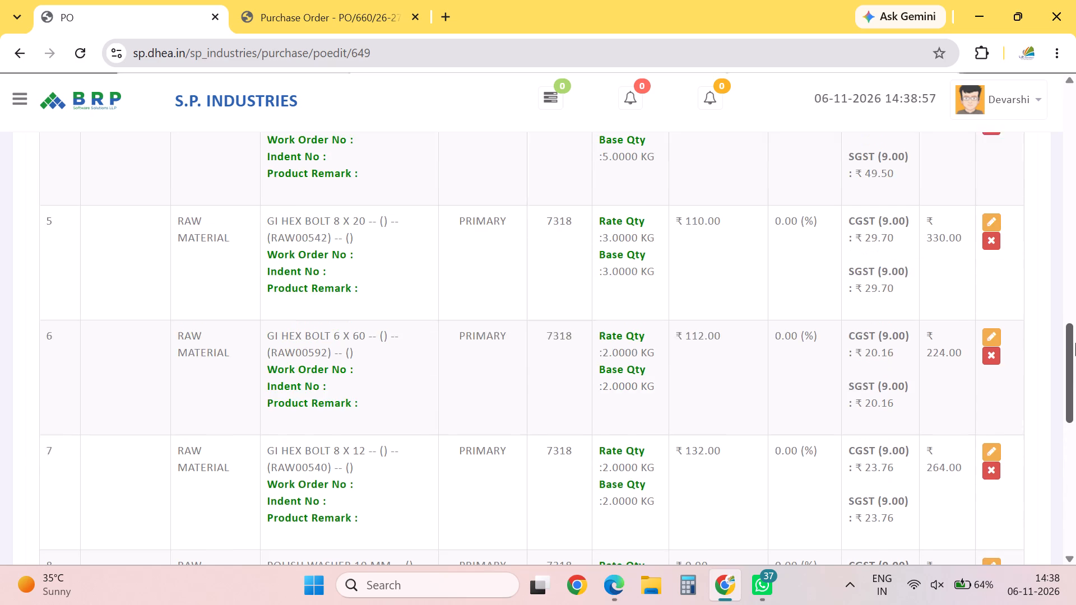
drag(1075, 343, 1072, 318)
drag(1075, 322, 1075, 264)
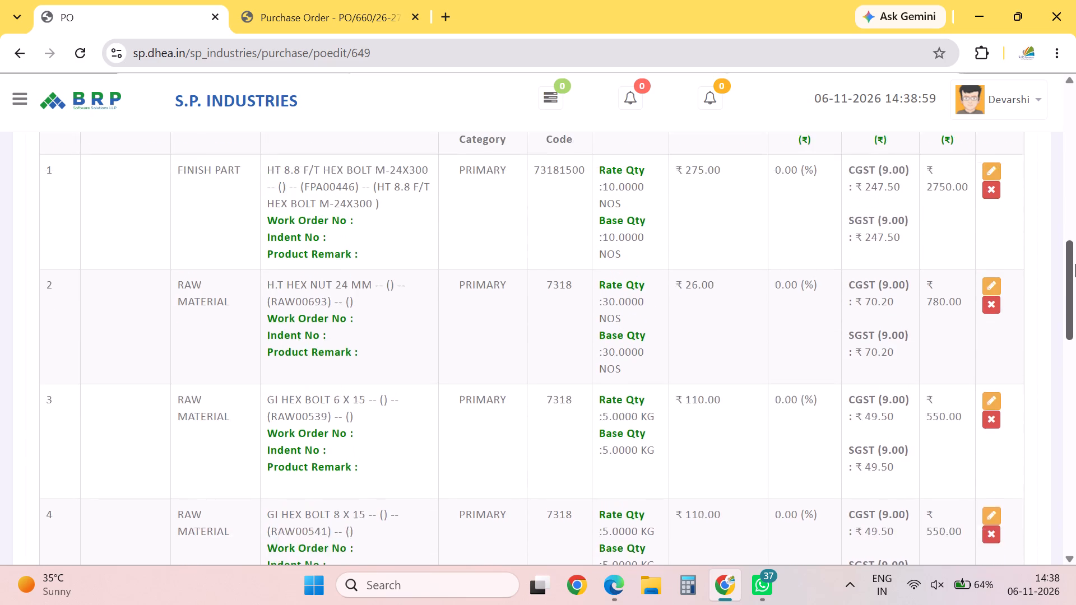
drag(1075, 264, 1072, 212)
click(354, 280)
text(SS WAS)
key(Down)
key(Down)
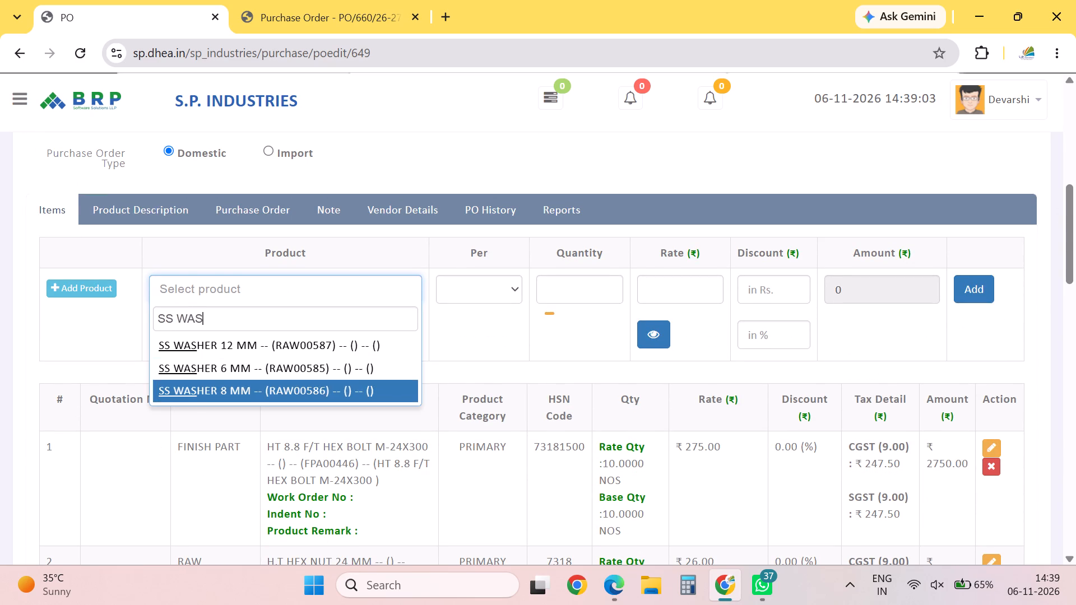
key(Down)
key(Up)
key(Up)
key(Down)
key(Up)
key(Up)
key(BackSpace)
key(BackSpace)
key(BackSpace)
key(BackSpace)
key(BackSpace)
key(BackSpace)
key(BackSpace)
key(BackSpace)
key(BackSpace)
key(BackSpace)
key(BackSpace)
key(BackSpace)
key(BackSpace)
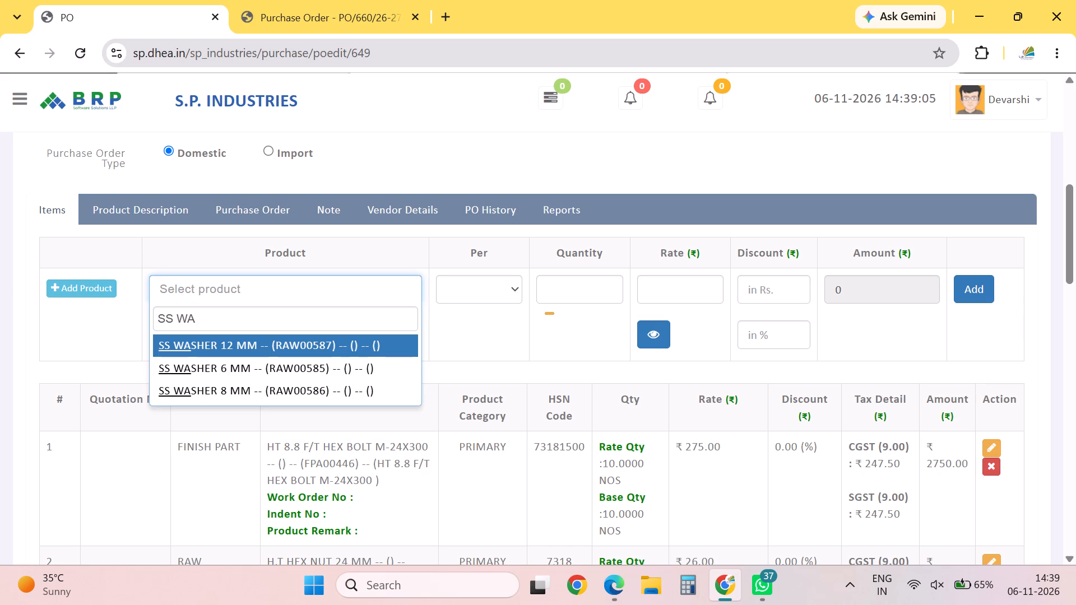
Search the product list for PLAIN WASHER.
text(PLAIN WASHER)
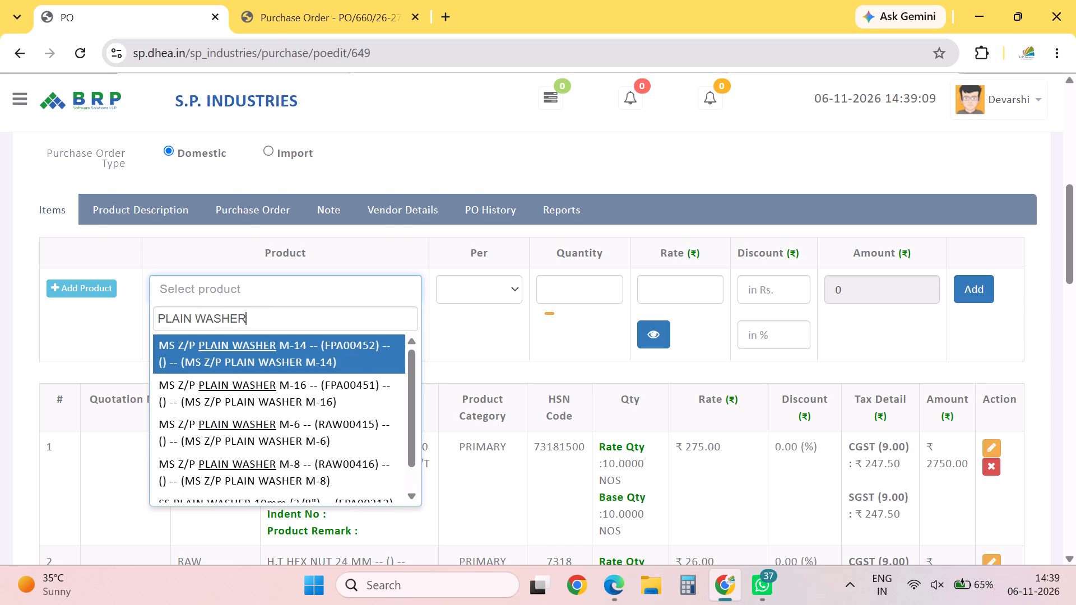
key(BackSpace)
key(BackSpace)
key(BackSpace)
key(BackSpace)
key(BackSpace)
key(BackSpace)
key(BackSpace)
key(BackSpace)
key(BackSpace)
key(BackSpace)
key(BackSpace)
key(BackSpace)
key(BackSpace)
key(BackSpace)
key(BackSpace)
key(BackSpace)
key(BackSpace)
key(BackSpace)
key(BackSpace)
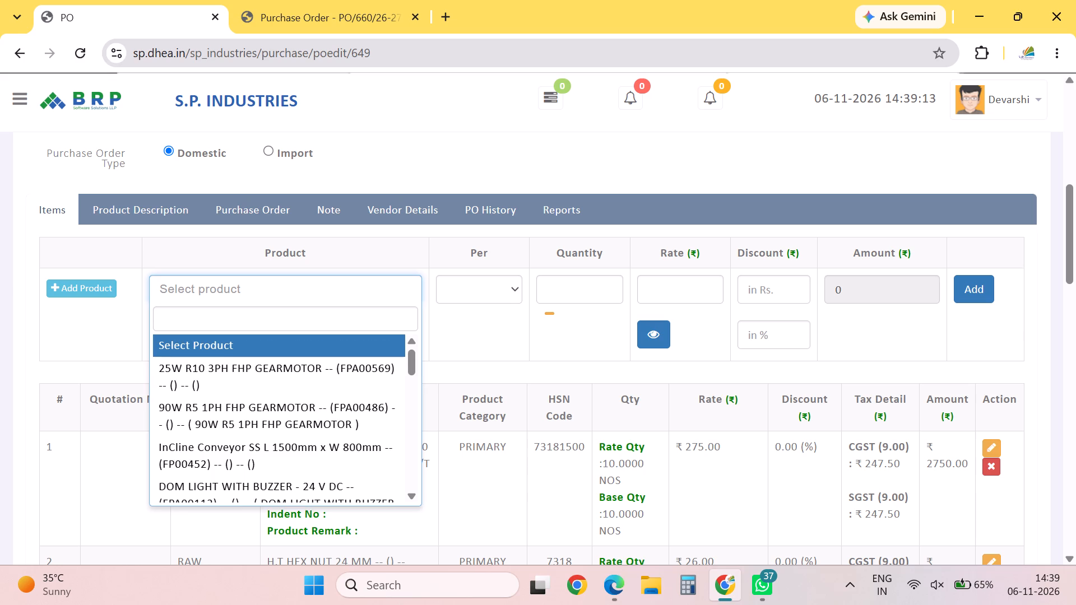
Search the product list by size for 10 MM.
text(12)
key(space)
key(BackSpace)
key(BackSpace)
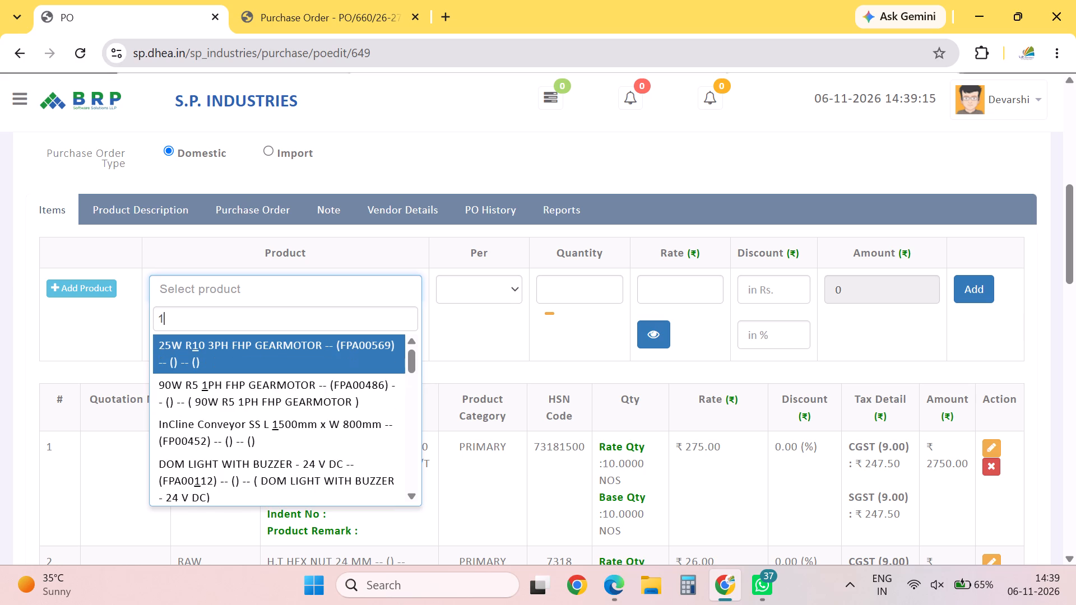
text(0 MM)
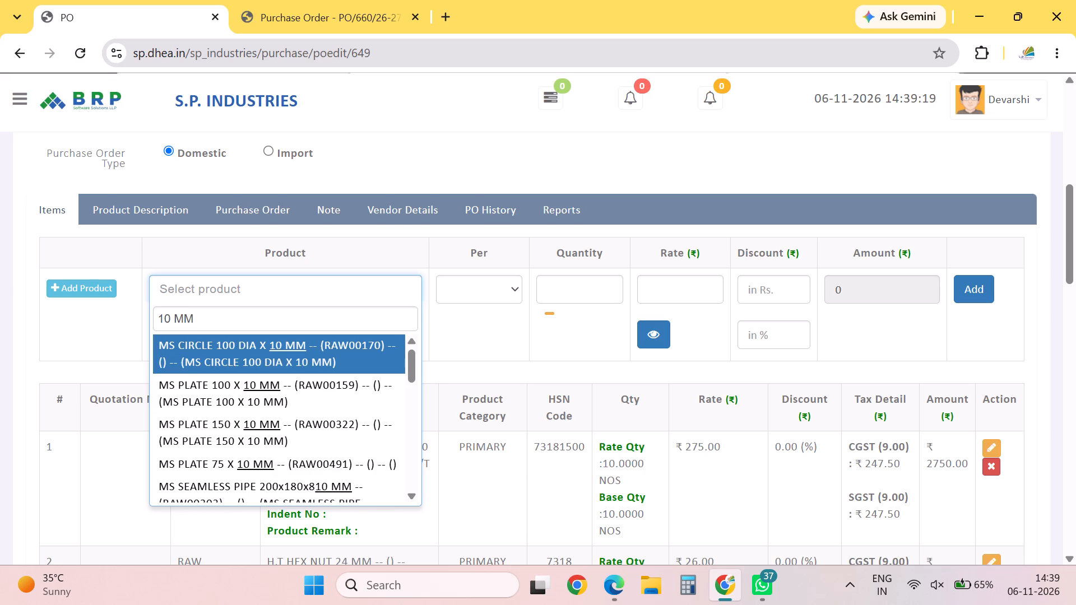
key(Up)
key(Down)
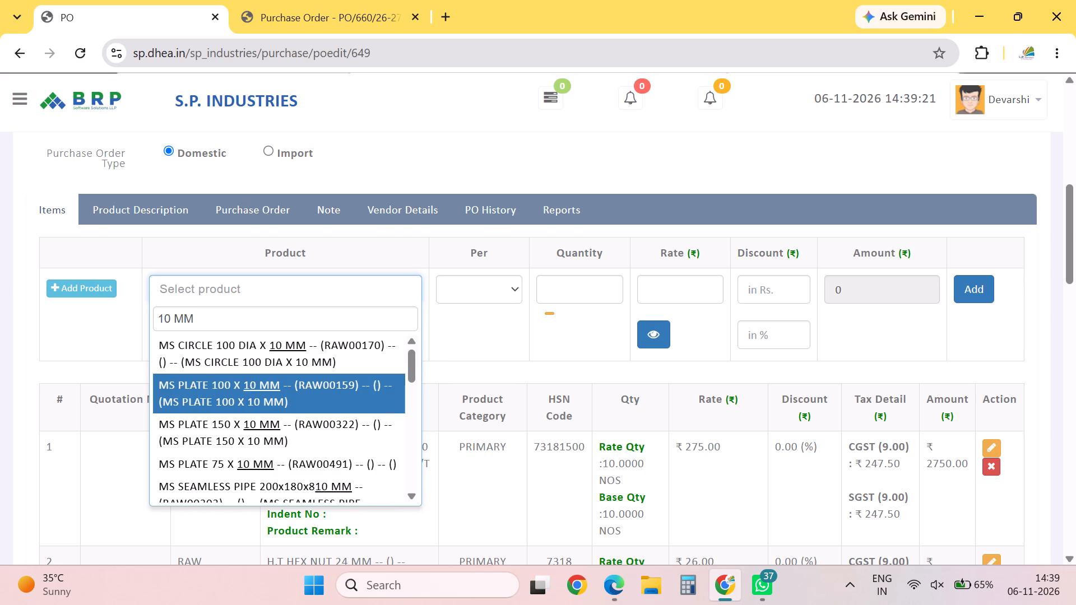
key(BackSpace)
key(BackSpace)
key(BackSpace)
key(BackSpace)
key(BackSpace)
key(BackSpace)
key(BackSpace)
key(BackSpace)
key(BackSpace)
key(BackSpace)
key(BackSpace)
key(BackSpace)
key(BackSpace)
key(BackSpace)
key(BackSpace)
key(BackSpace)
Search the product list for 6 MM and select SS WASHER 6 MM for the new line.
text(6 MM)
key(Down)
key(Down)
key(Down)
key(Down)
key(Up)
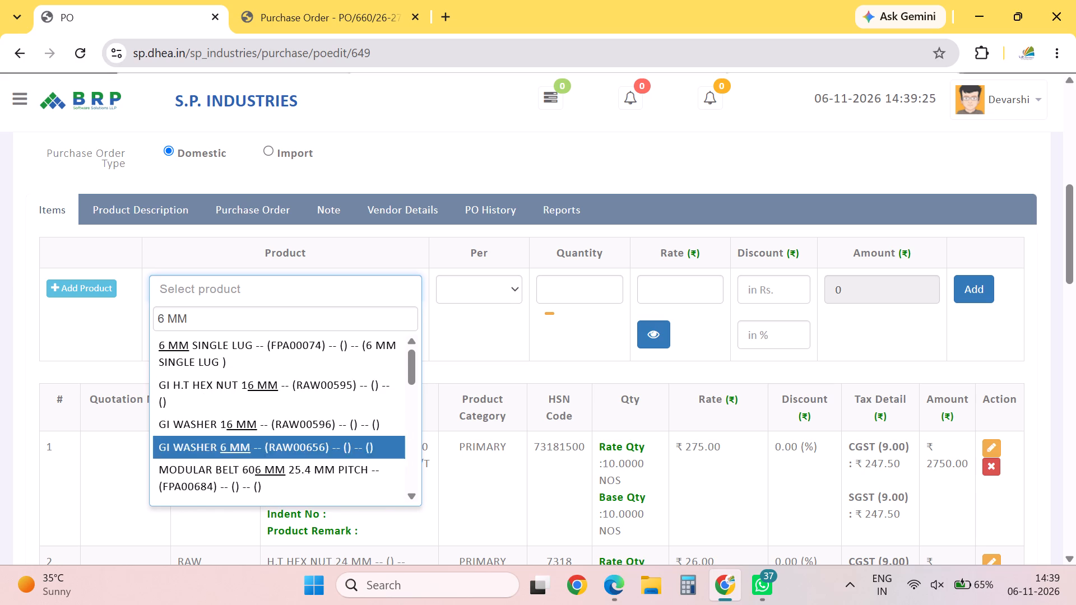
key(Down)
key(Down)
key(Down)
key(Down)
key(Down)
key(Down)
key(Down)
key(Down)
key(Down)
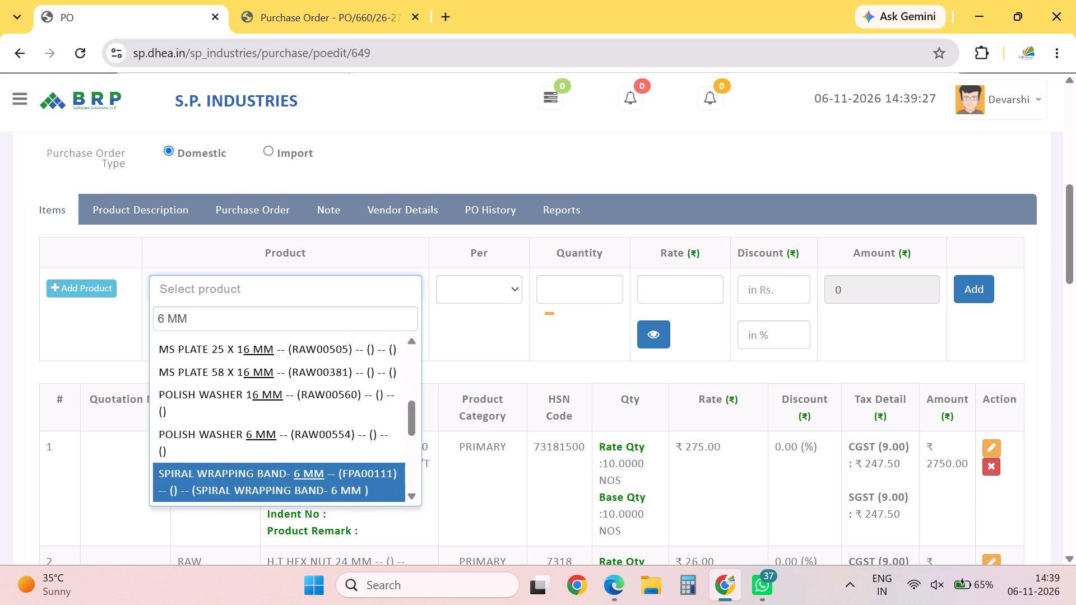
key(Down)
key(Down)
key(Down)
key(Down)
key(Down)
key(Down)
key(Down)
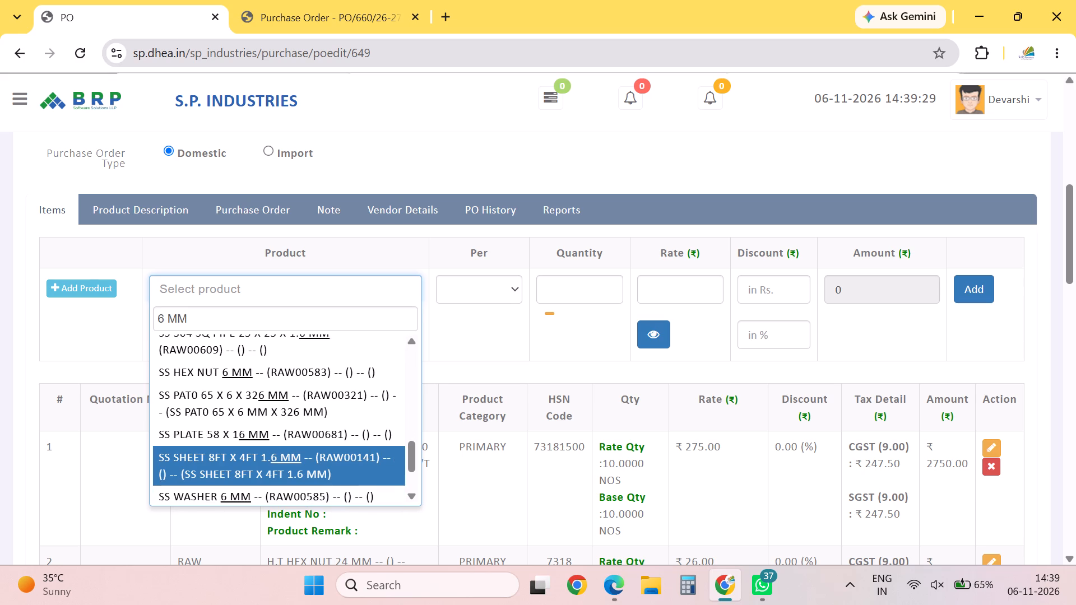
key(Down)
key(Down)
key(Up)
key(Down)
key(Up)
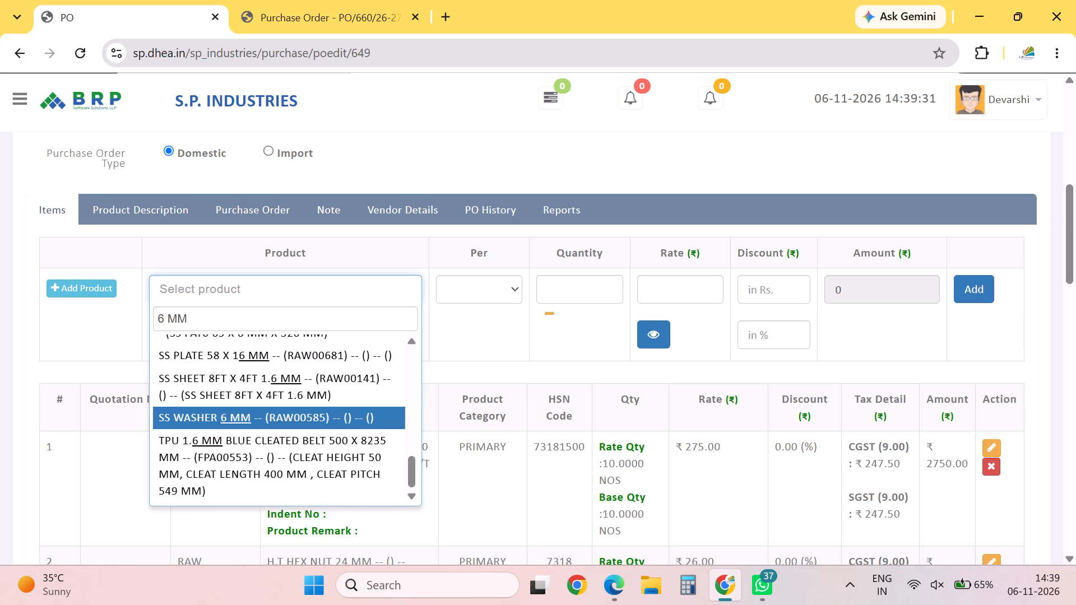
key(Return)
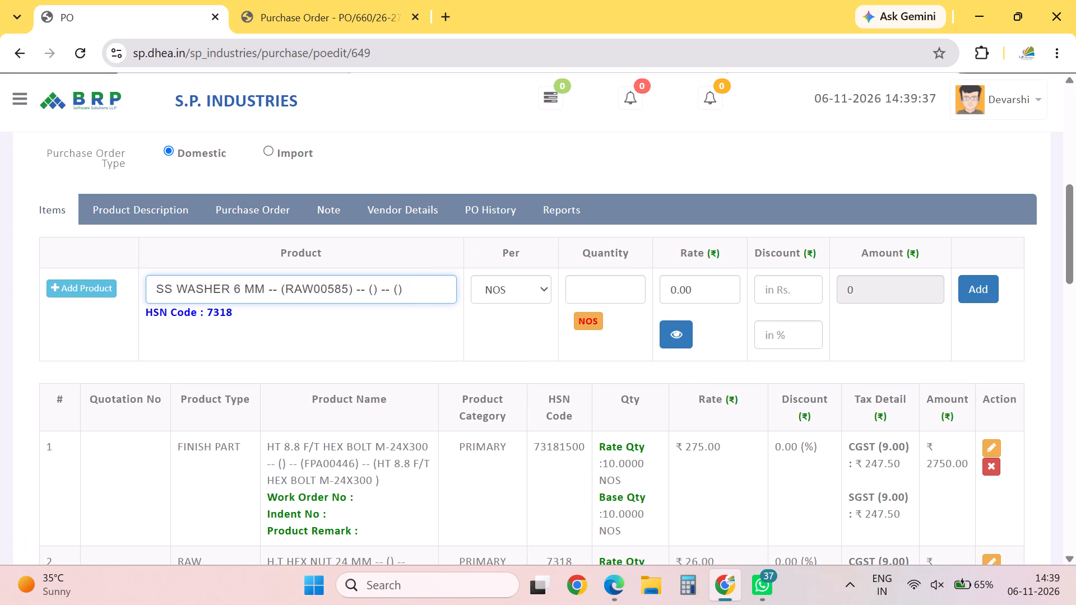
Set the SS WASHER 6 MM line's quantity to 200, rate to 2.90 and discount to 60%, and add it to the order.
click(591, 300)
key(2)
text(00)
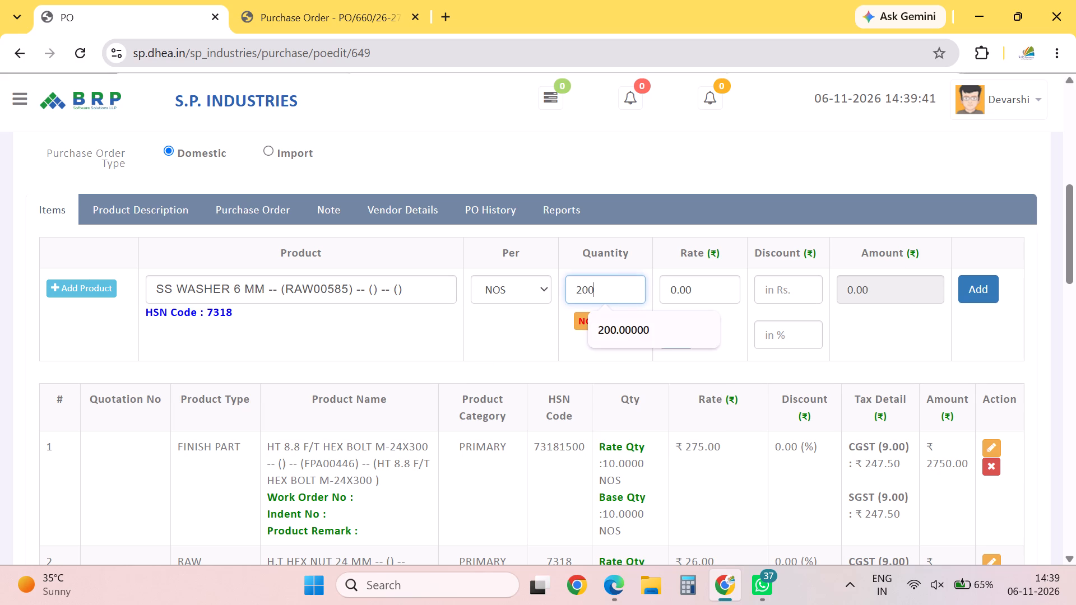
key(Tab)
text(2.90)
key(Tab)
key(Tab)
key(Tab)
text(60)
click(974, 274)
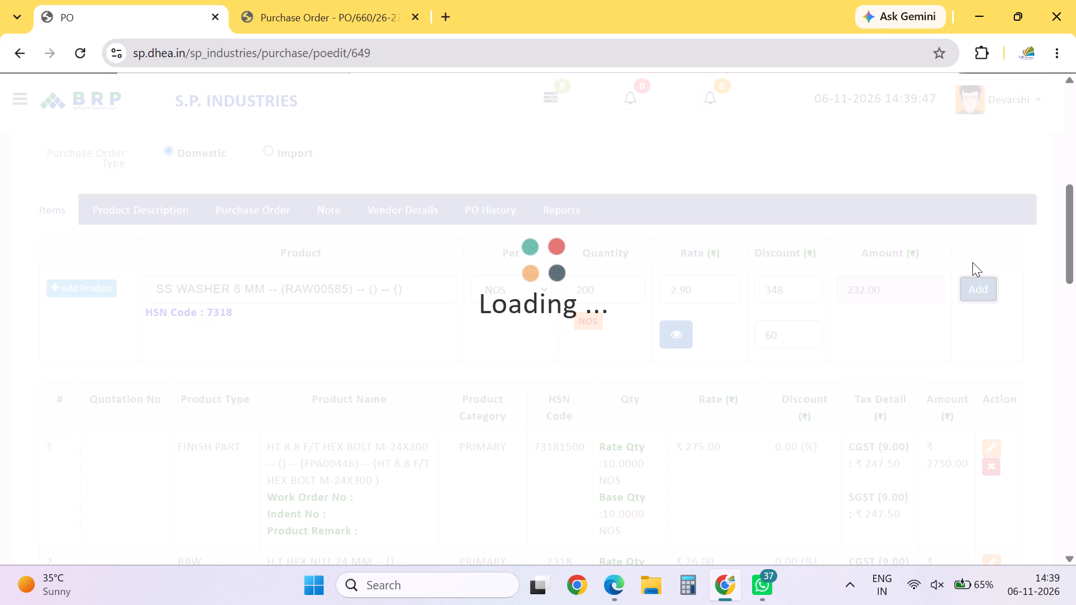
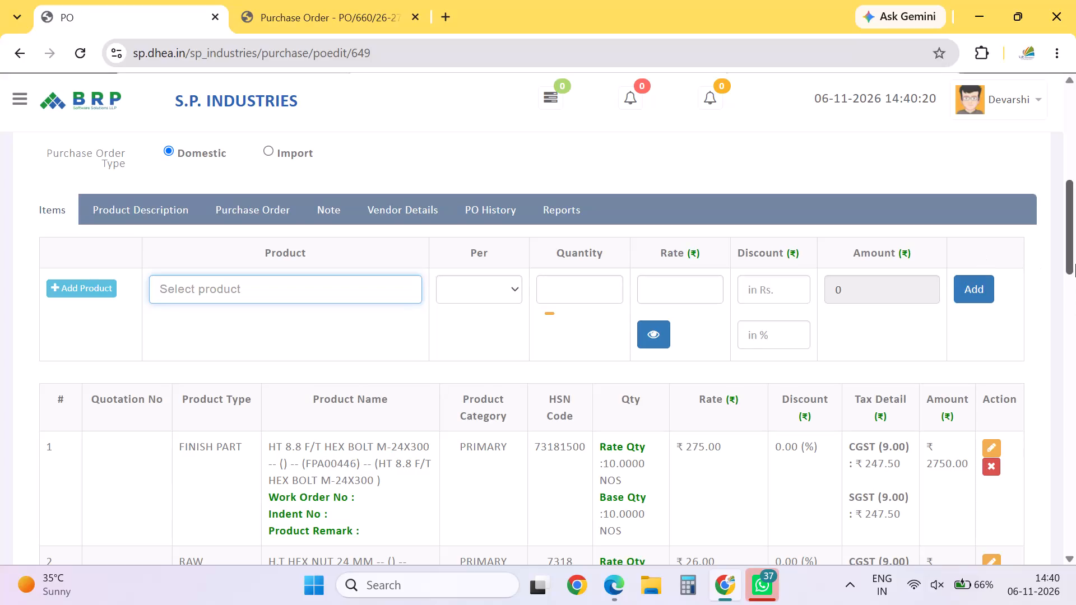
Review the order's item lines through to the newly added SS WASHER 6 MM entry.
drag(1059, 240, 1060, 248)
drag(1075, 272, 1075, 338)
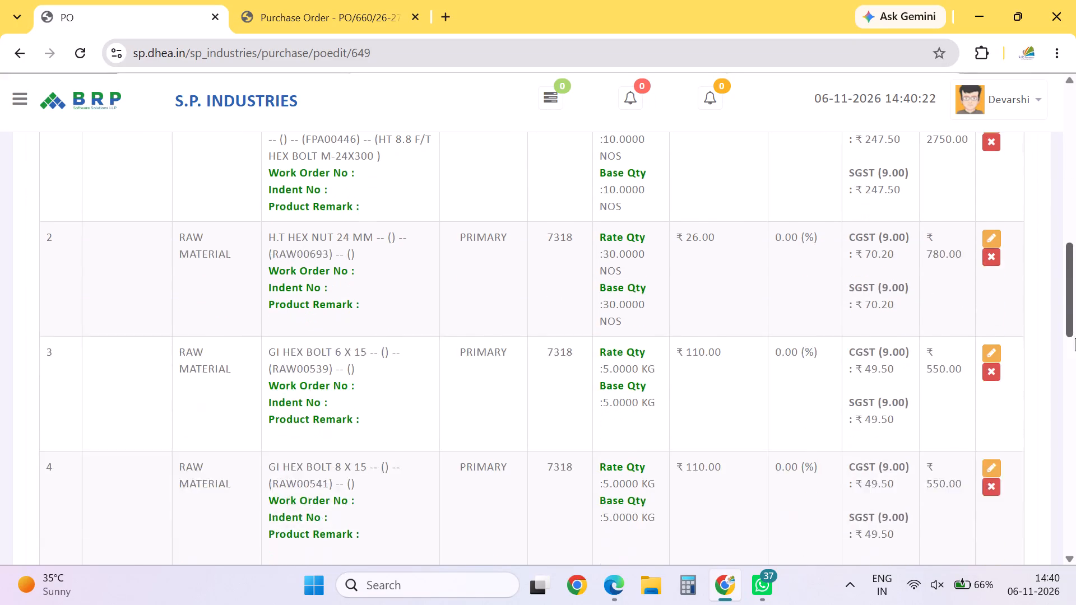
drag(1075, 338, 1075, 490)
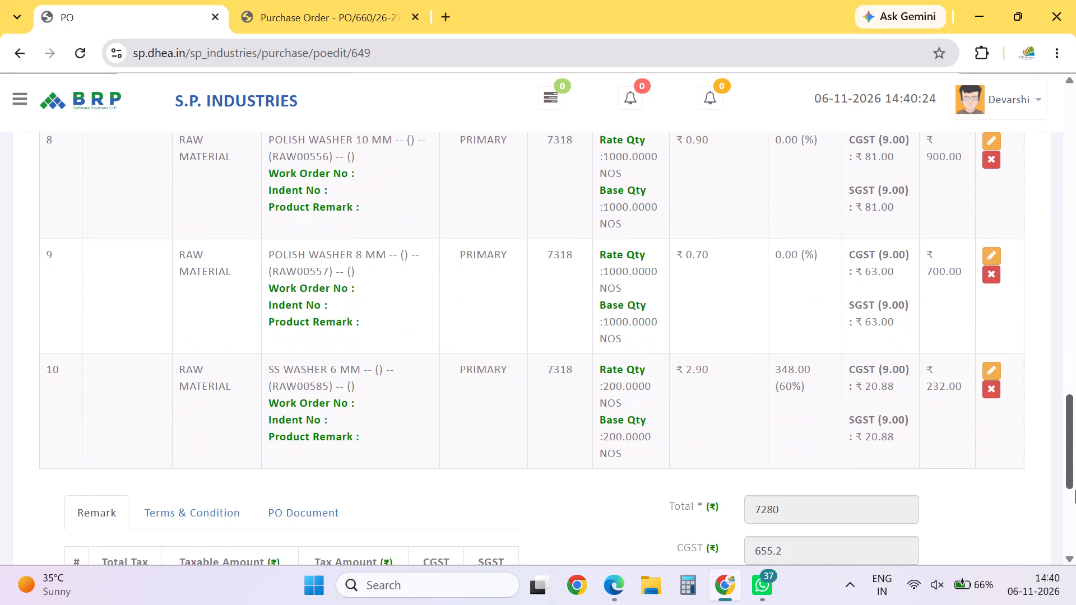
drag(1075, 490, 1075, 491)
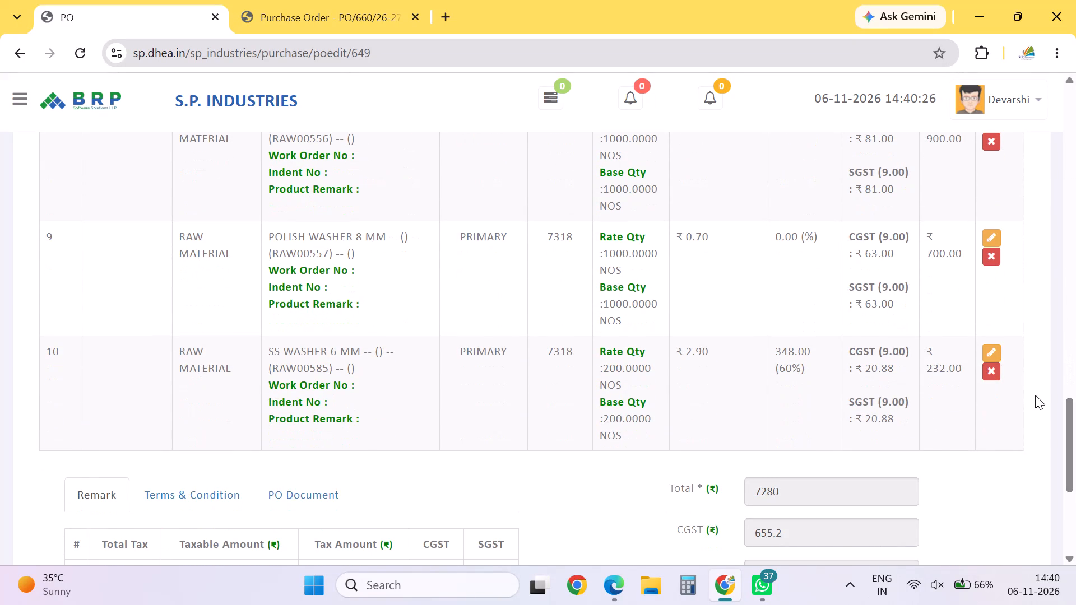
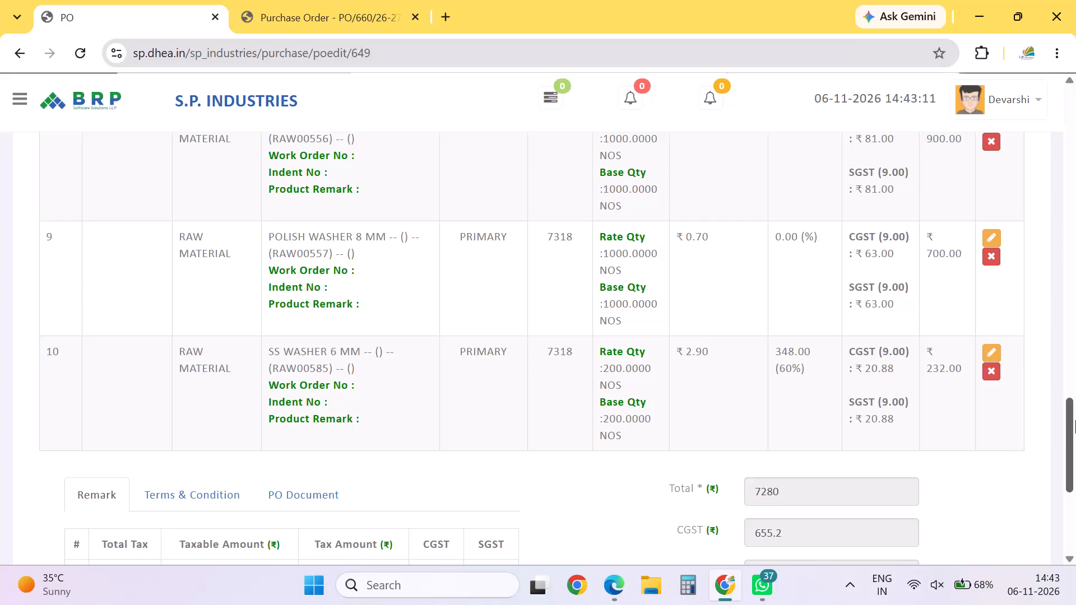
Review the order's item lines from SS WASHER 6 MM back to the first line, HT 8.8 F/T HEX BOLT M-24X300.
drag(1075, 420, 1075, 421)
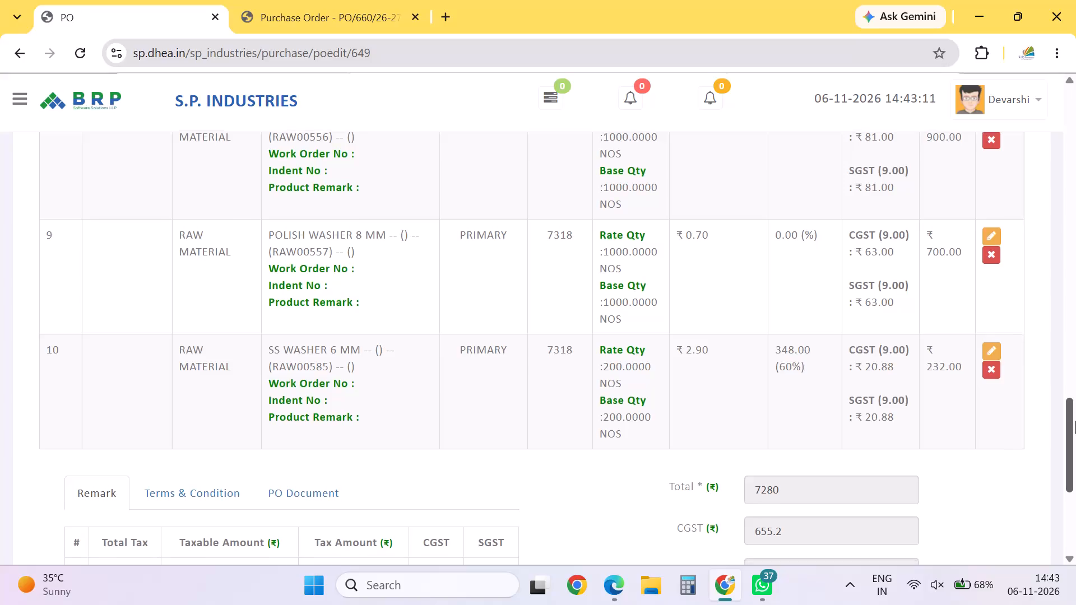
drag(1075, 421, 1075, 407)
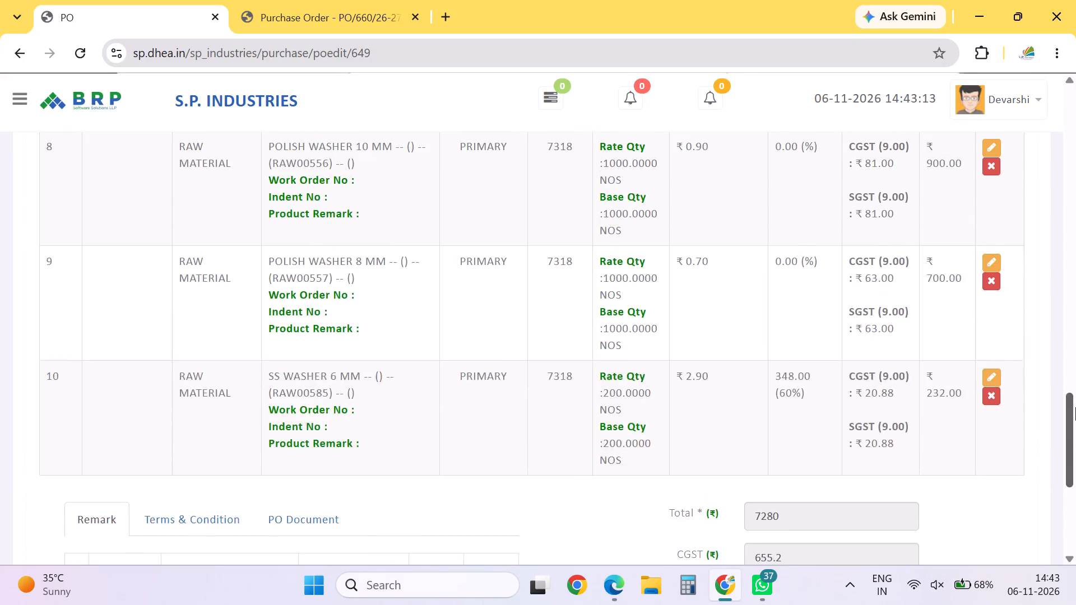
drag(1075, 407, 1075, 409)
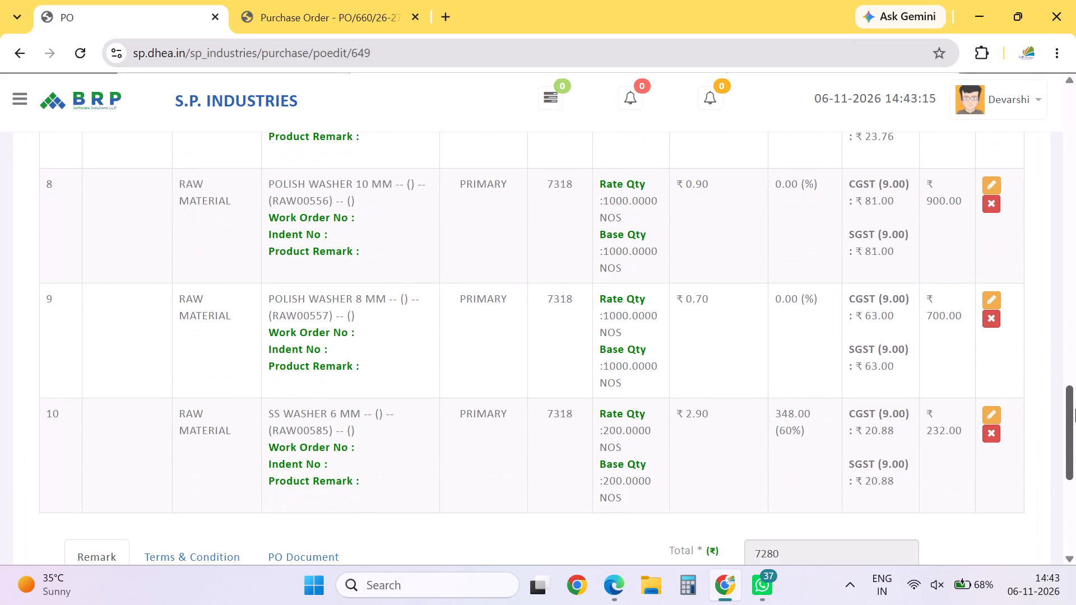
drag(1075, 409, 1075, 271)
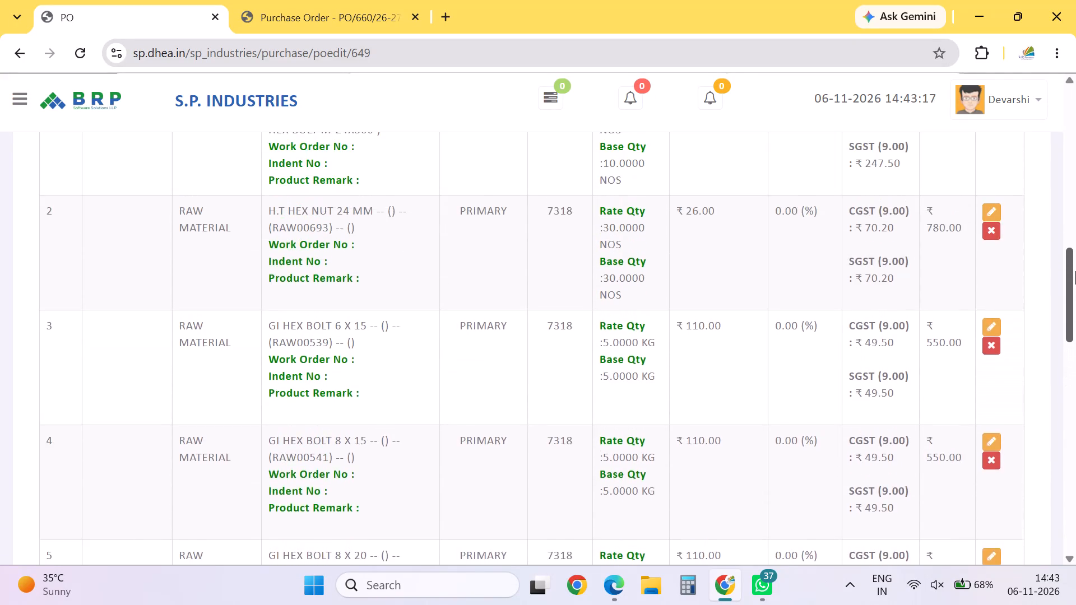
drag(1075, 271, 1075, 240)
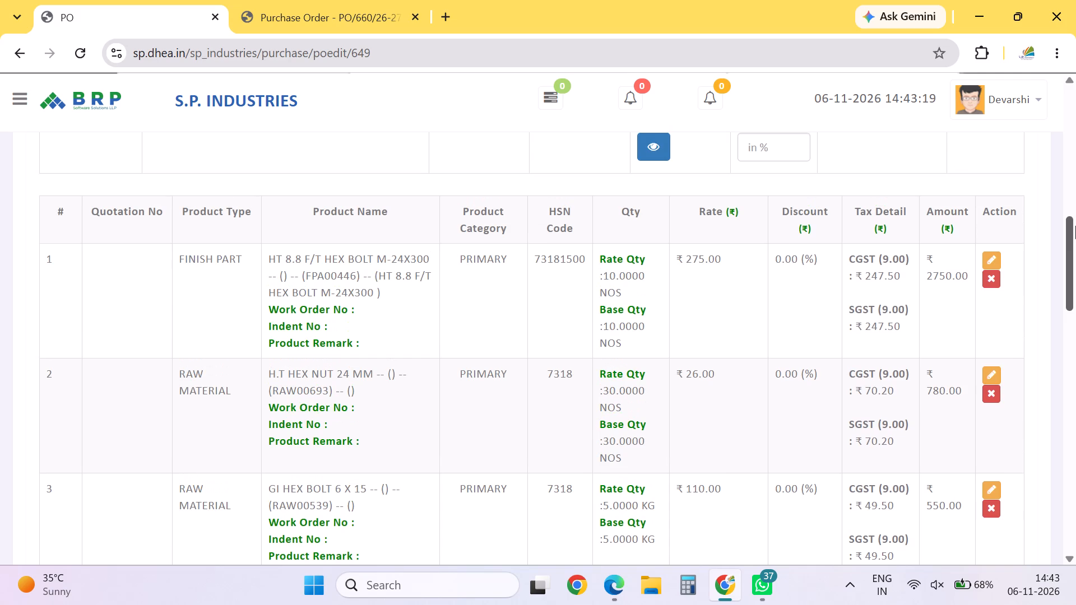
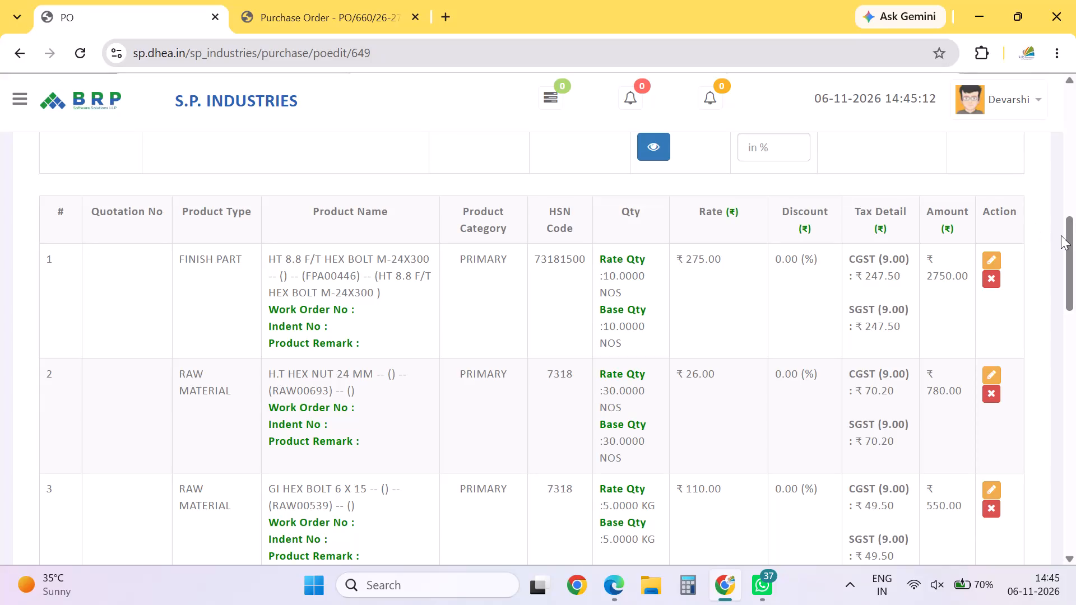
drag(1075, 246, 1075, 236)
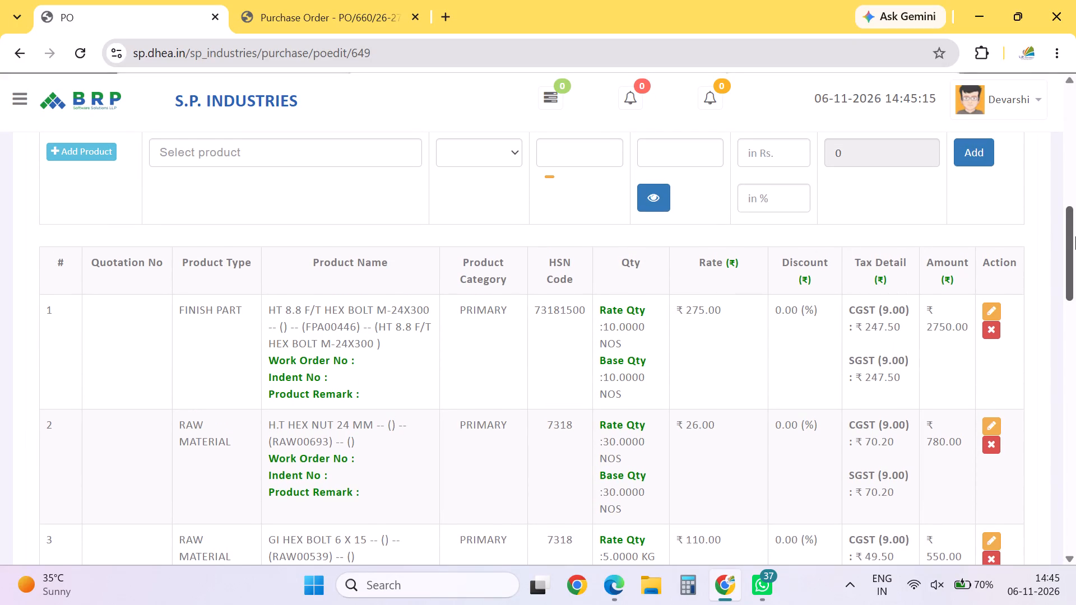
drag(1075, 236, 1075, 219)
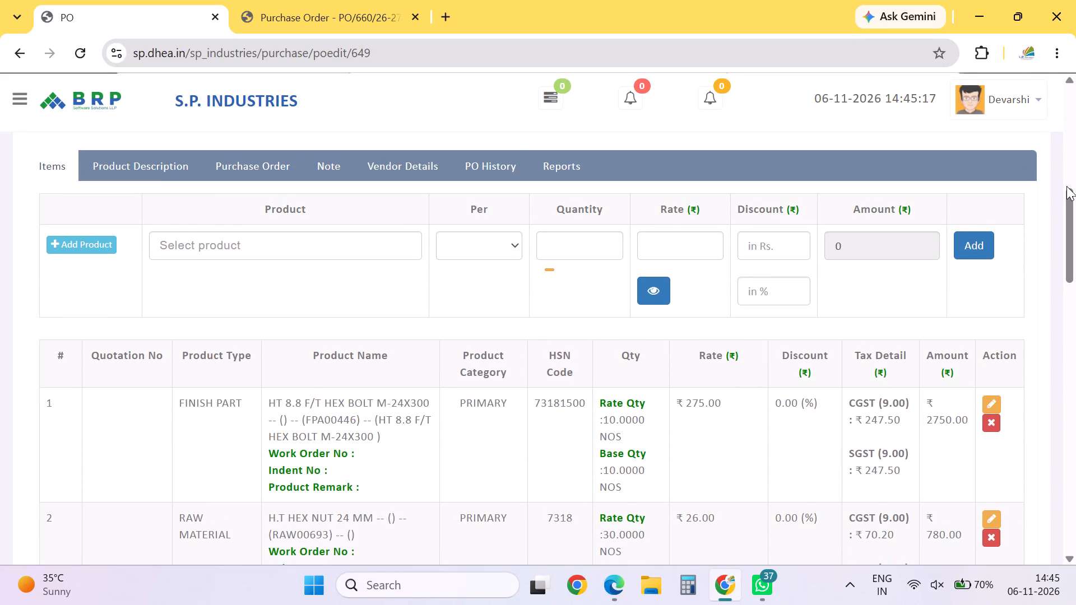
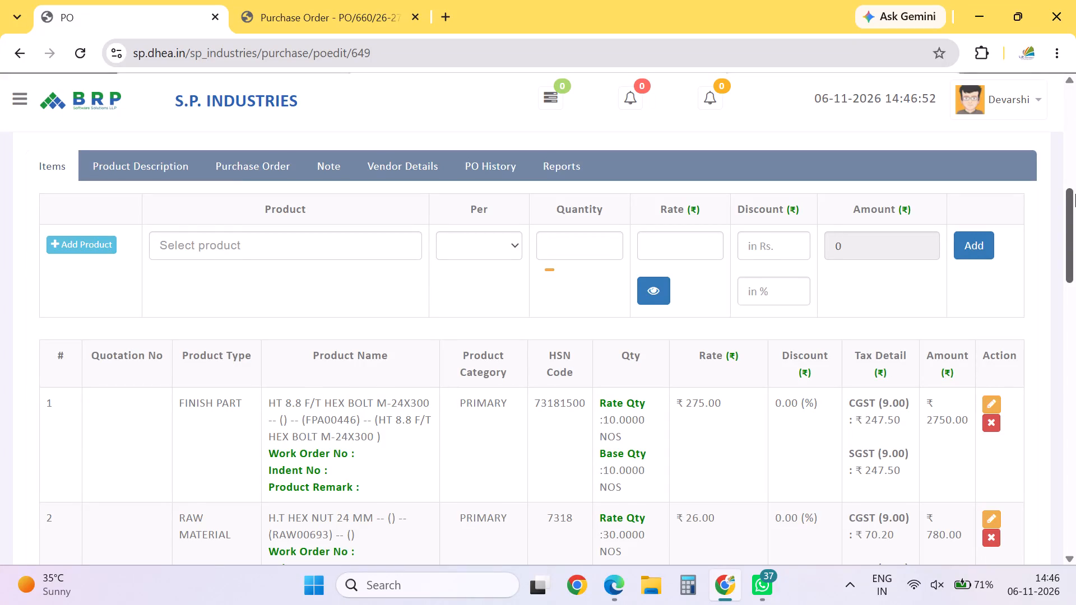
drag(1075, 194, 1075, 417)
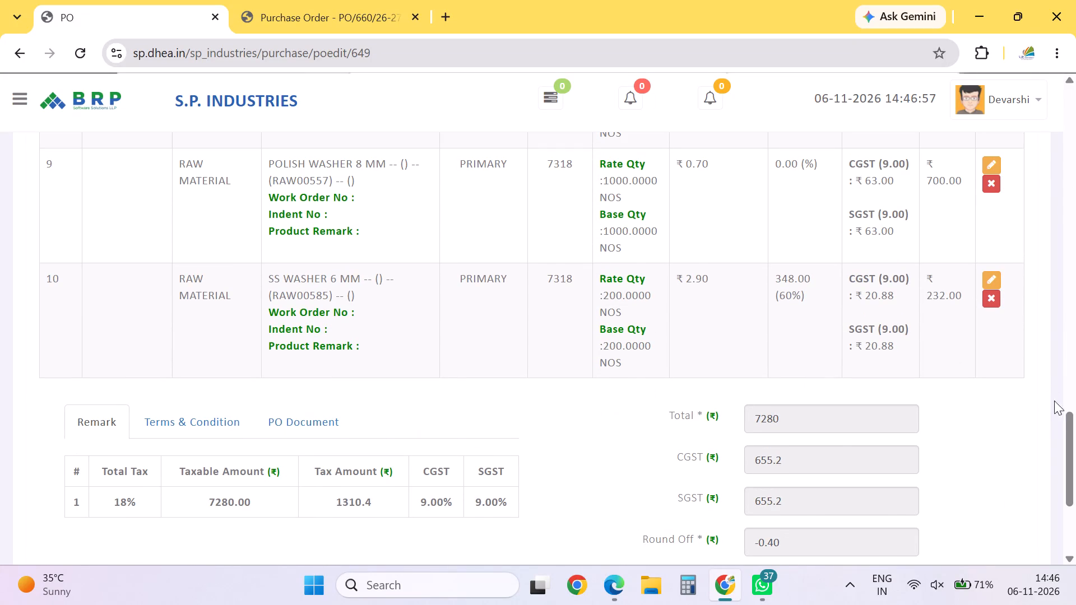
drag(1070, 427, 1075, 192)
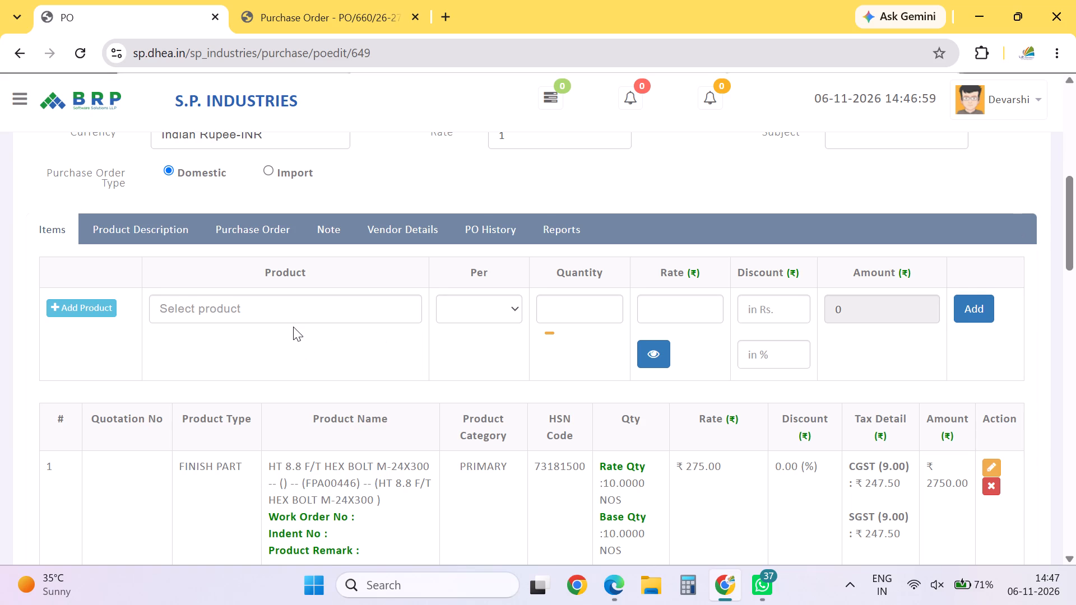
Search the product list for SS WASHER and select SS WASHER 8 MM for the new line.
click(293, 327)
click(299, 307)
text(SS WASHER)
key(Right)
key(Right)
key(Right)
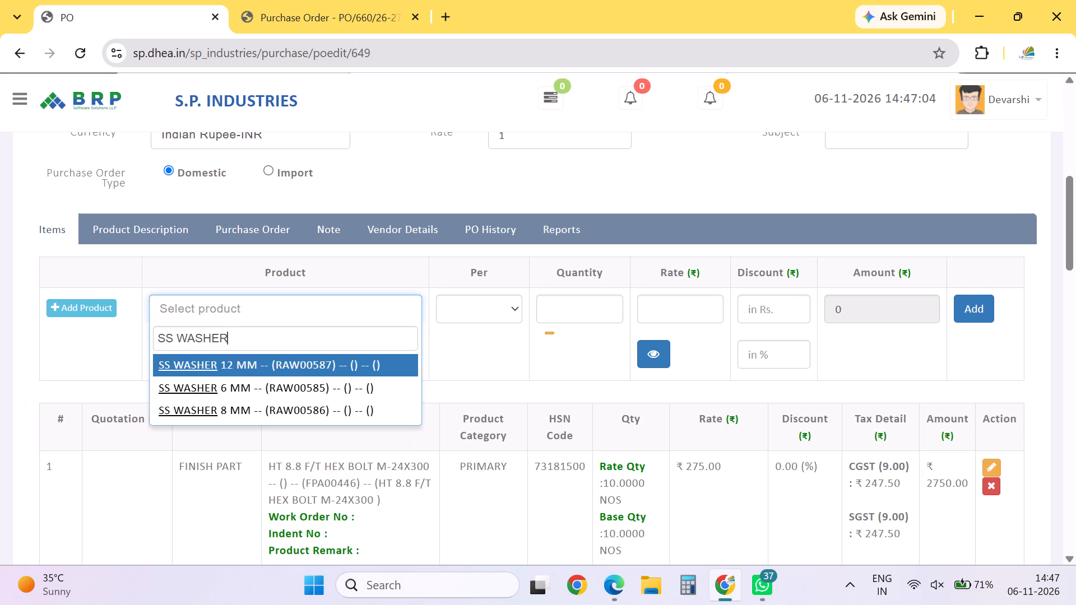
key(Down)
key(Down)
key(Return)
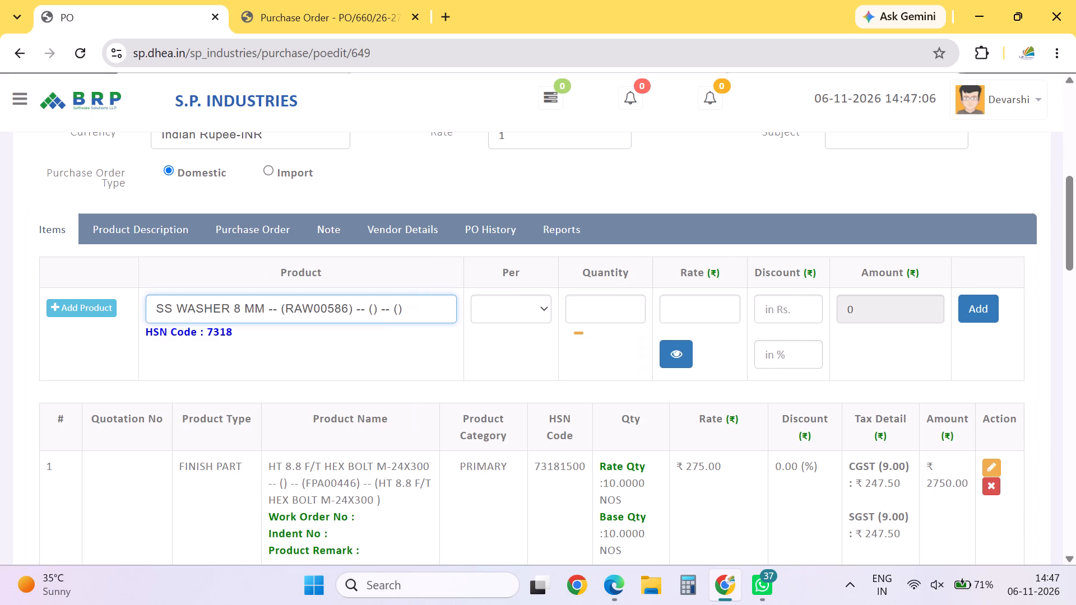
Set the SS WASHER 8 MM line's quantity to 200, rate to 3.47 and discount to 60%, and add it to the order.
click(607, 296)
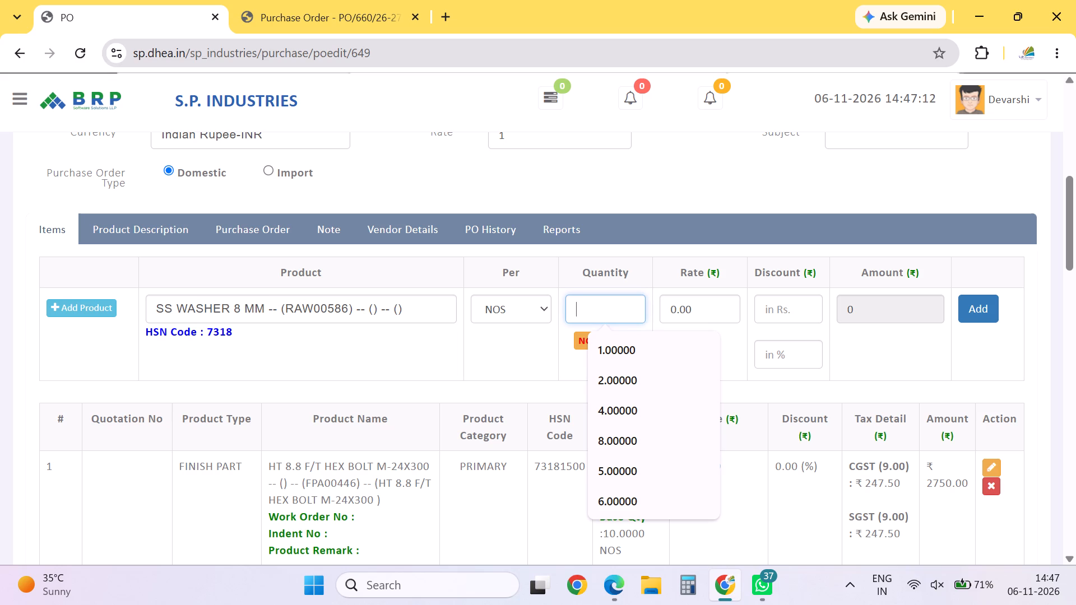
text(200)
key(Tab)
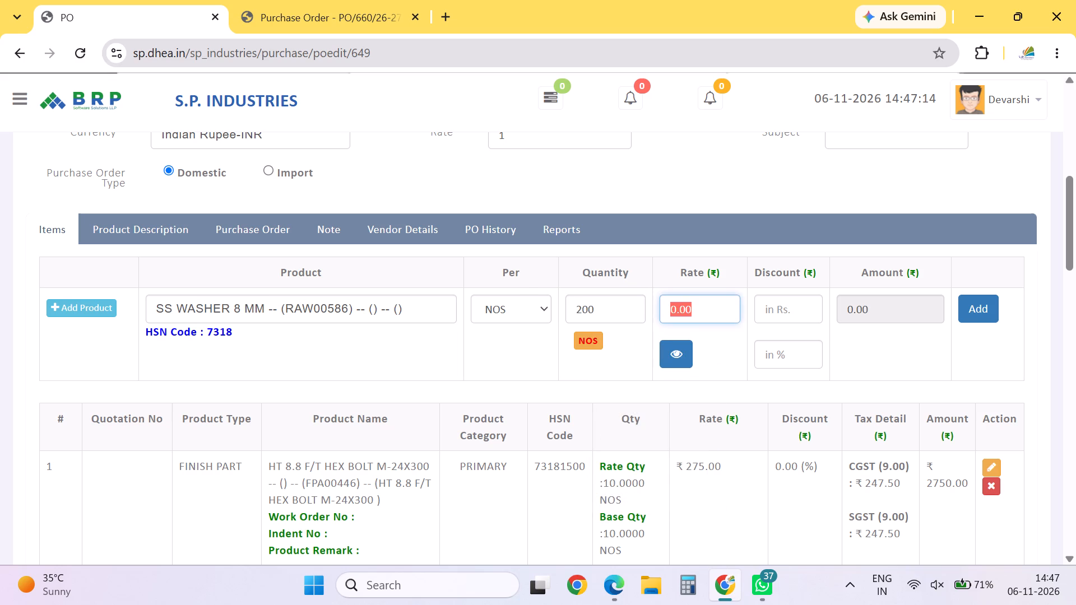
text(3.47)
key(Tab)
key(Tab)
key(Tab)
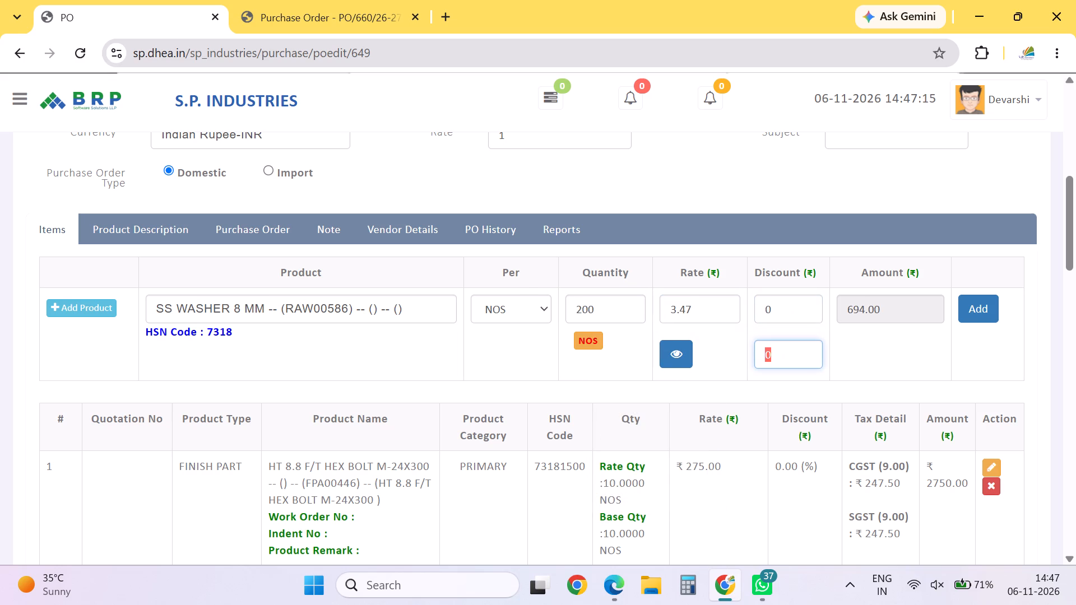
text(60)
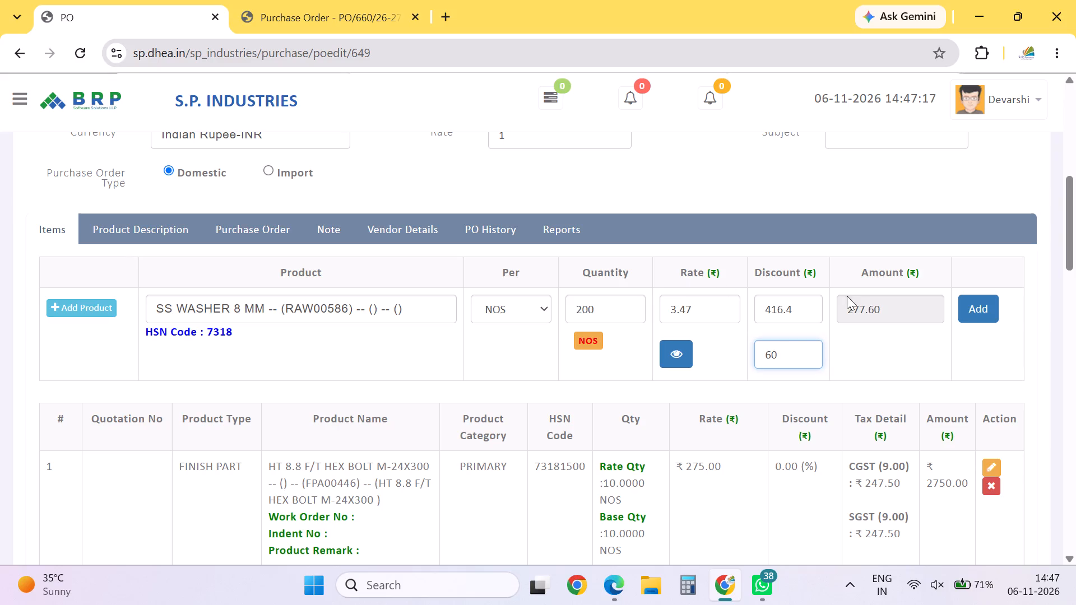
click(968, 326)
click(973, 320)
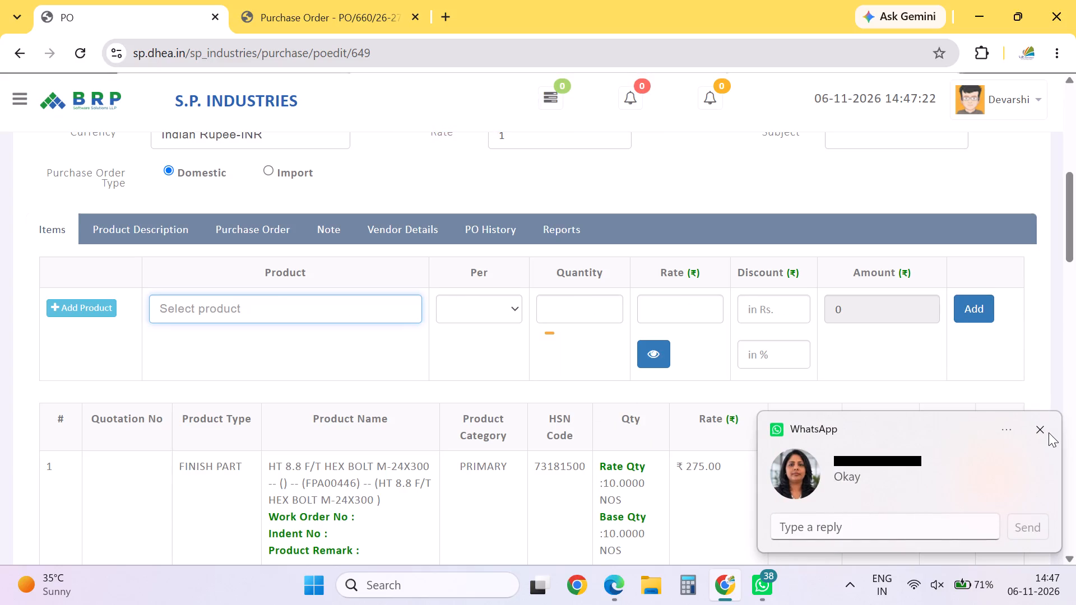
click(1038, 431)
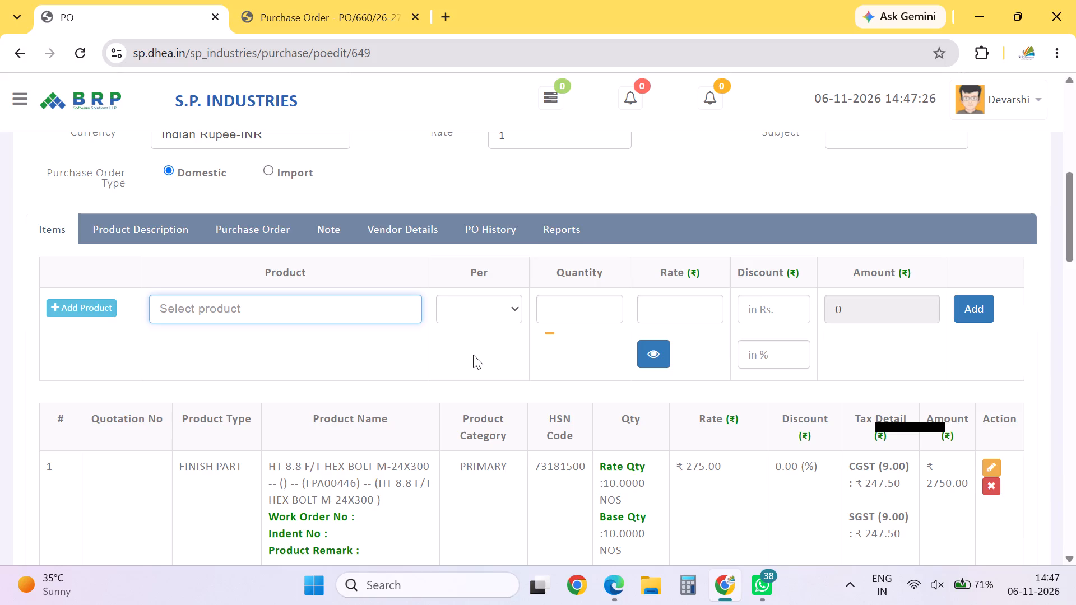
Open the product list for the next new order line.
click(386, 320)
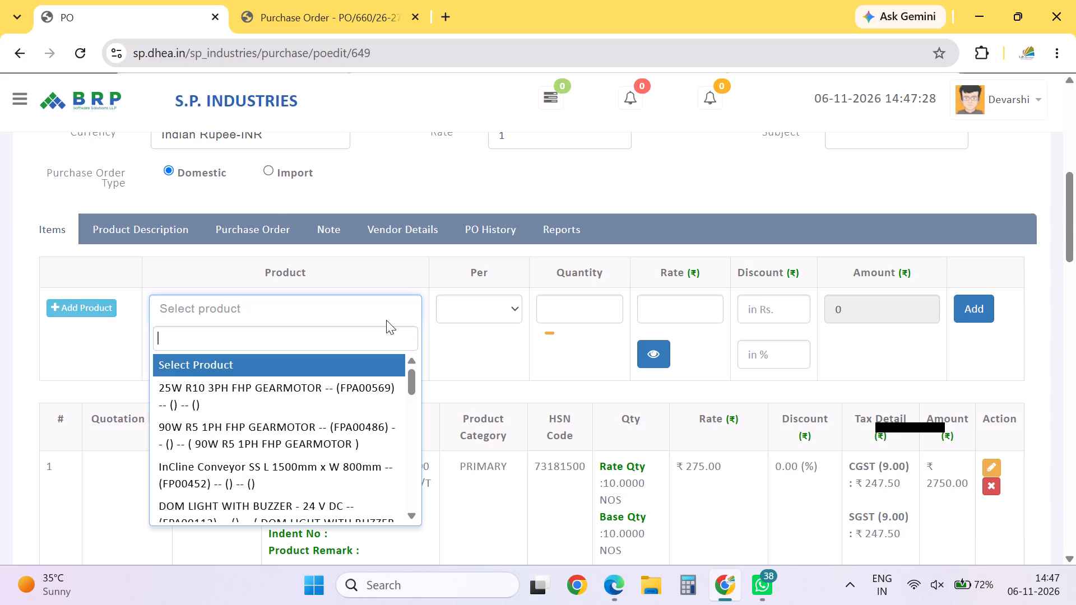
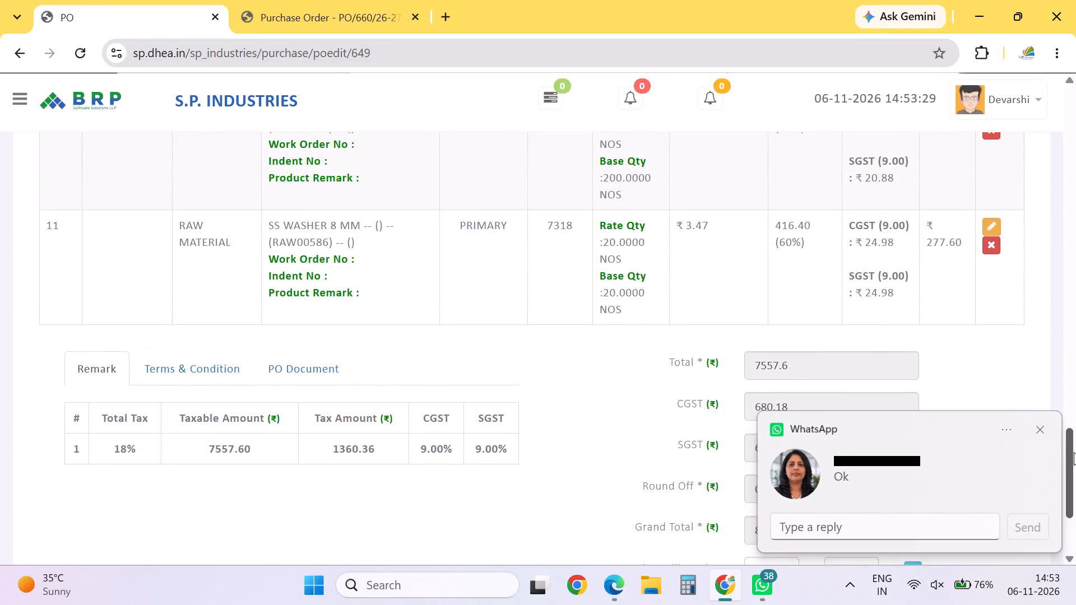
Dismiss the chat notification and submit the edited purchase order with its fastener lines.
click(1042, 426)
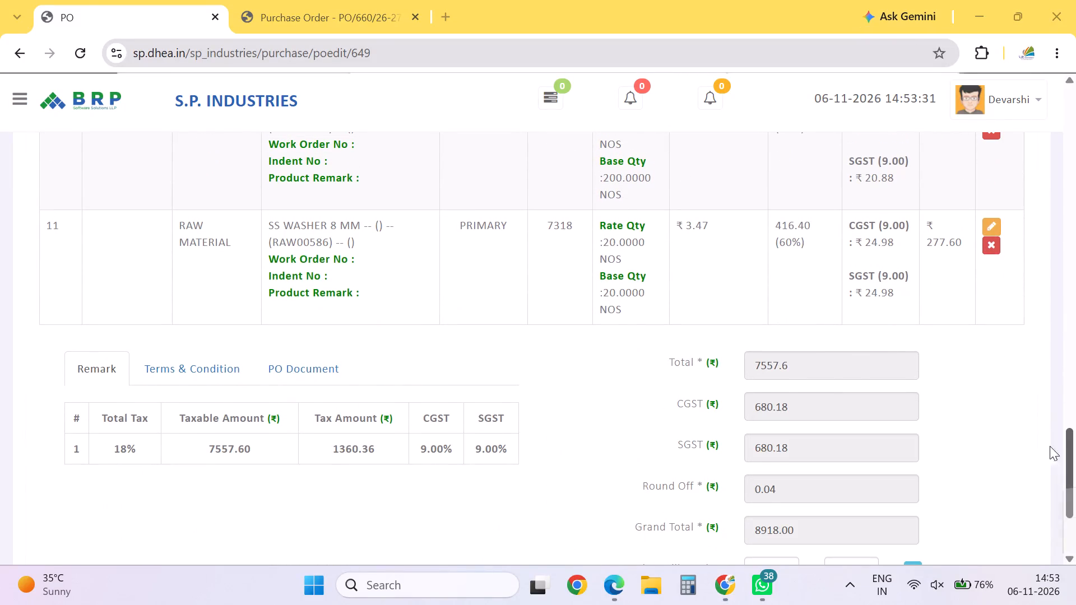
drag(1069, 470, 1075, 477)
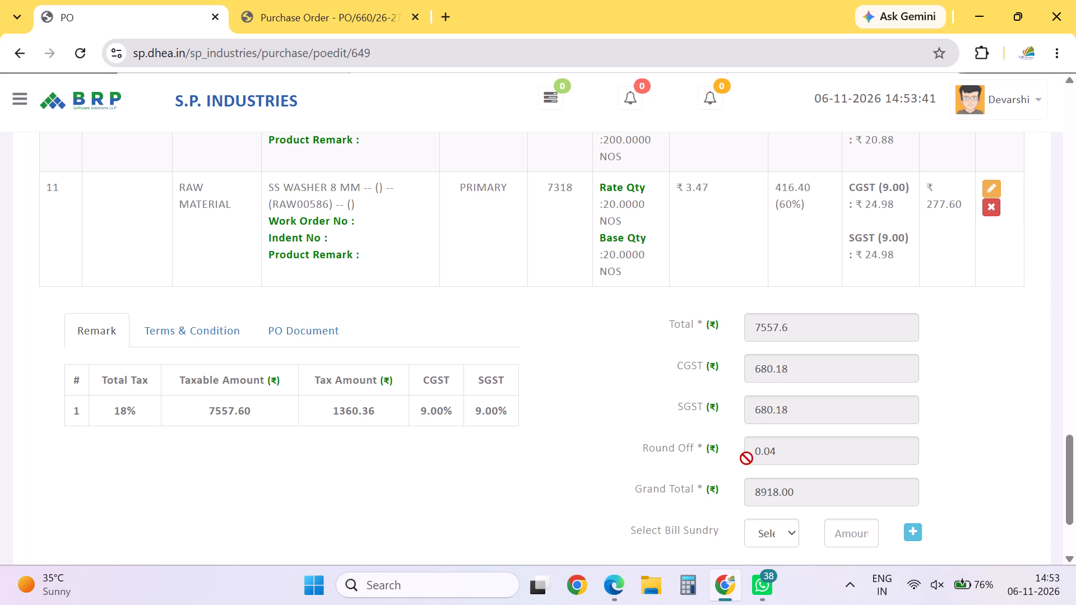
drag(1075, 506, 1061, 601)
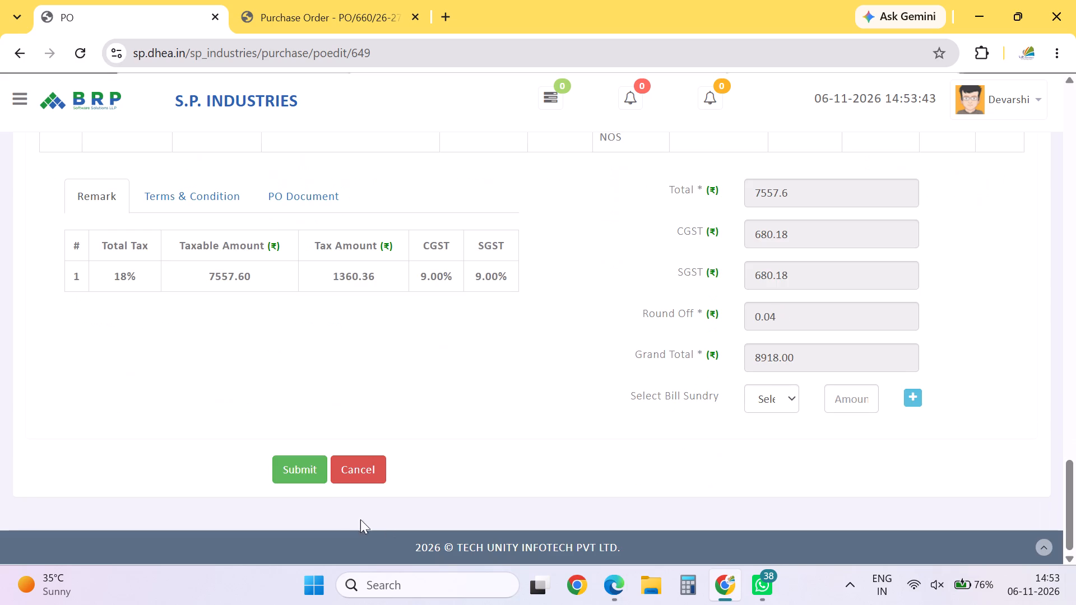
click(307, 475)
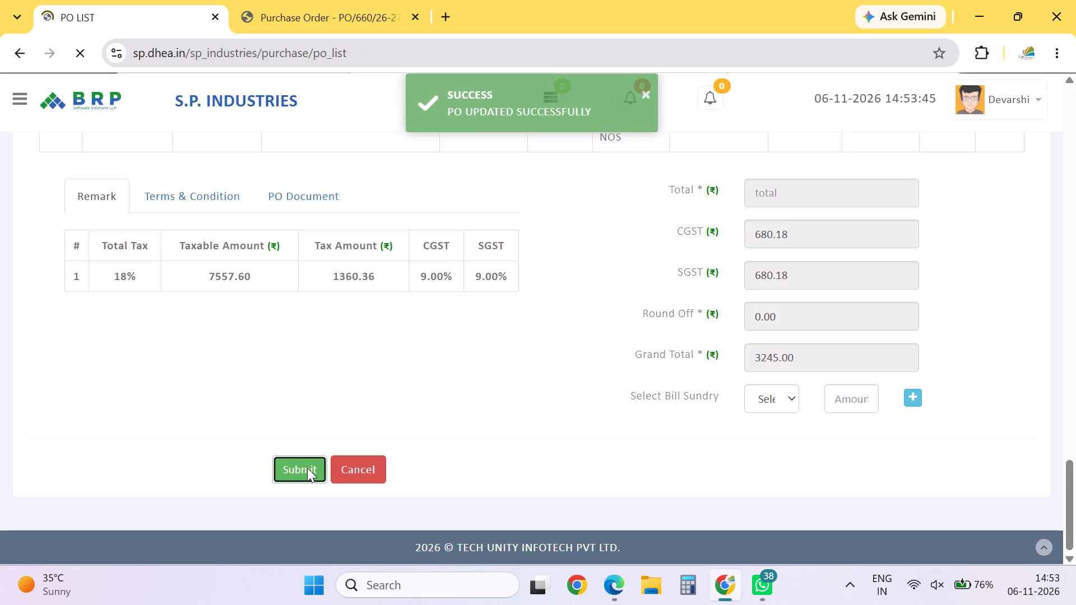
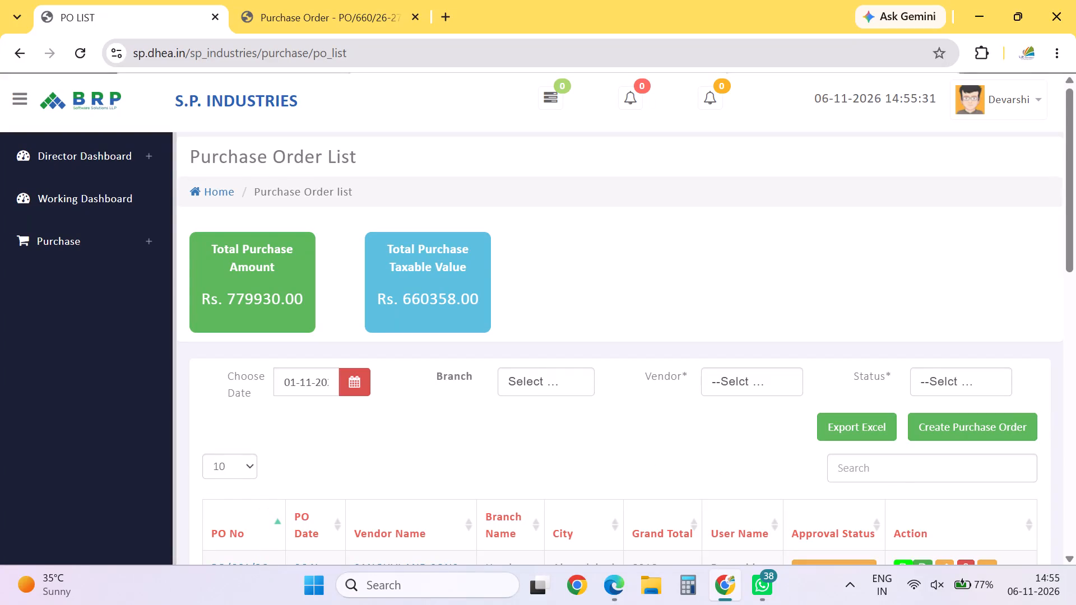
Open the printable purchase order PO/661/26-27 for SANGHVI AND SONS from the purchase order list.
drag(1075, 278, 1070, 308)
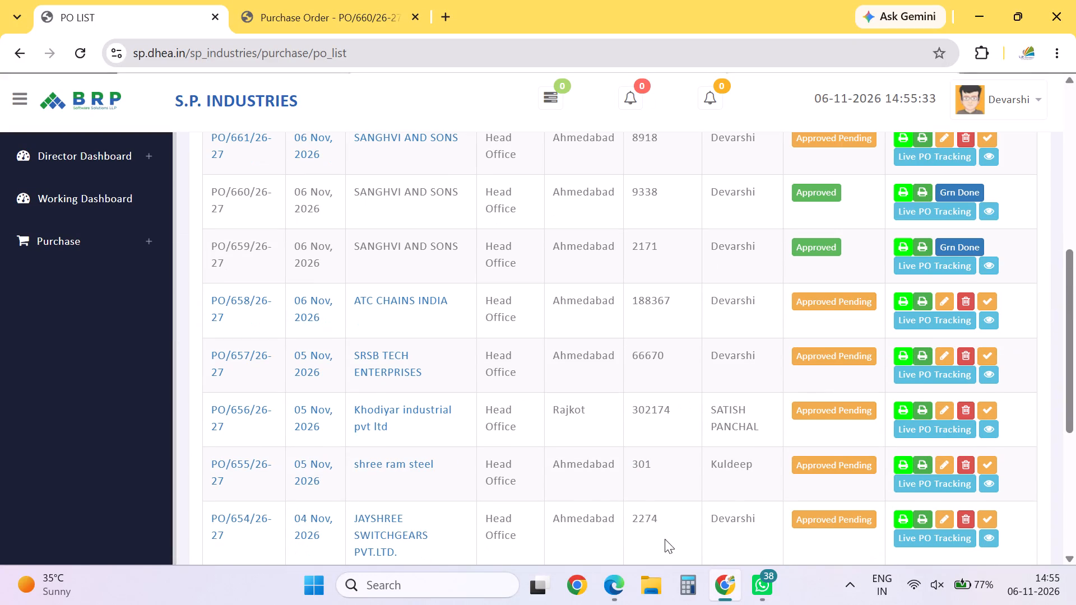
drag(1075, 395, 1075, 291)
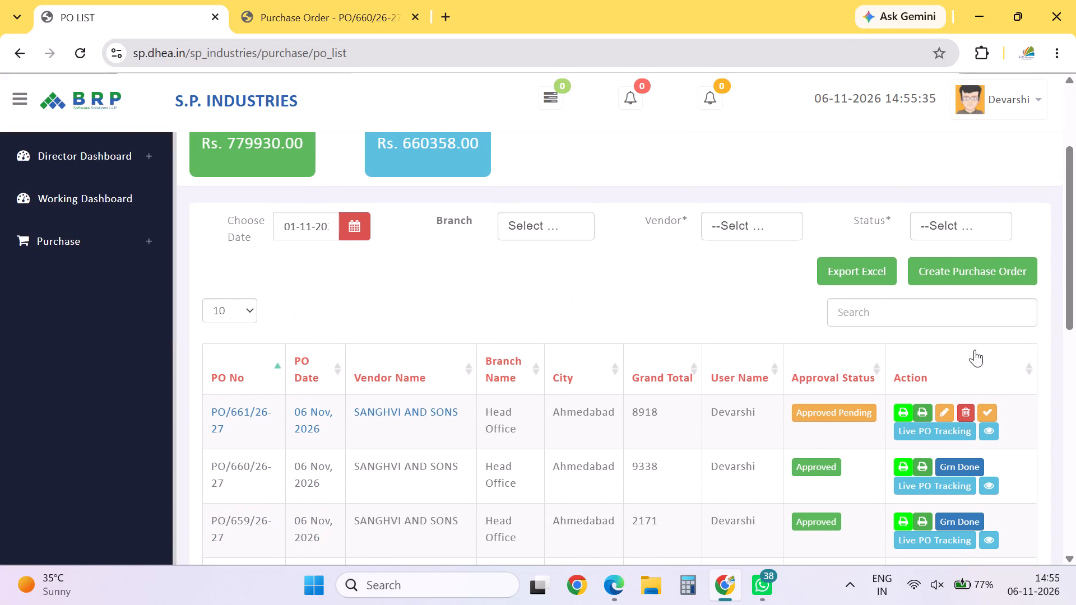
click(917, 407)
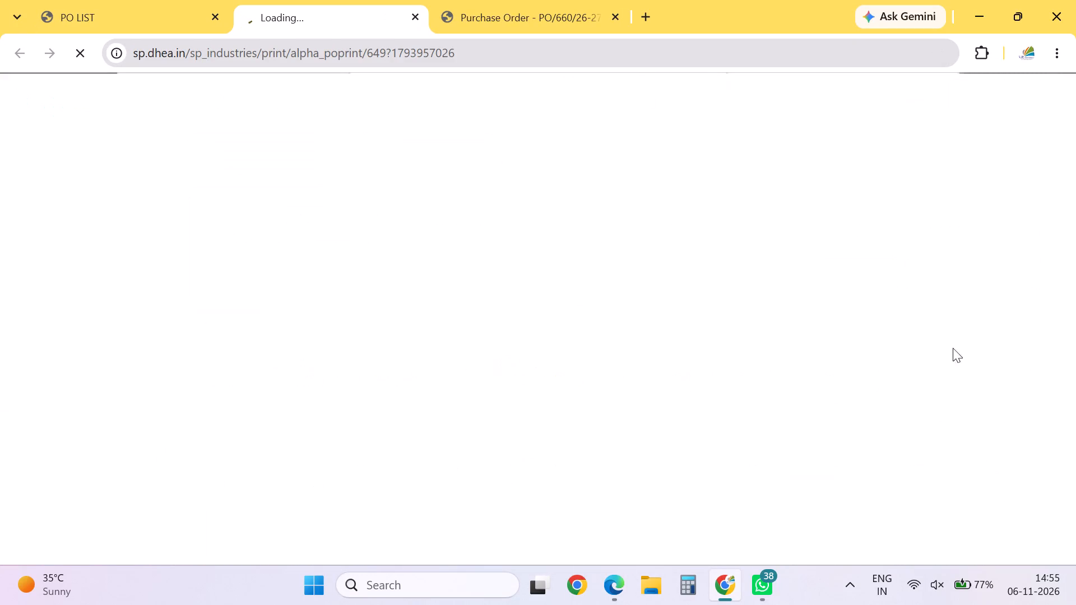
Copy the item name SS WASHER 8 MM from row 11 of the PO/661/26-27 printout.
drag(1061, 222, 1075, 223)
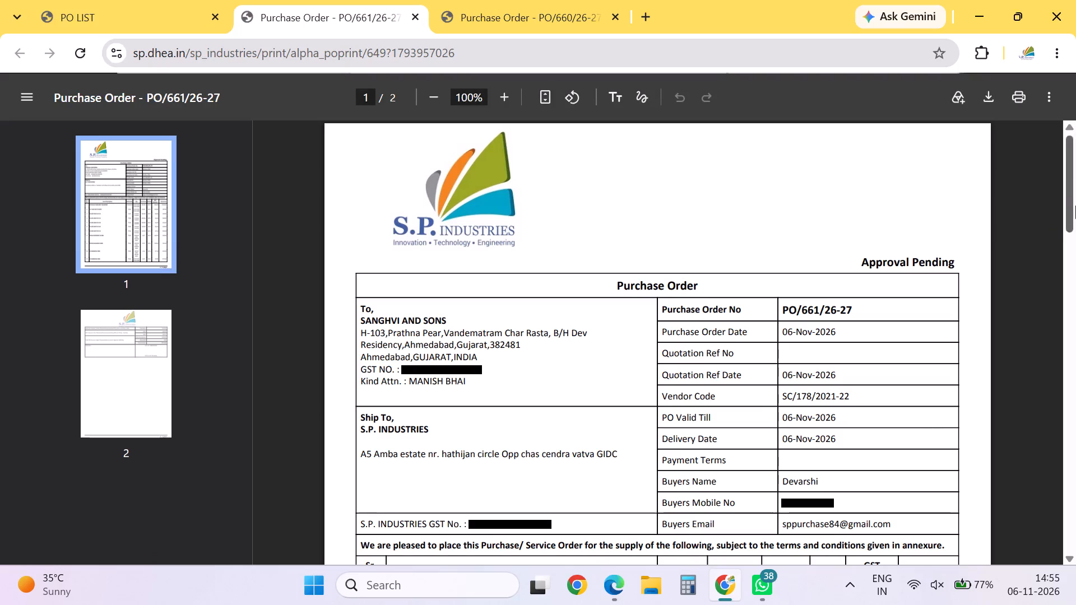
drag(1075, 194, 1074, 360)
drag(395, 229, 437, 240)
click(418, 233)
drag(391, 234, 461, 247)
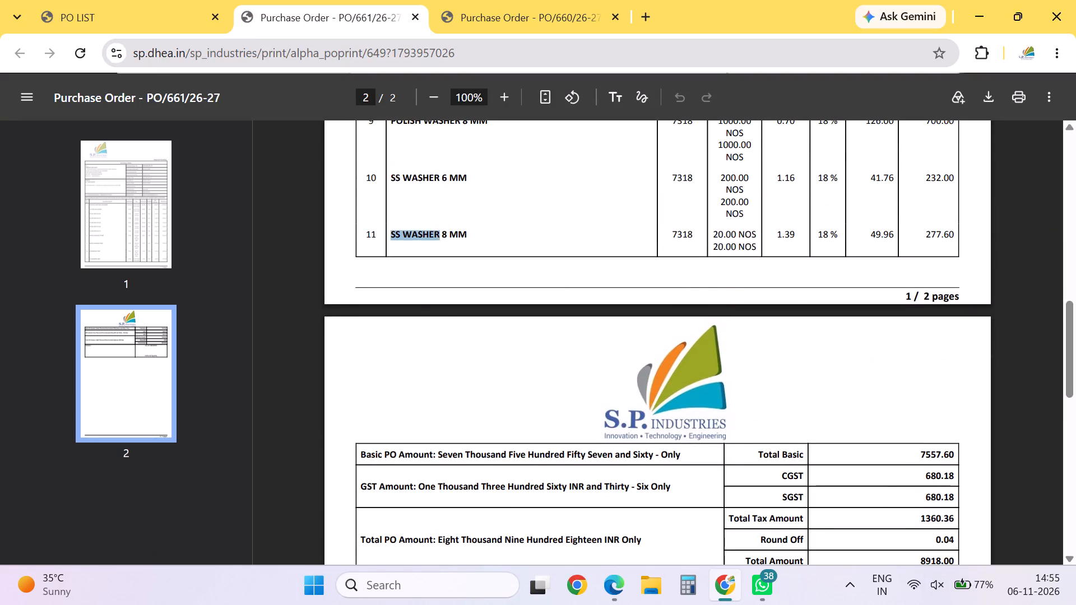
drag(461, 247, 491, 243)
key(ctrl+c)
key(ctrl+c)
key(ctrl+c)
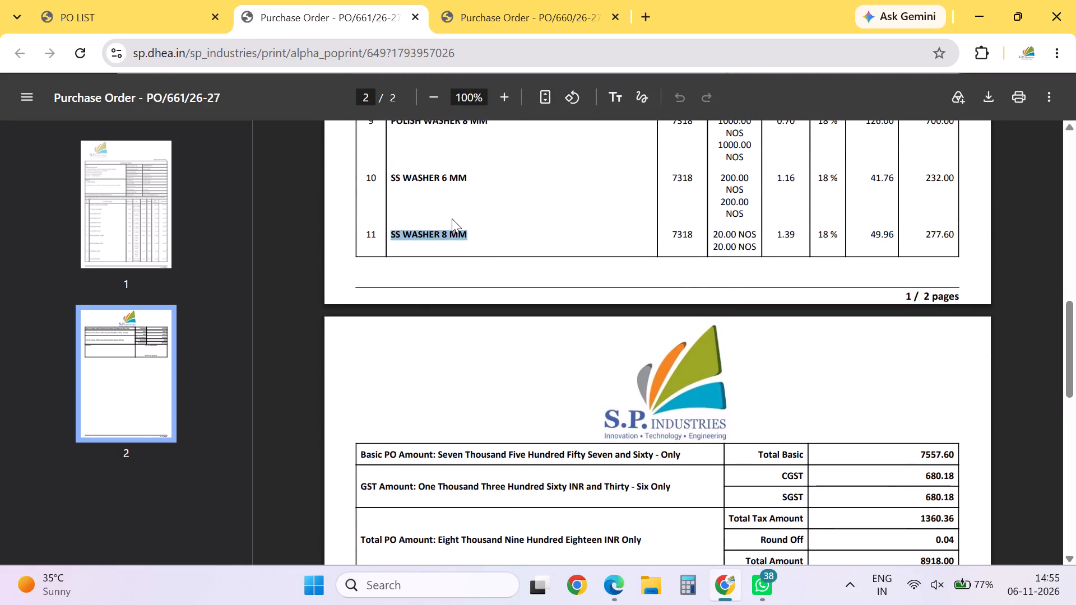
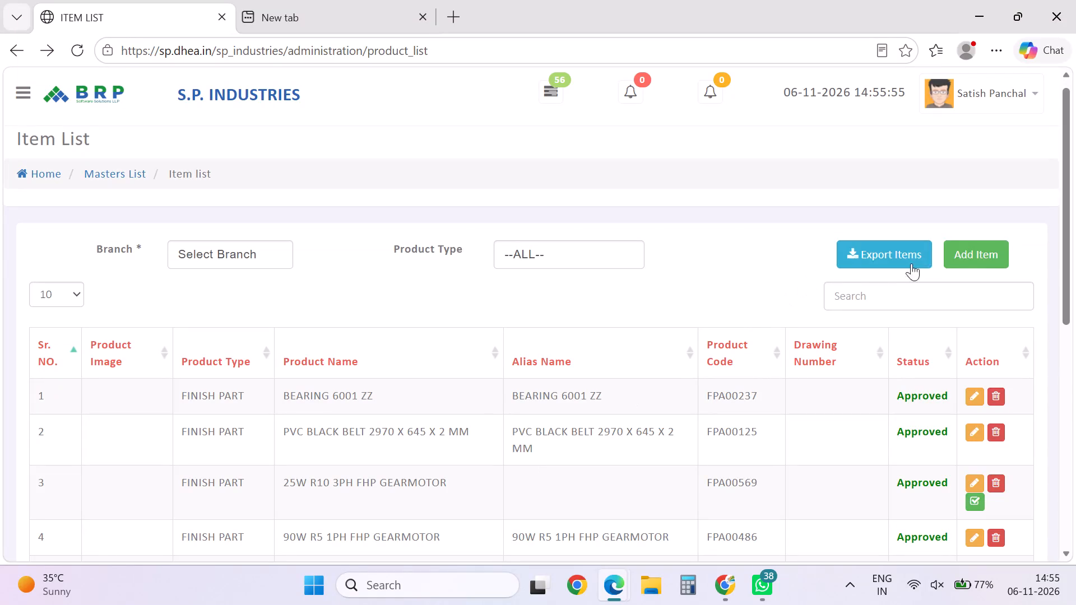
Start a new item with product type RAW MATERIAL and adapt the copied product name to SS WASHER 10 MM.
click(978, 239)
click(984, 259)
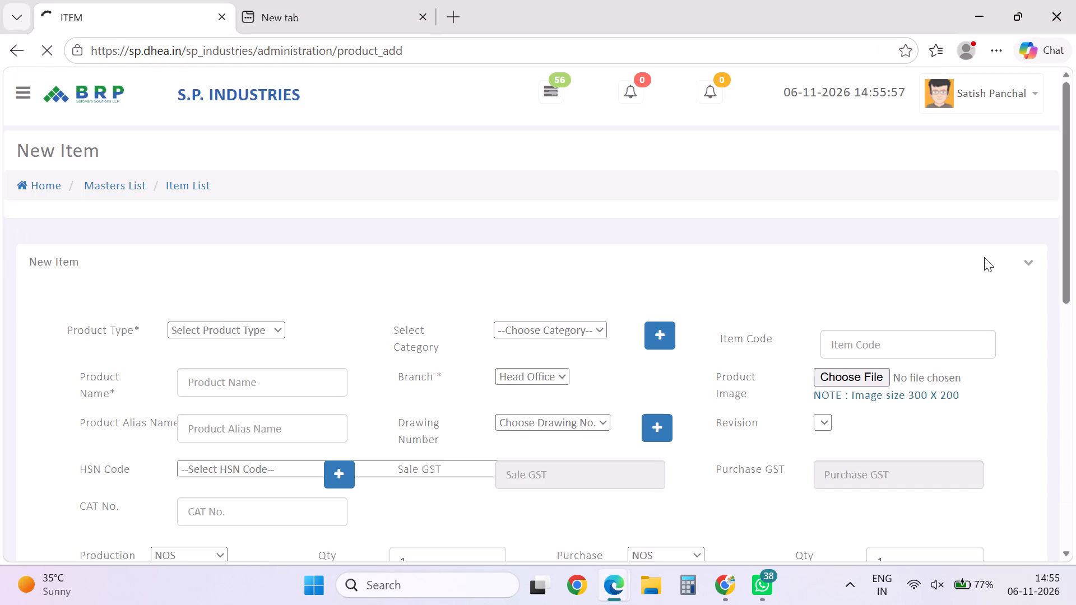
click(294, 347)
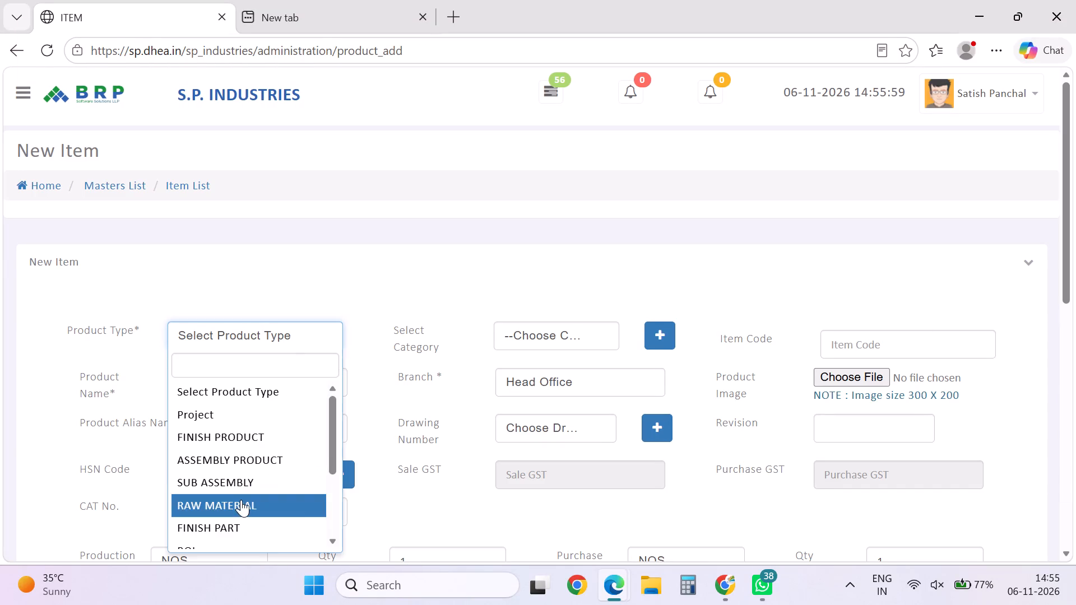
click(241, 500)
click(244, 389)
key(ctrl+v)
key(Left)
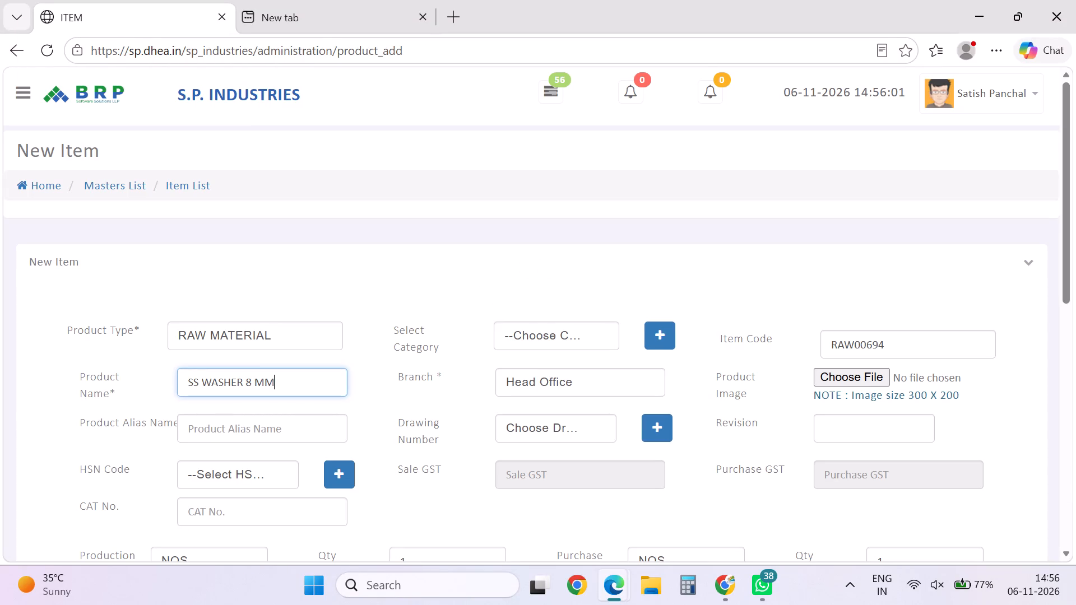
key(Left)
key(Left)
key(BackSpace)
text(10)
Assign HSN code 7318 and category PRIMARY to the SS WASHER 10 MM item, and save it.
click(245, 490)
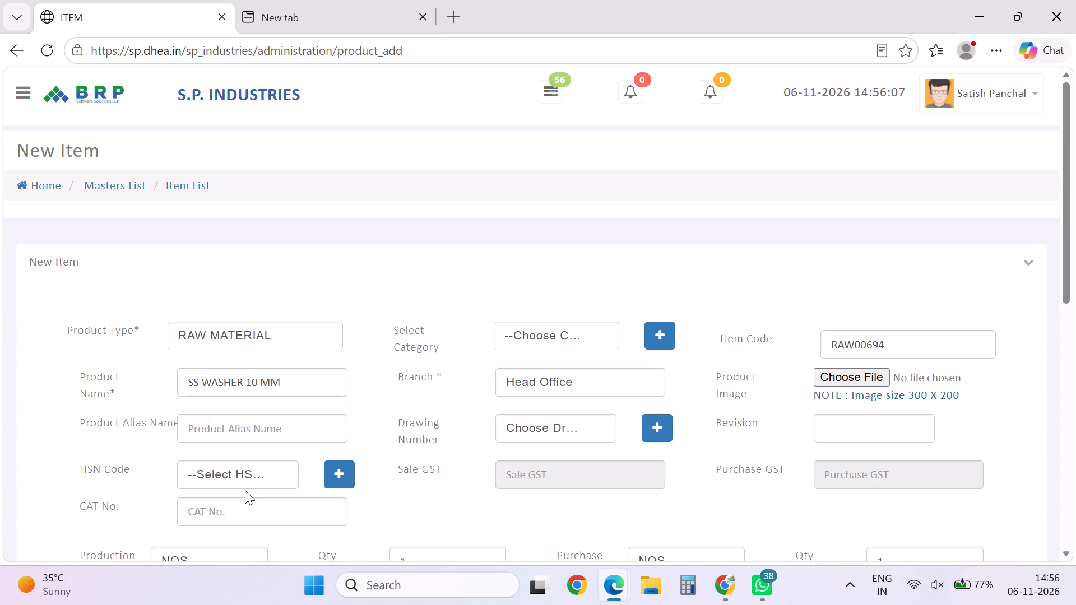
click(240, 473)
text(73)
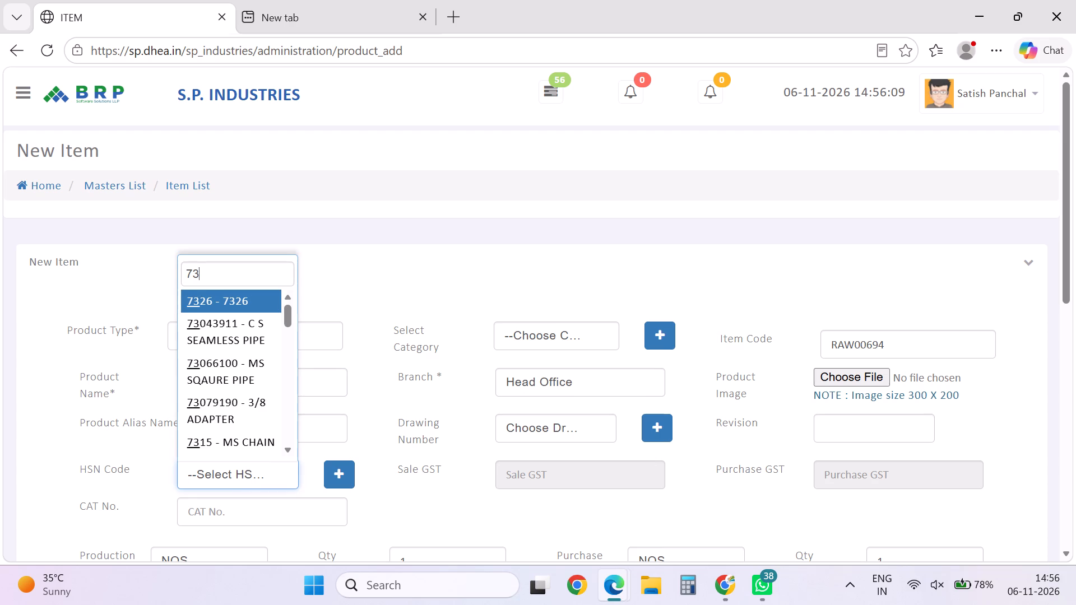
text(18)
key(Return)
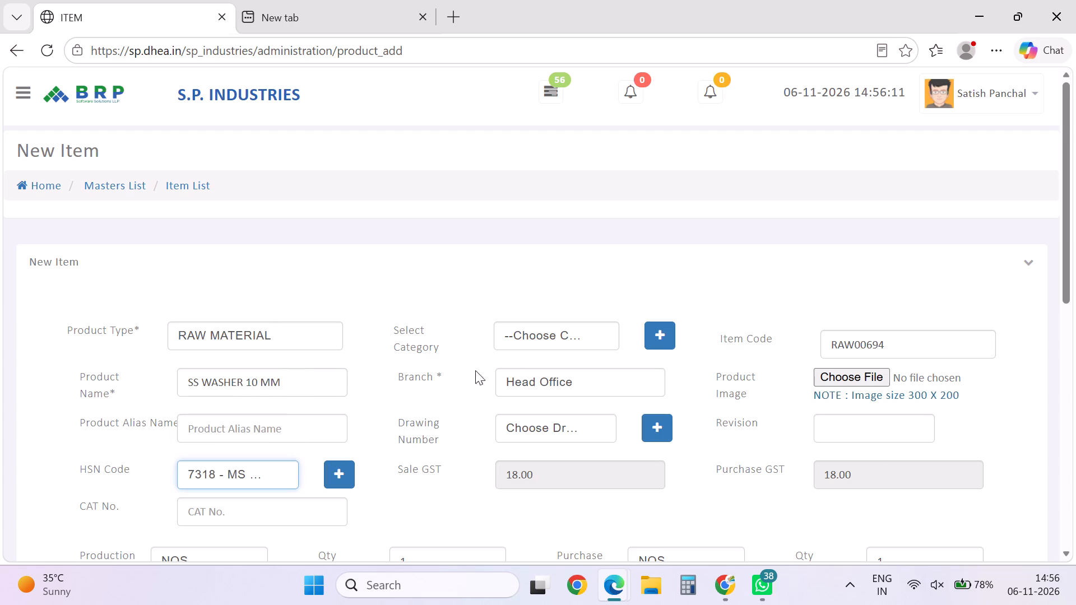
click(547, 351)
click(559, 334)
click(539, 412)
drag(1075, 227, 1075, 235)
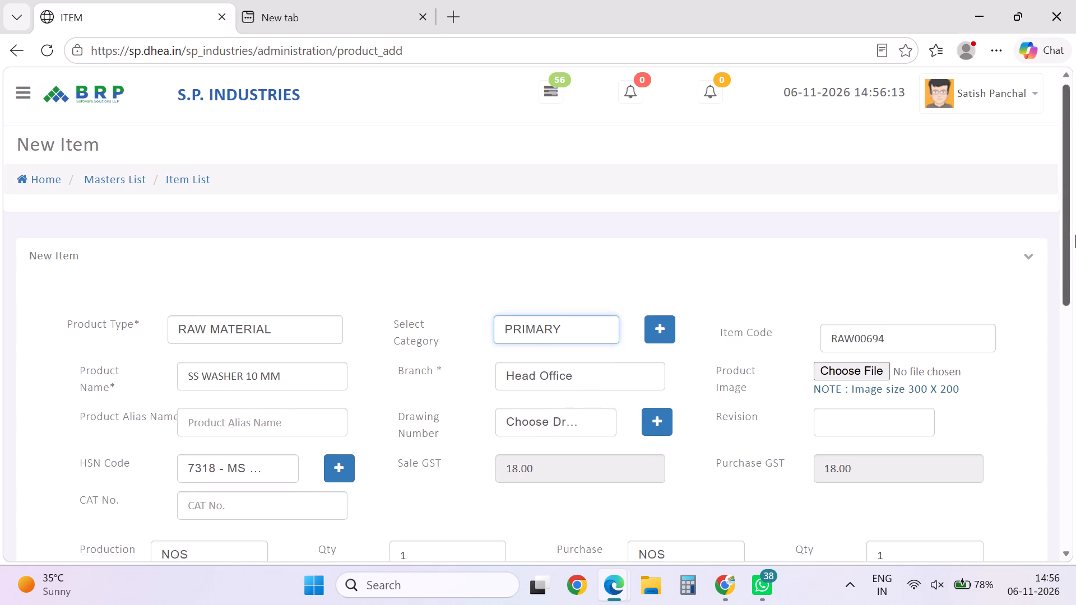
drag(1075, 235, 1045, 530)
click(562, 501)
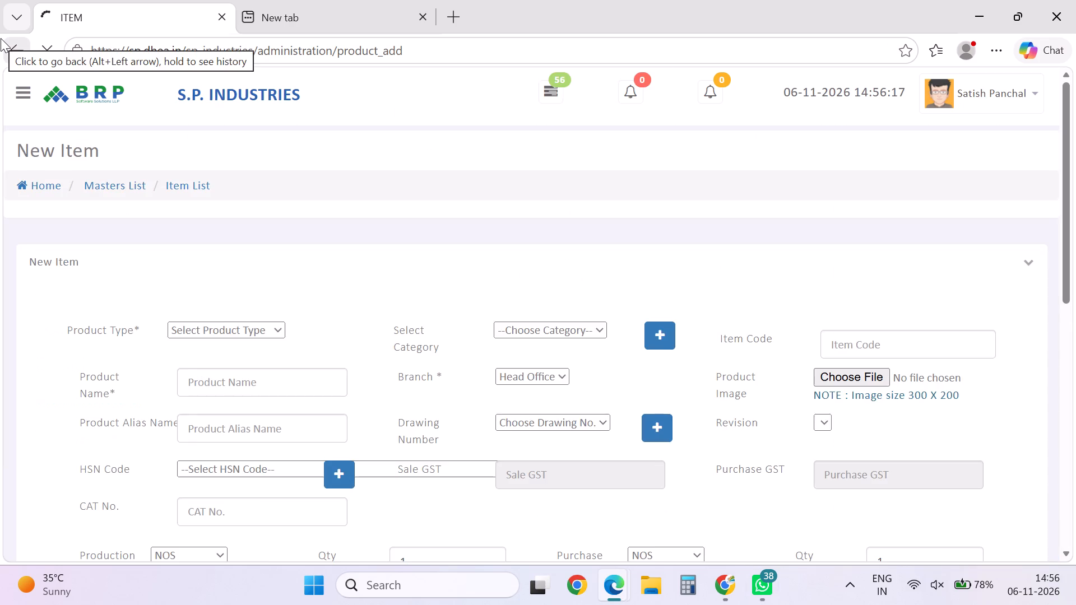
Return to the item list and approve the pending item SS WASHER 10 MM.
click(1, 38)
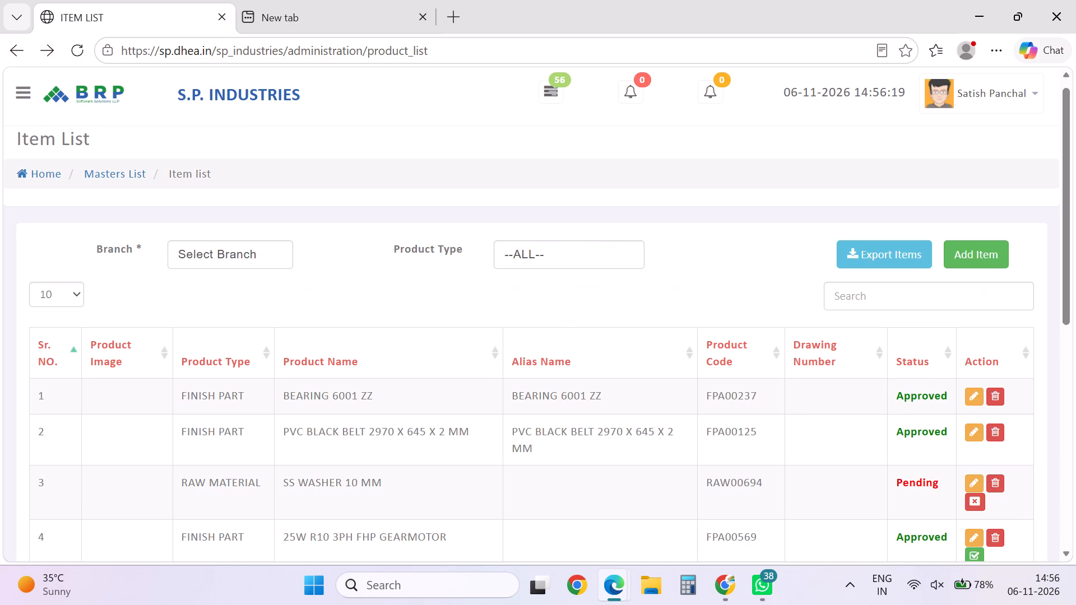
click(981, 492)
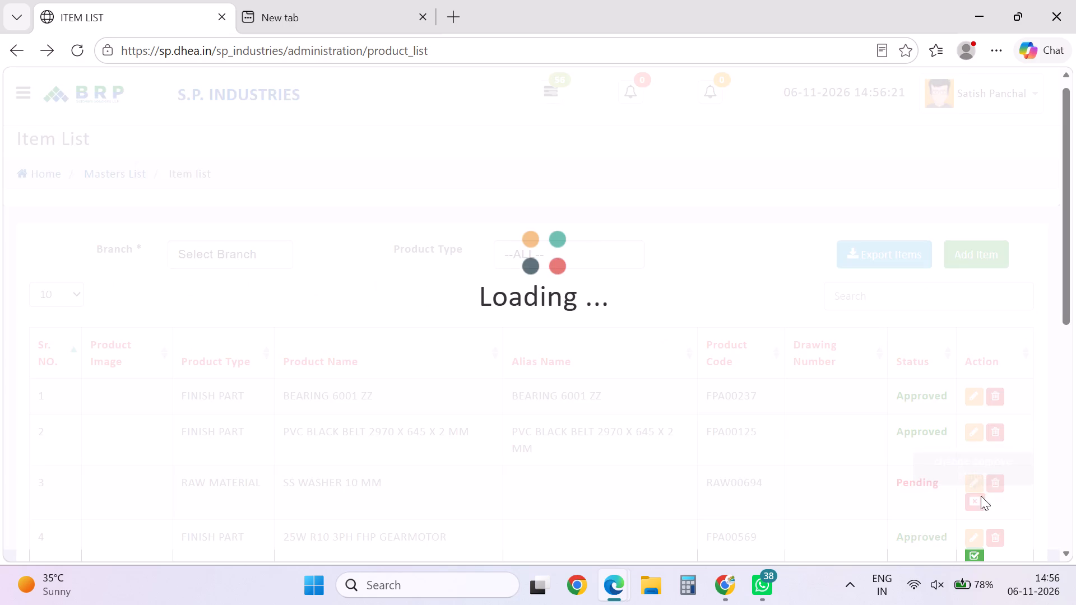
Switch to Chrome and reload the purchase order list.
click(733, 594)
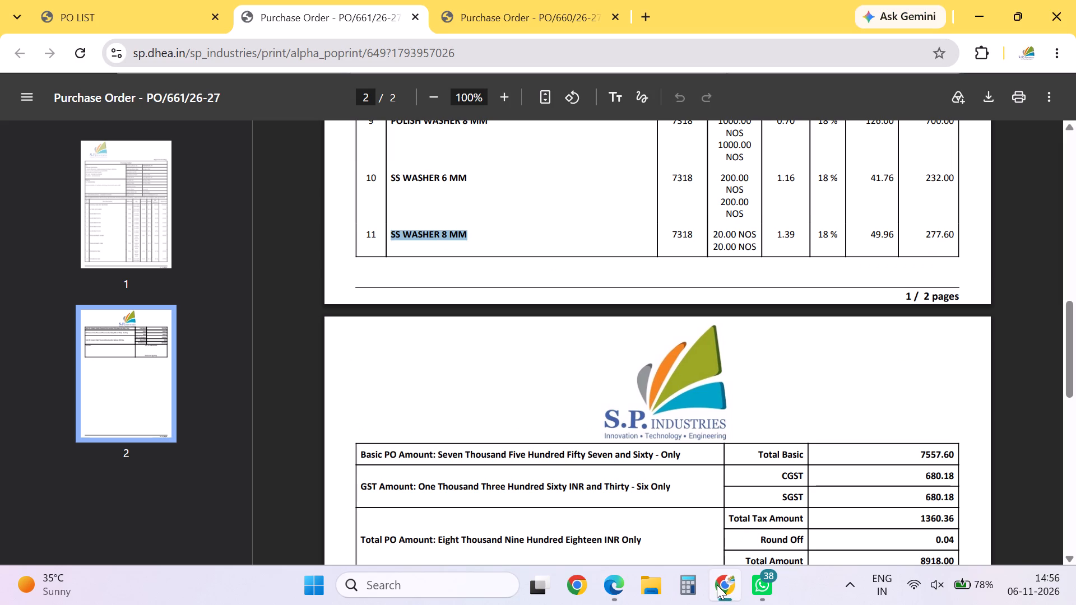
click(182, 20)
drag(96, 60, 101, 52)
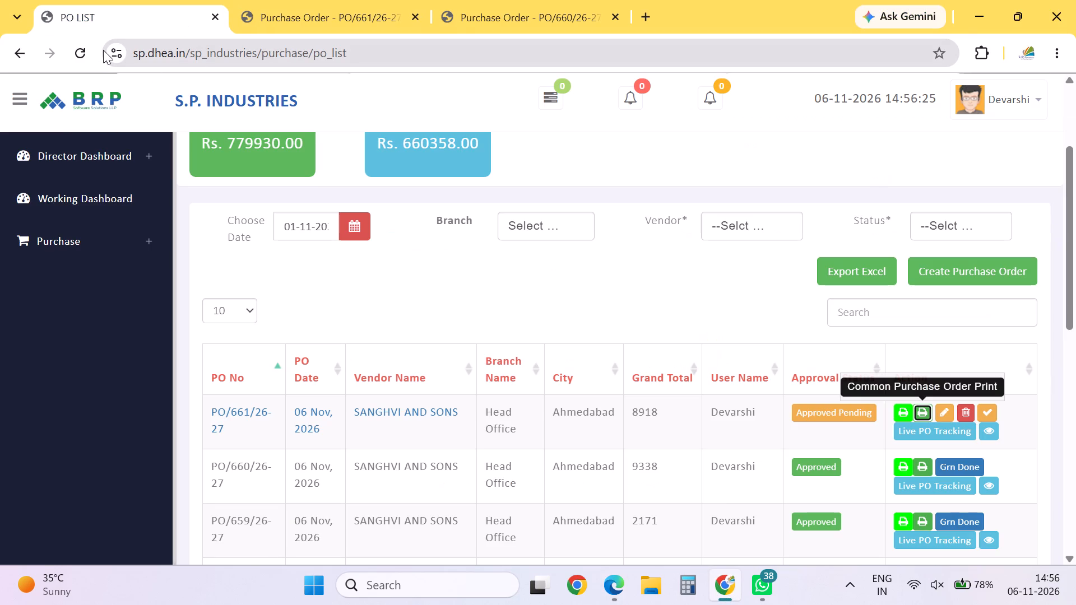
click(103, 50)
click(76, 58)
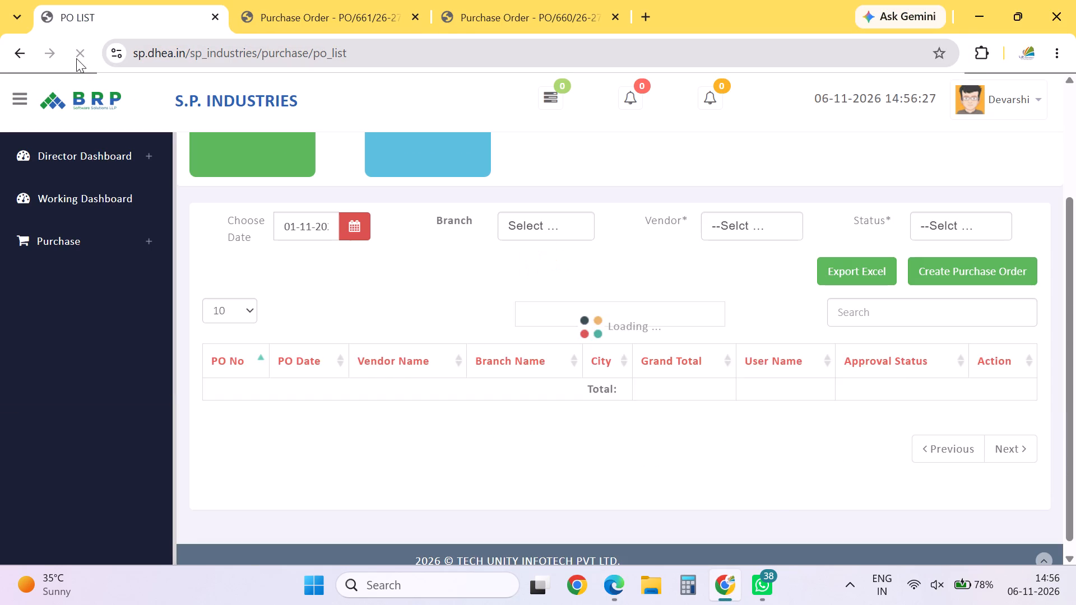
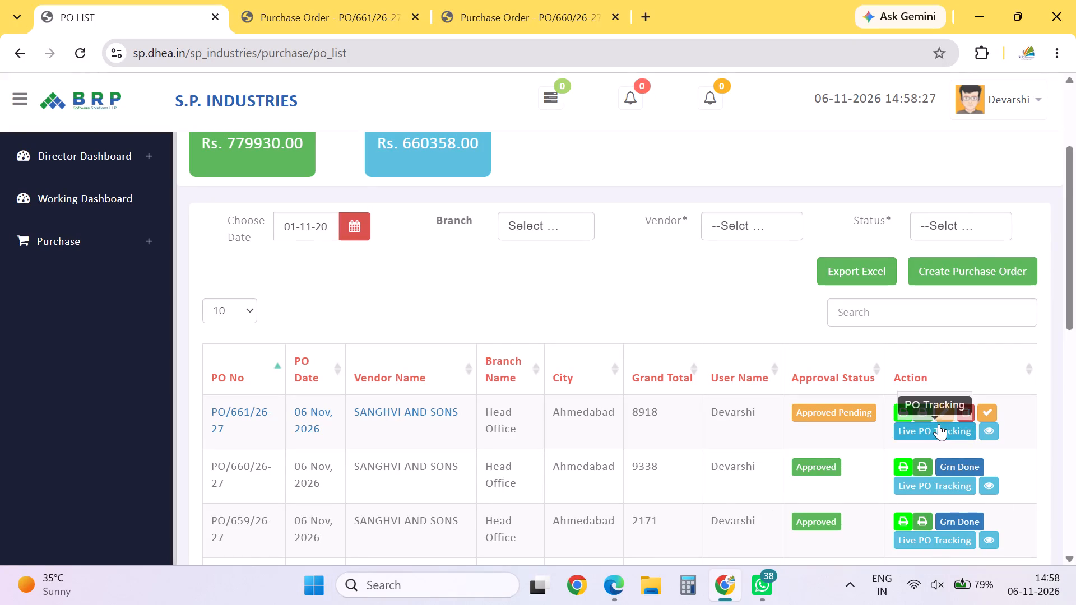
Open the SANGHVI AND SONS purchase order PO/661/26-27 for editing.
click(934, 407)
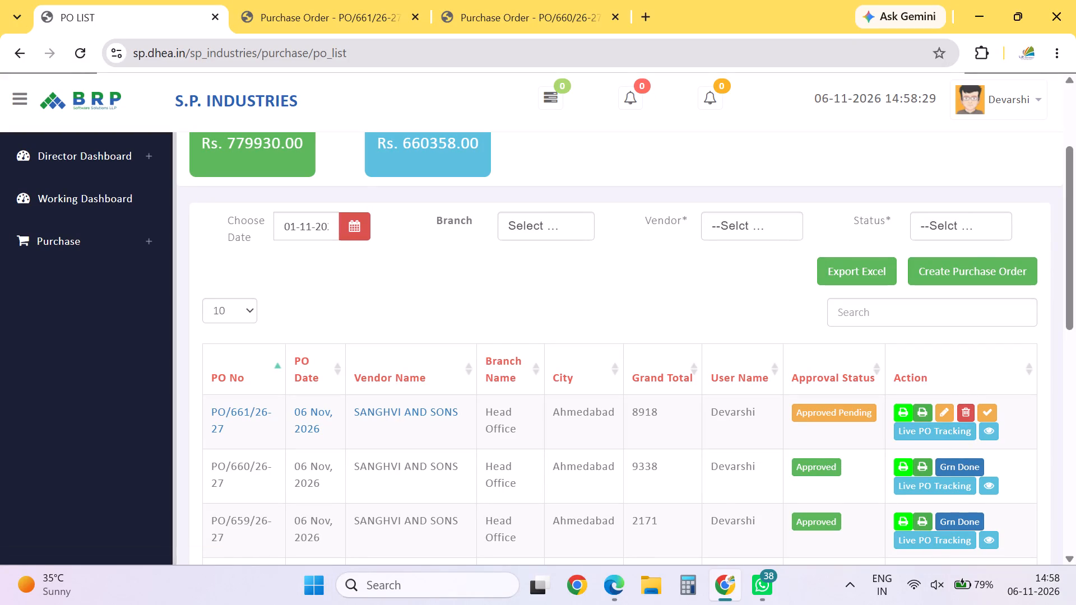
click(933, 404)
click(943, 413)
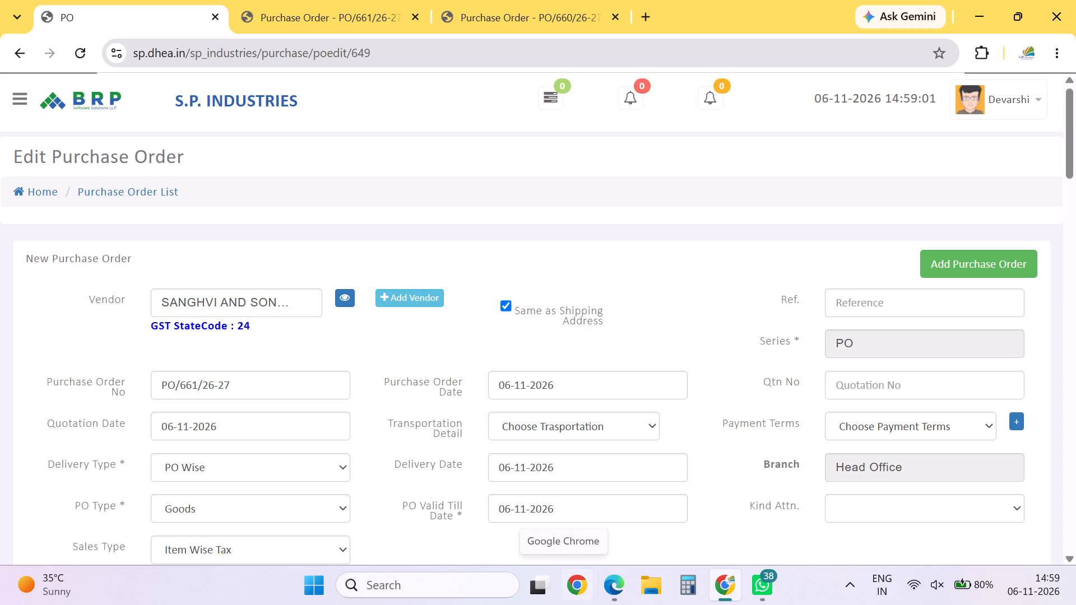
Add SS WASHER 10 MM to the order's items with quantity 100, rate 5.47 and a 60% discount.
drag(1066, 114, 1070, 123)
drag(1070, 127, 1075, 186)
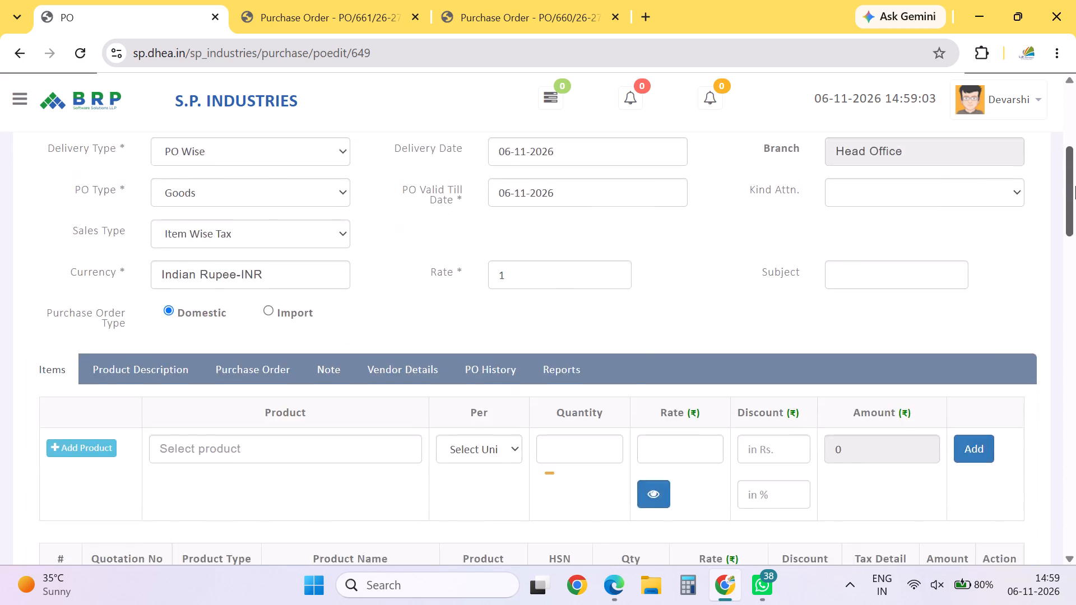
drag(1075, 186, 1075, 407)
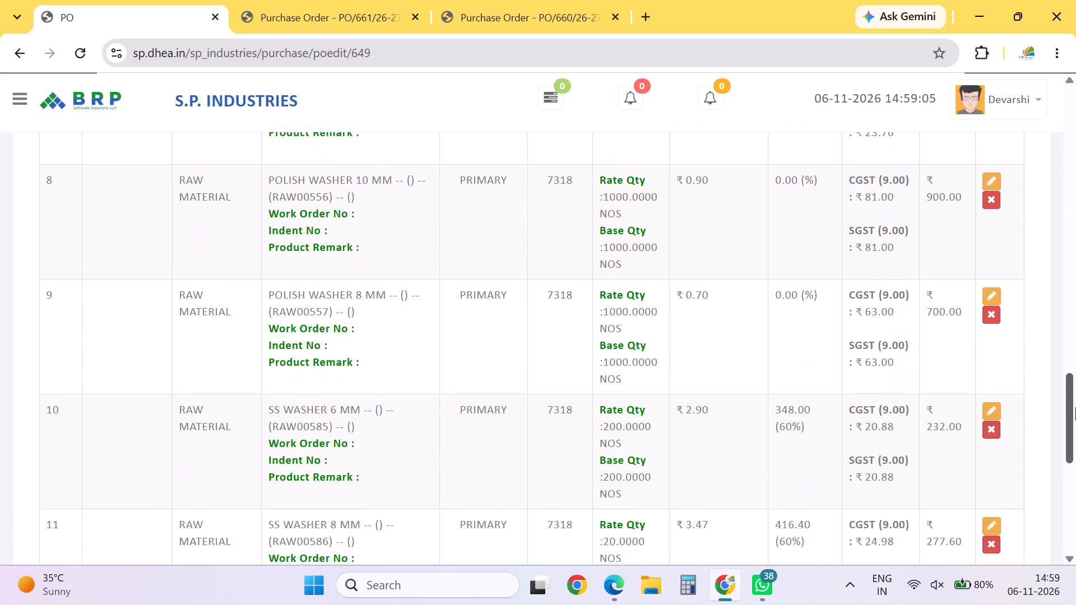
drag(1075, 407, 1057, 193)
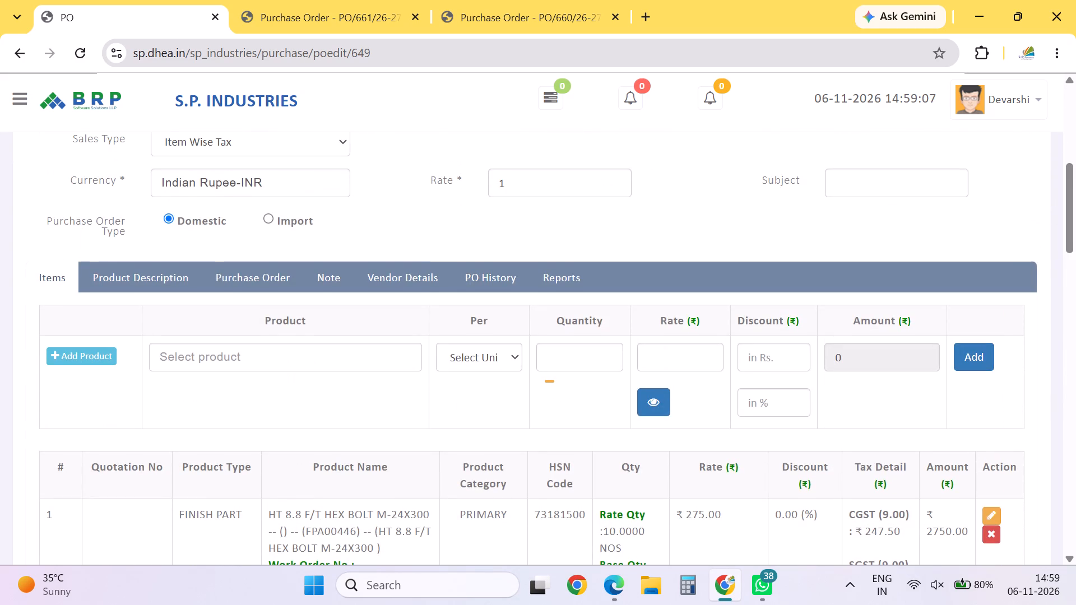
click(360, 367)
text(SS WASHER)
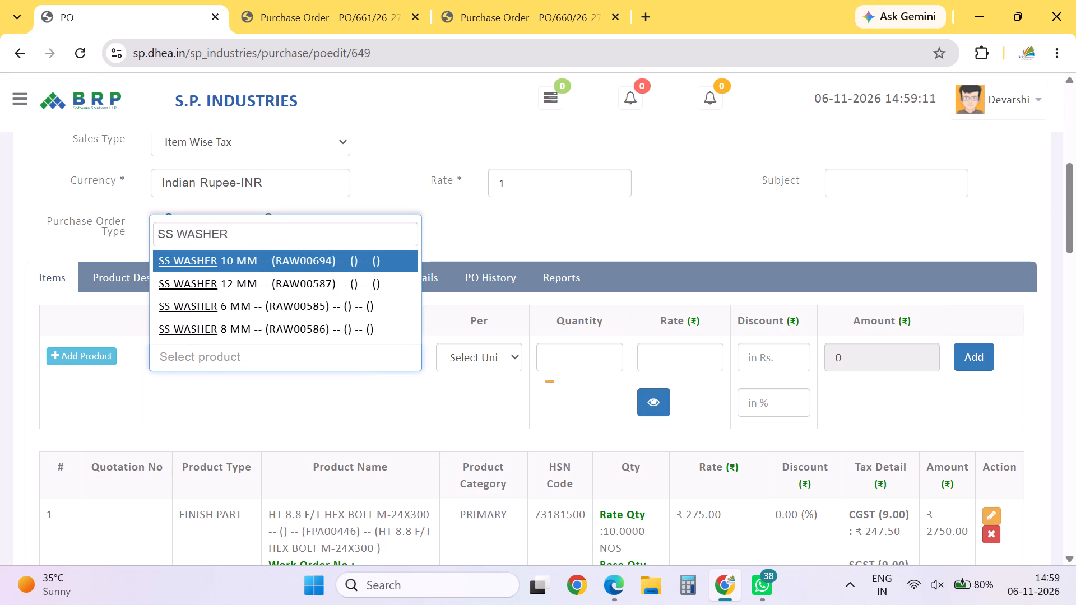
key(Return)
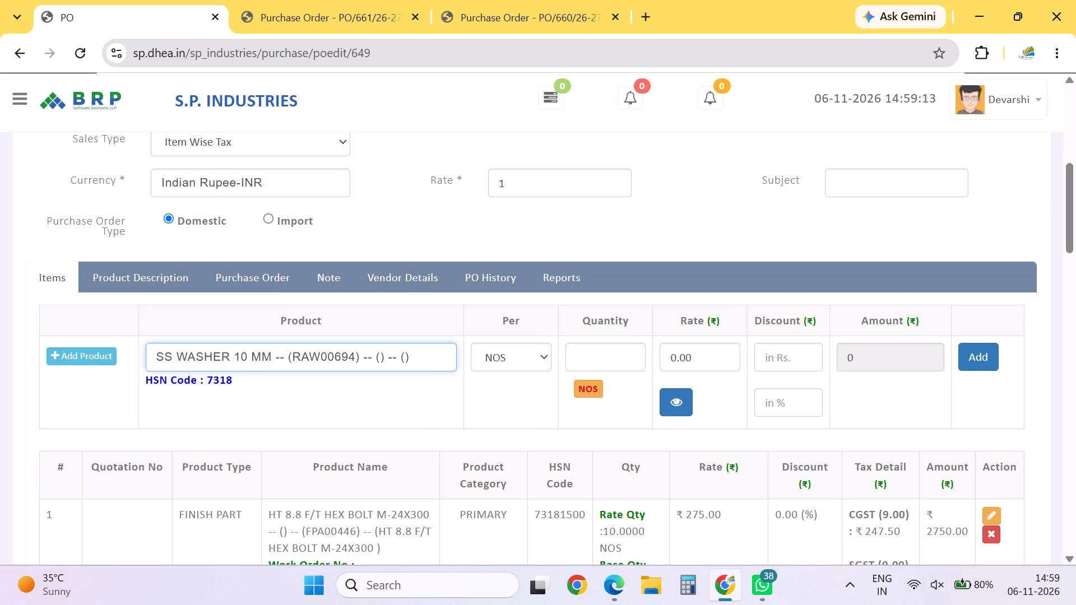
key(1)
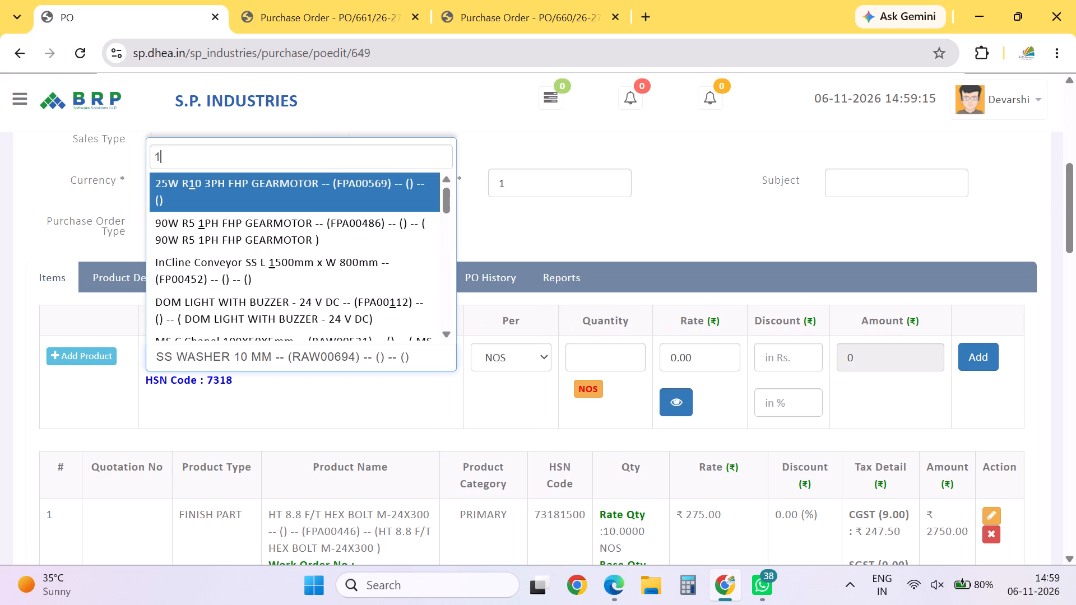
key(Escape)
click(641, 361)
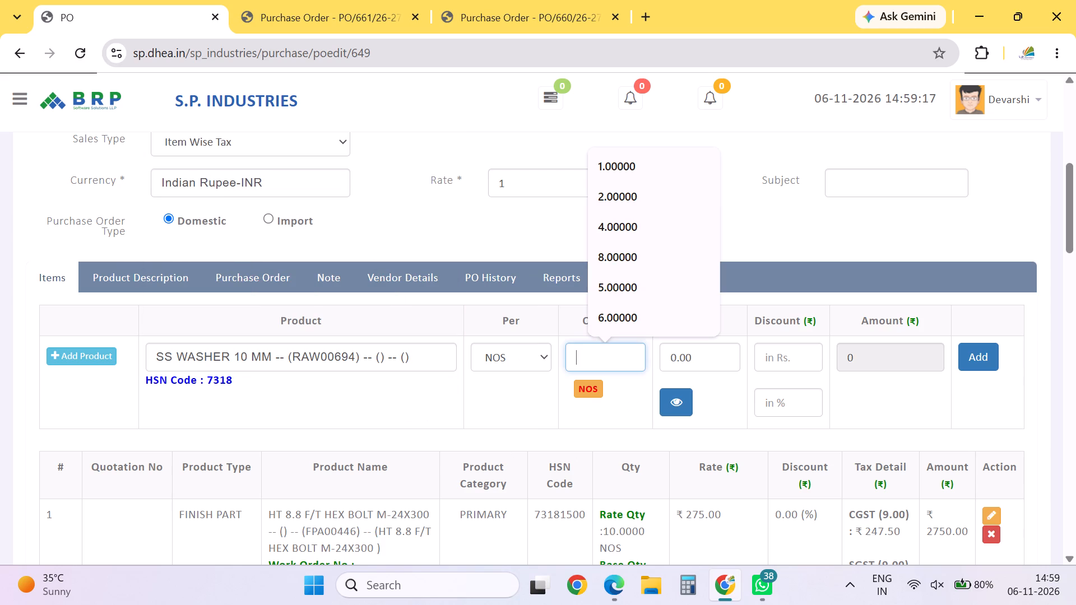
text(100)
key(Tab)
text(5.47)
key(Tab)
key(Tab)
key(Tab)
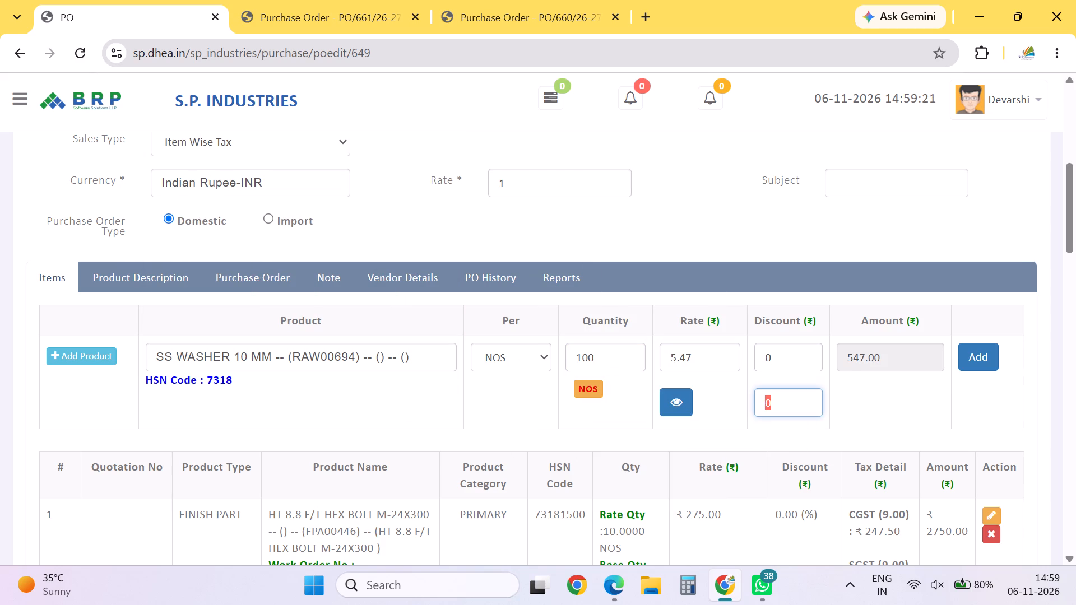
text(60)
click(960, 374)
click(990, 347)
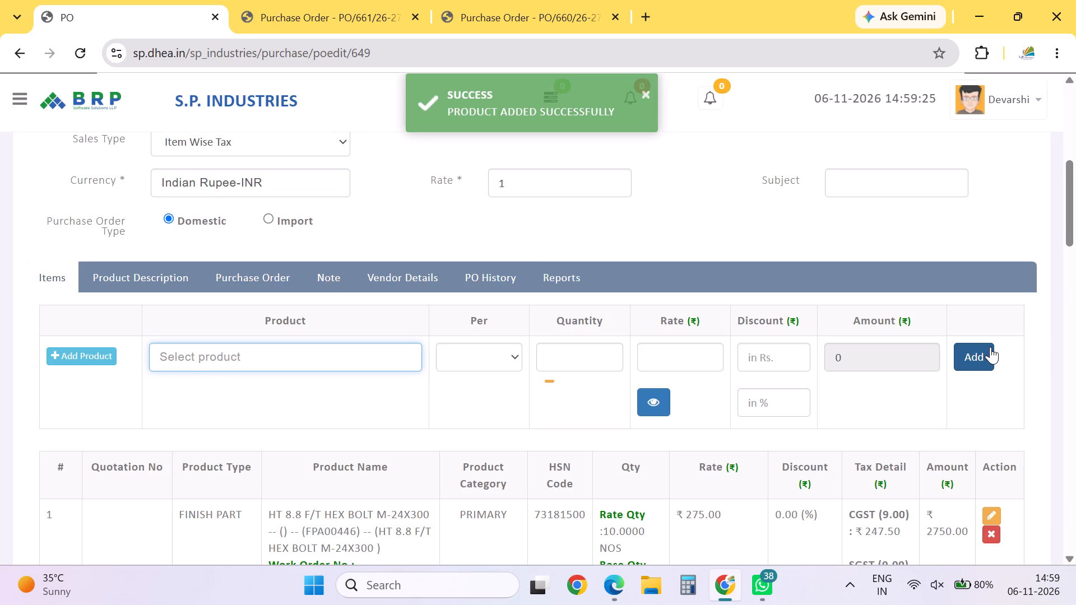
Add SS HEX BOLT 6 X 40 to the order's items with quantity 50, rate 10.80 and a 60% discount.
click(377, 374)
click(377, 374)
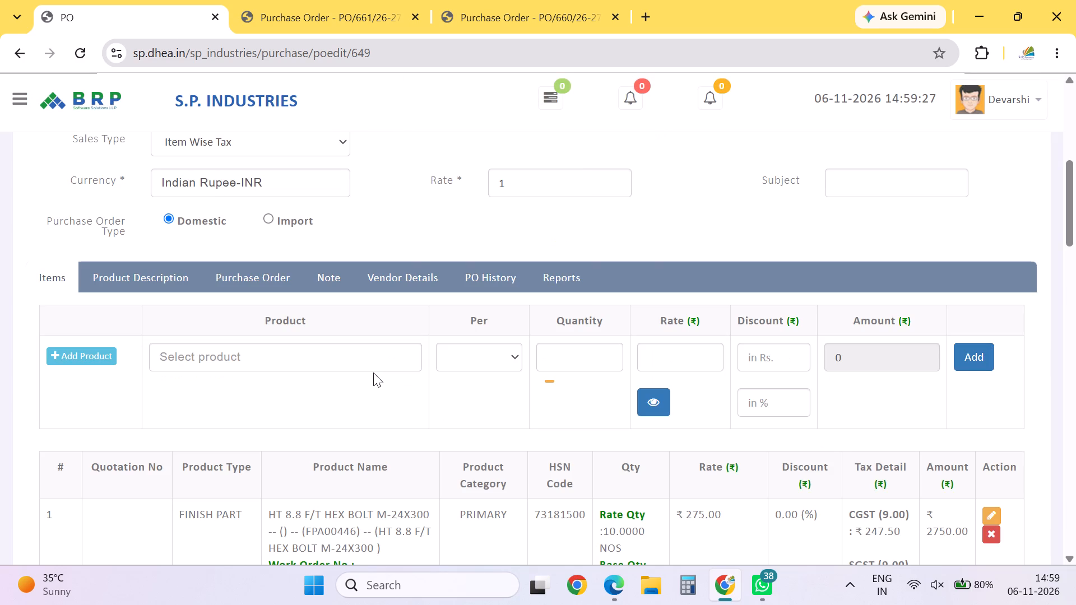
click(354, 362)
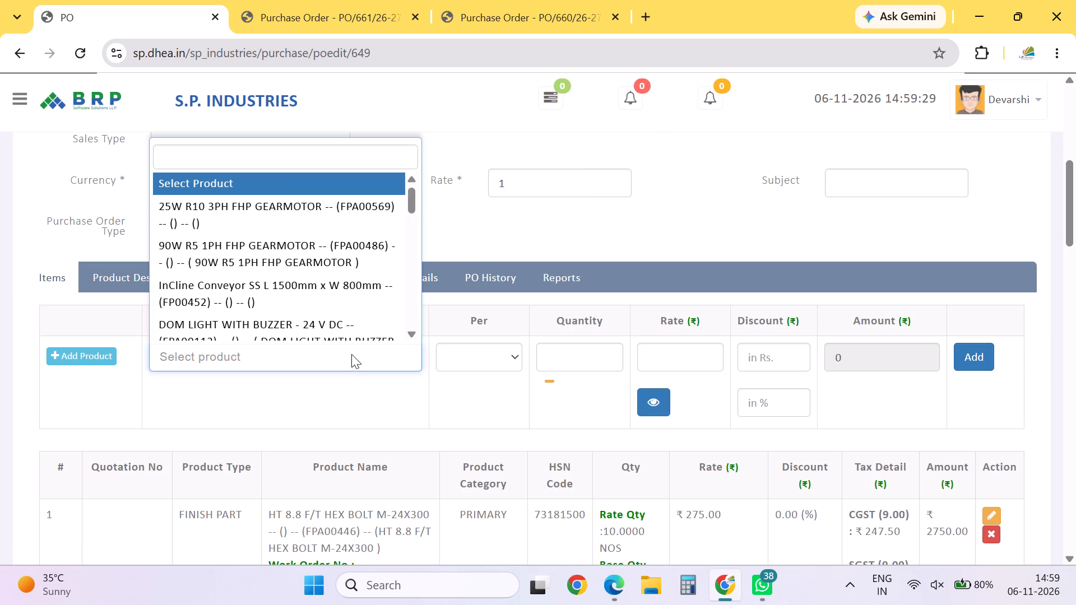
text(6 X 40)
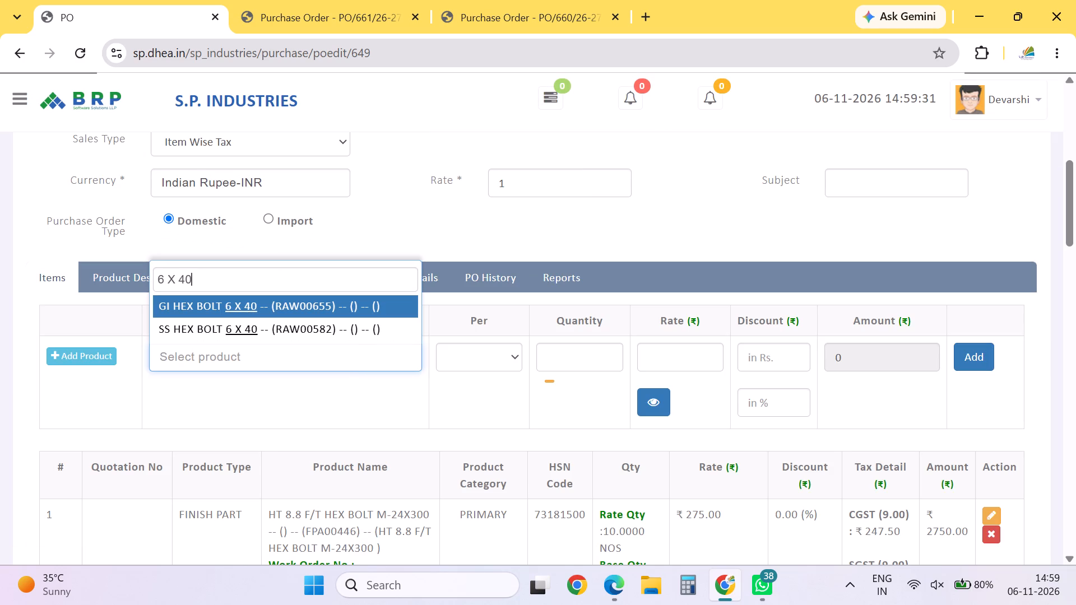
key(Down)
key(Return)
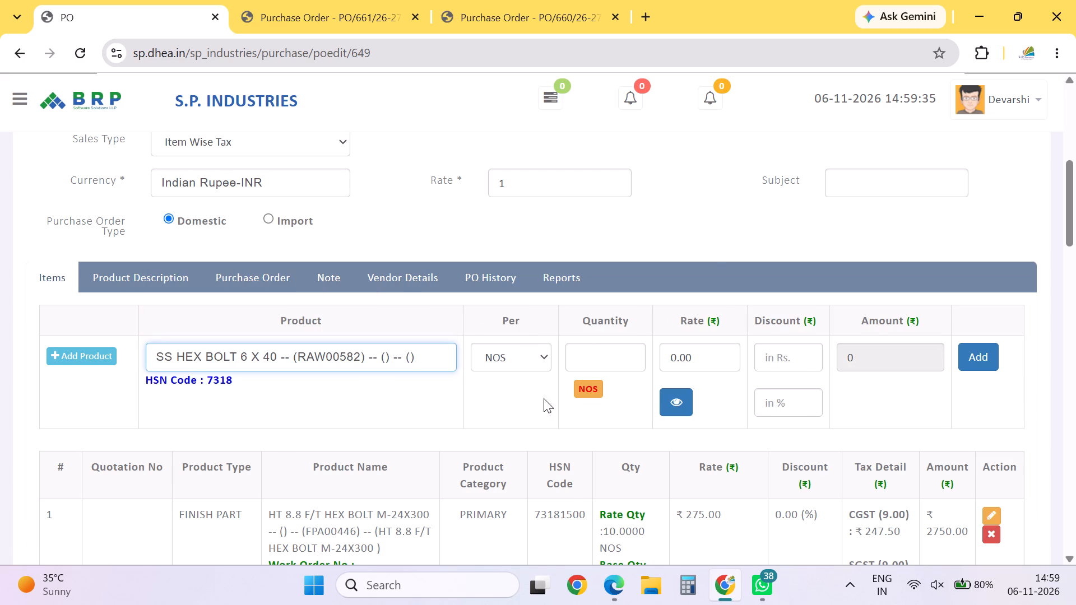
click(588, 357)
text(50)
key(Tab)
text(1.8)
key(BackSpace)
key(BackSpace)
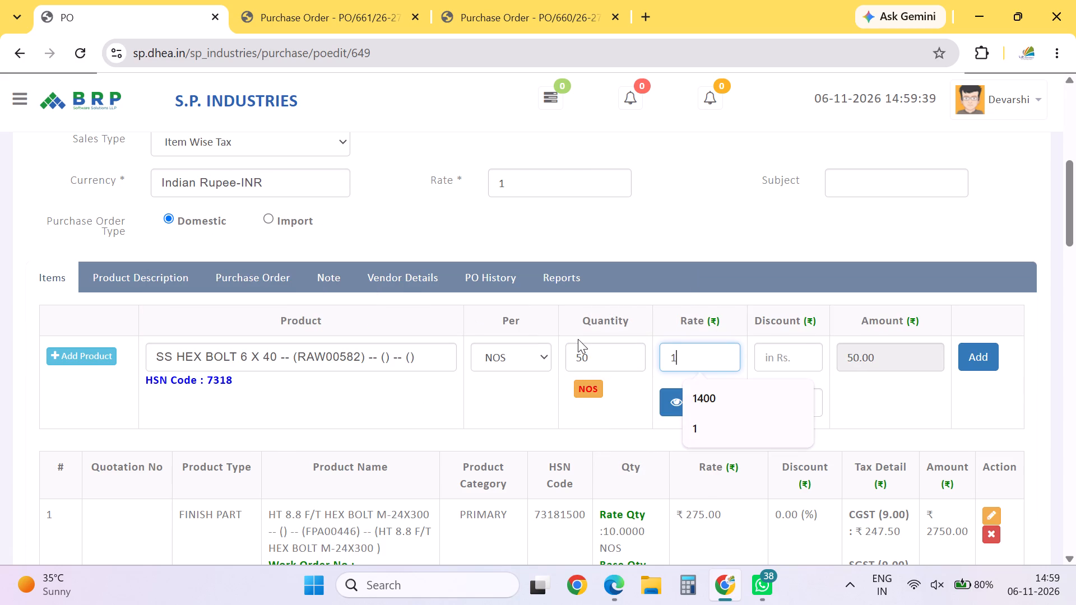
text(0.80)
key(Tab)
key(Tab)
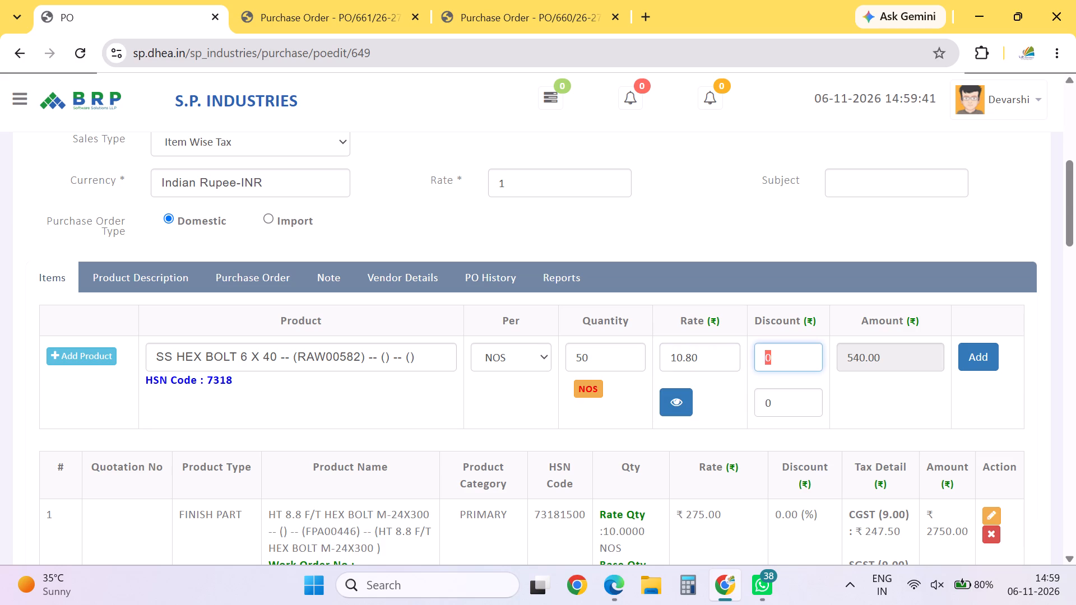
key(Tab)
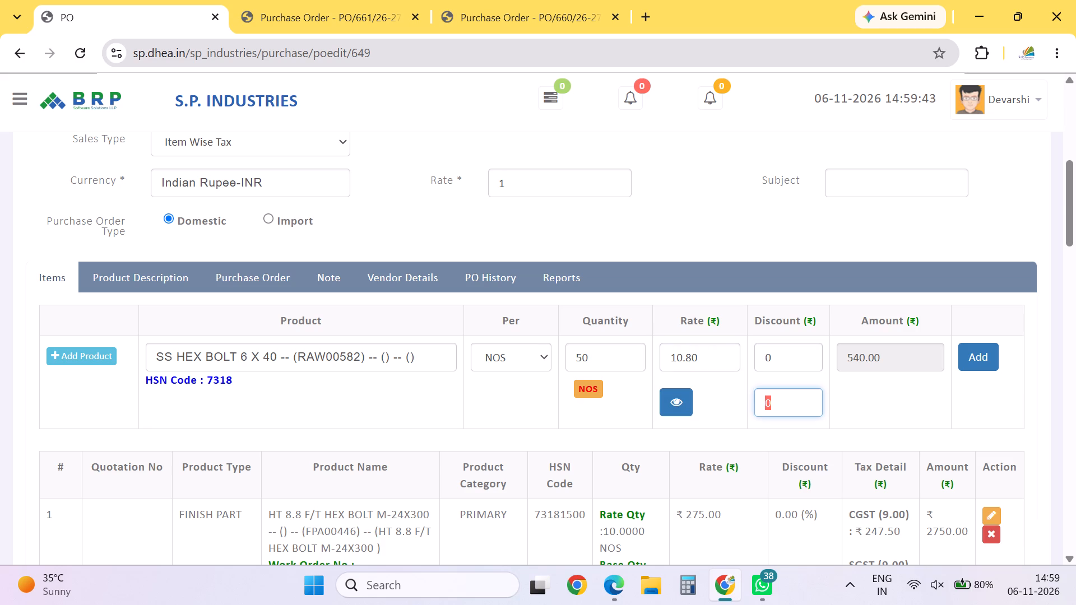
text(60)
click(981, 369)
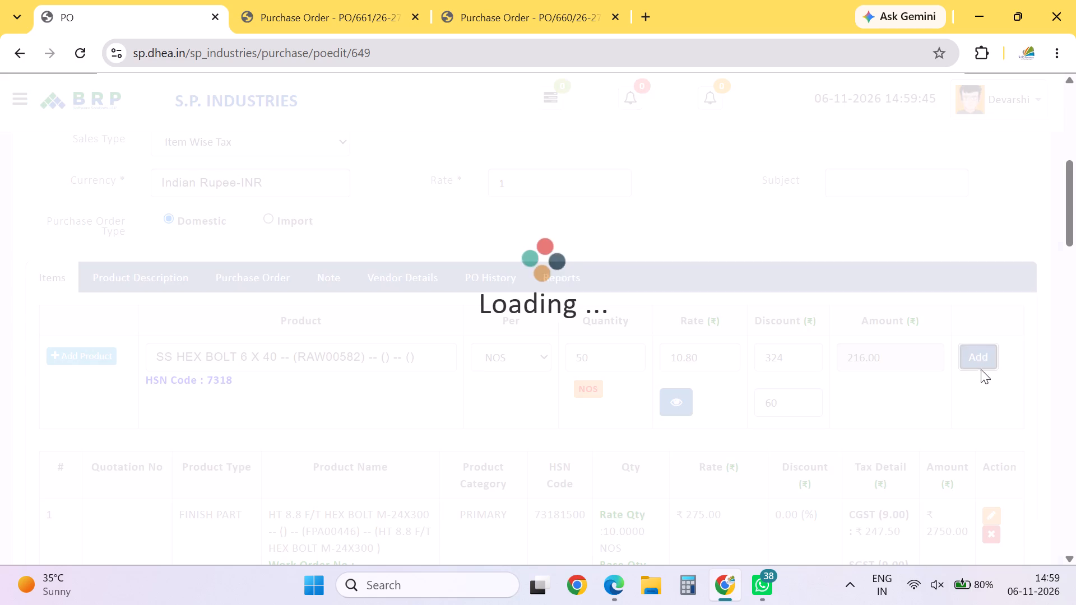
click(981, 347)
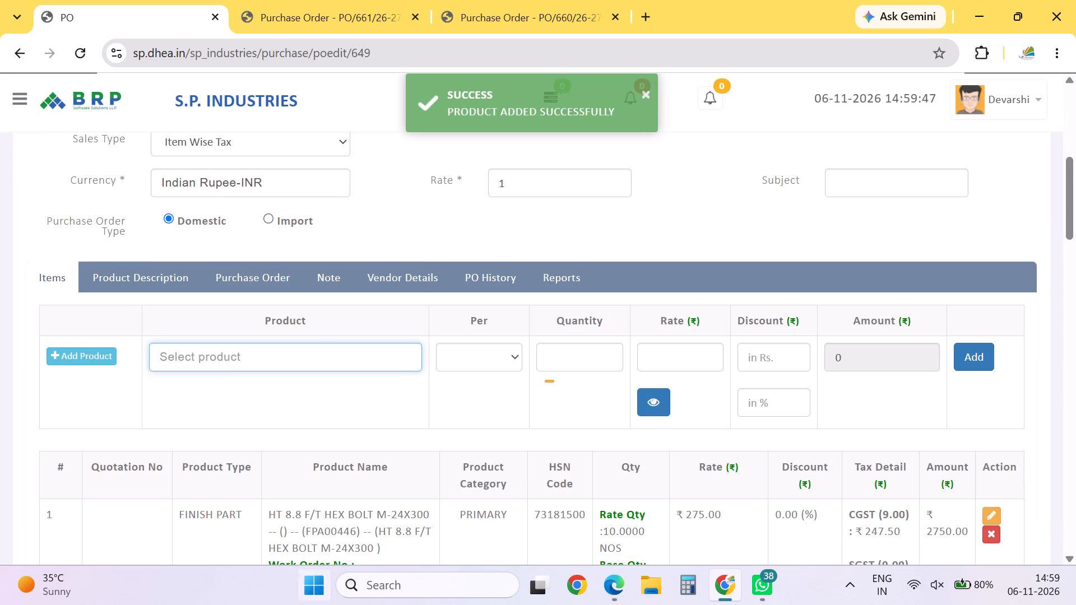
Search the order's product list for 6 X 15 and look through the matching products.
click(283, 350)
text(6 X 15)
key(Down)
key(Down)
key(Down)
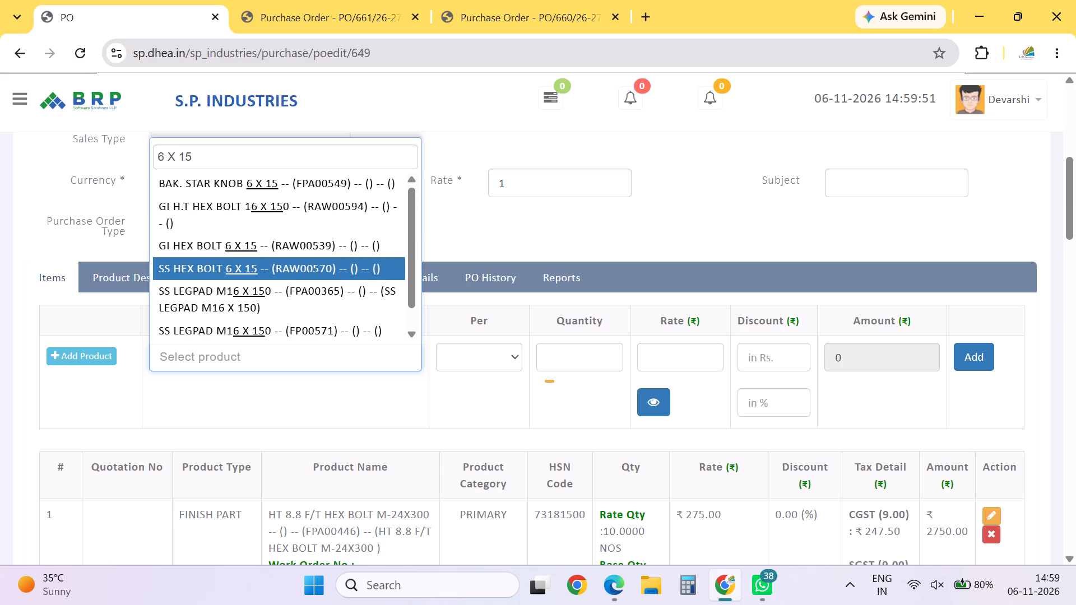
key(Up)
key(Down)
key(Down)
key(Down)
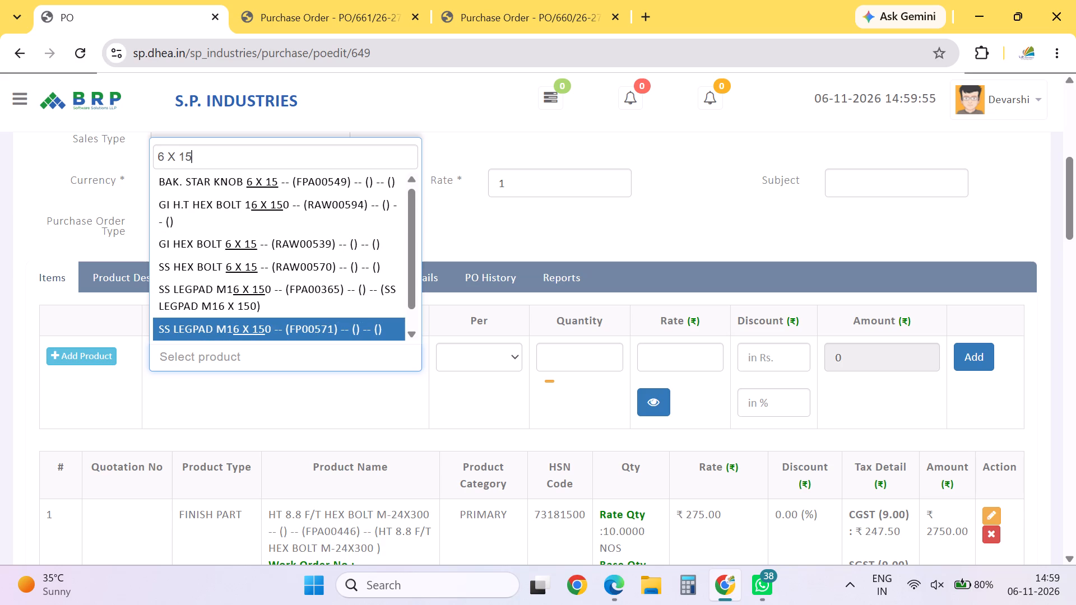
key(Down)
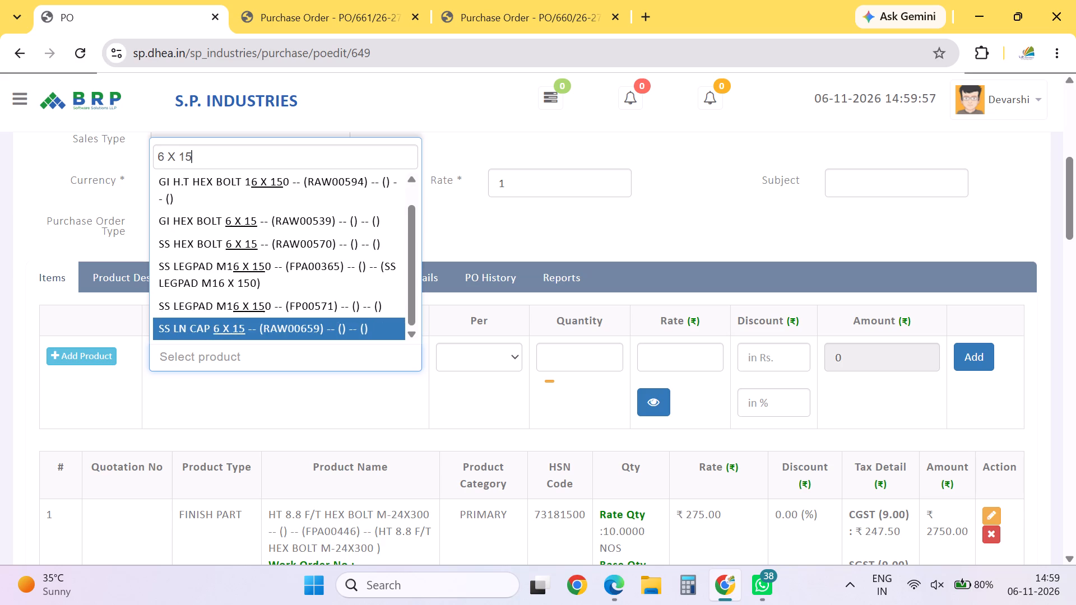
key(Up)
key(Down)
key(Down)
key(Up)
key(Down)
key(Down)
key(Up)
key(Down)
Search the order's product list for CSK and look through the matching products for a 6 X 15 screw.
key(BackSpace)
key(BackSpace)
key(BackSpace)
key(BackSpace)
key(BackSpace)
key(BackSpace)
key(BackSpace)
key(BackSpace)
key(BackSpace)
key(BackSpace)
key(BackSpace)
key(BackSpace)
key(BackSpace)
key(BackSpace)
key(BackSpace)
text(CSK)
key(Down)
key(Down)
key(Up)
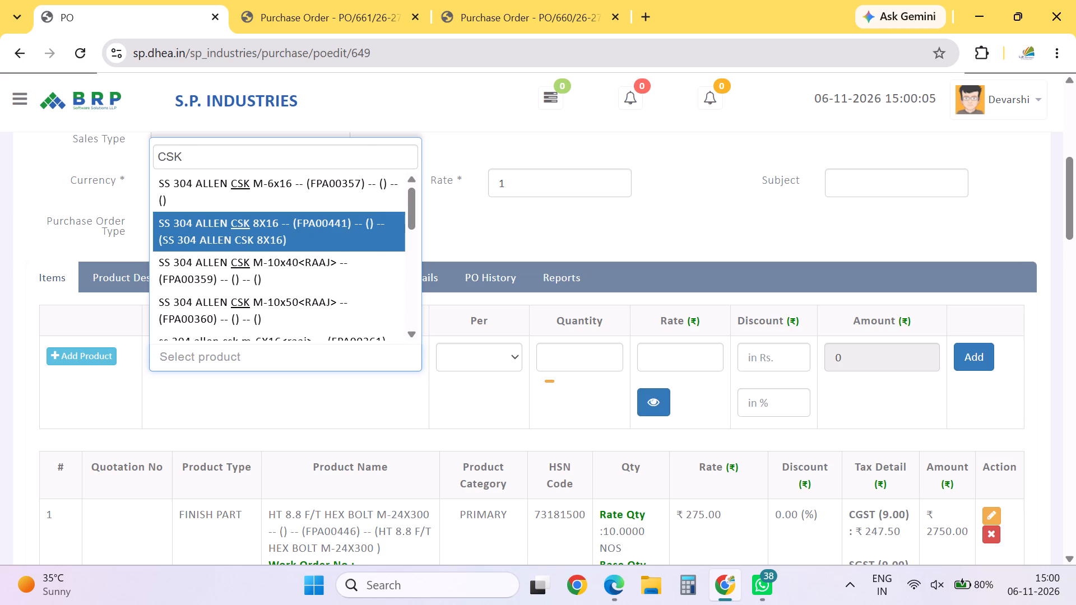
key(Up)
key(Down)
key(Up)
key(Down)
key(Up)
key(Down)
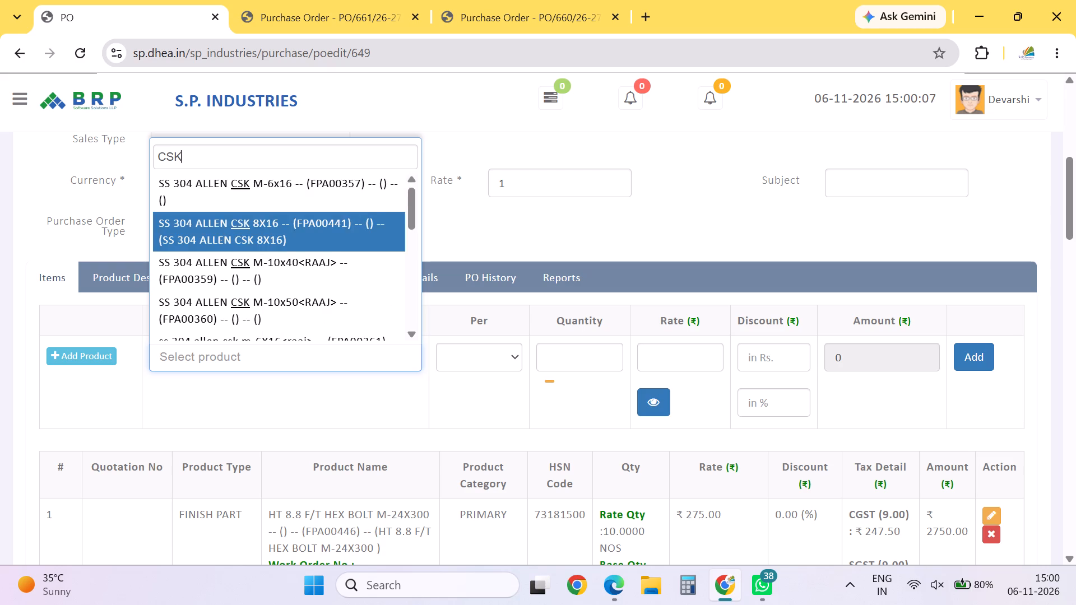
key(Up)
key(Down)
key(Down)
key(Down)
key(Down)
key(Down)
key(Down)
key(Up)
key(Down)
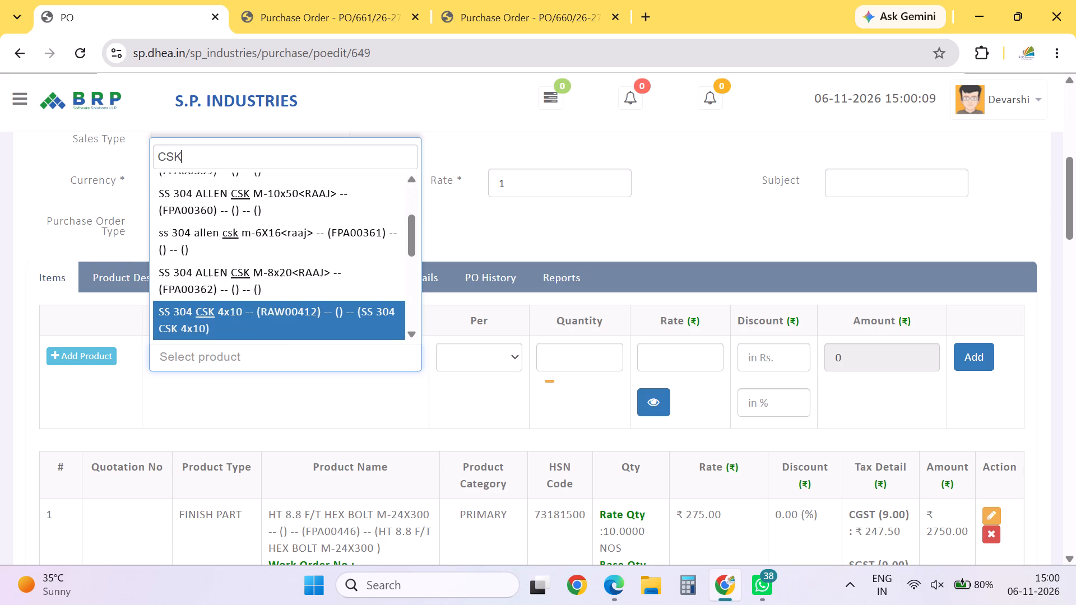
key(Up)
key(Down)
key(Down)
key(Down)
key(Down)
key(Up)
key(Up)
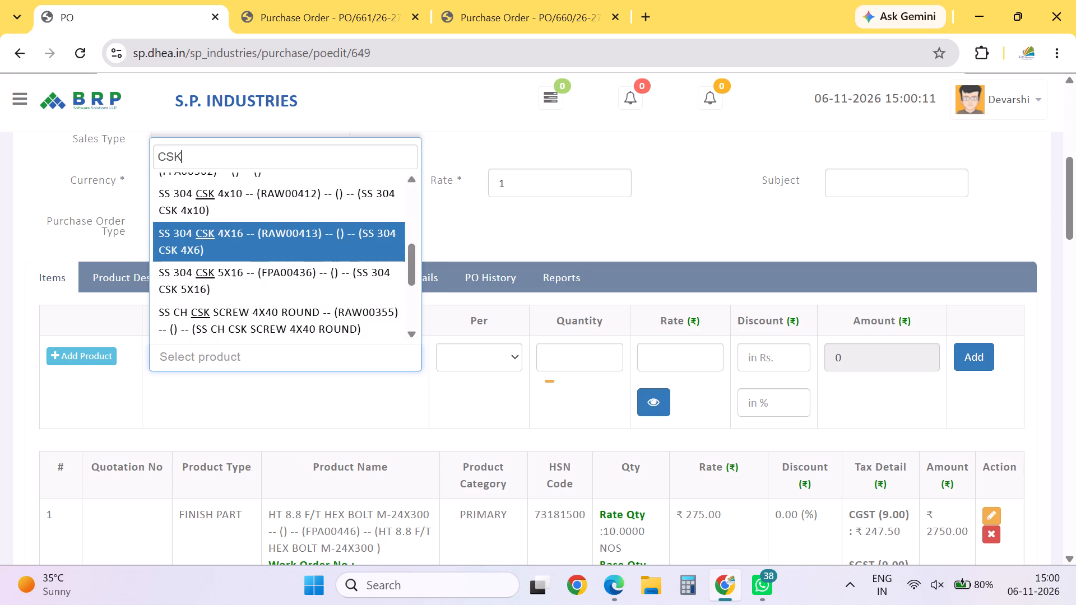
key(Down)
key(Down)
key(Down)
key(Down)
key(Down)
key(Up)
key(Down)
key(Down)
key(Up)
key(Down)
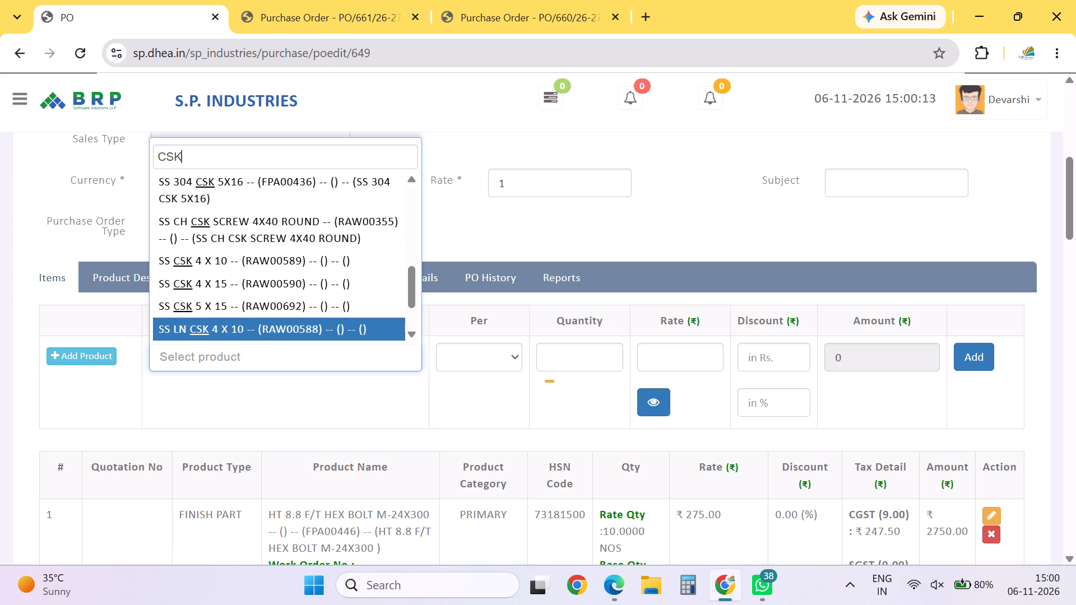
key(Down)
key(Up)
key(Down)
key(Down)
key(Down)
key(Up)
key(Down)
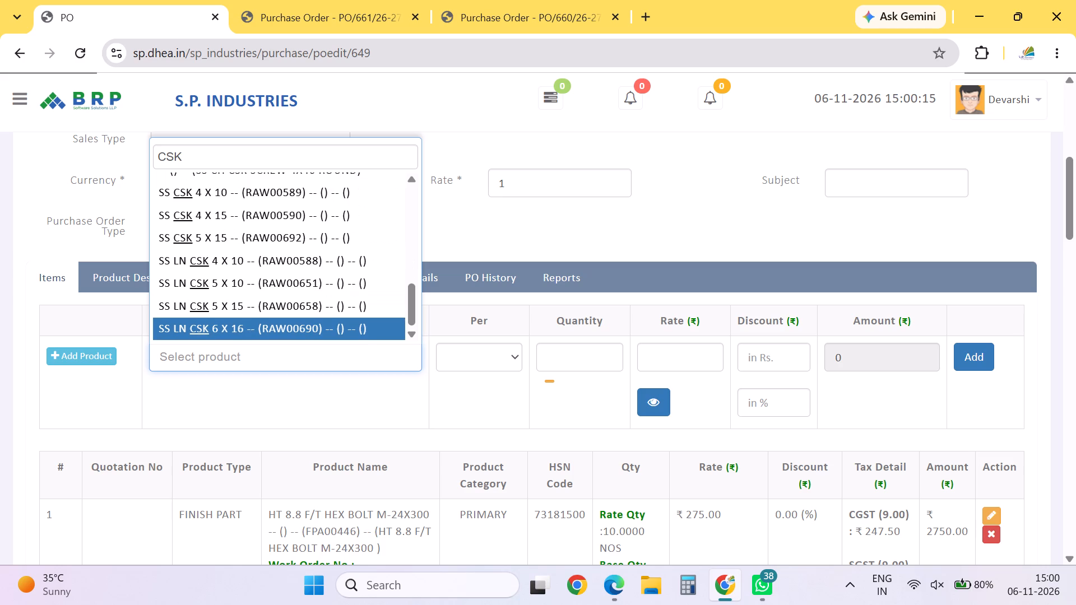
key(Down)
key(Down)
key(Down)
key(Down)
key(Up)
key(Up)
key(Up)
key(Up)
key(Up)
key(Up)
key(Up)
key(Up)
key(Up)
key(Up)
key(Up)
key(Up)
key(Up)
key(Up)
key(Up)
key(Up)
key(Up)
key(Up)
key(Up)
key(Up)
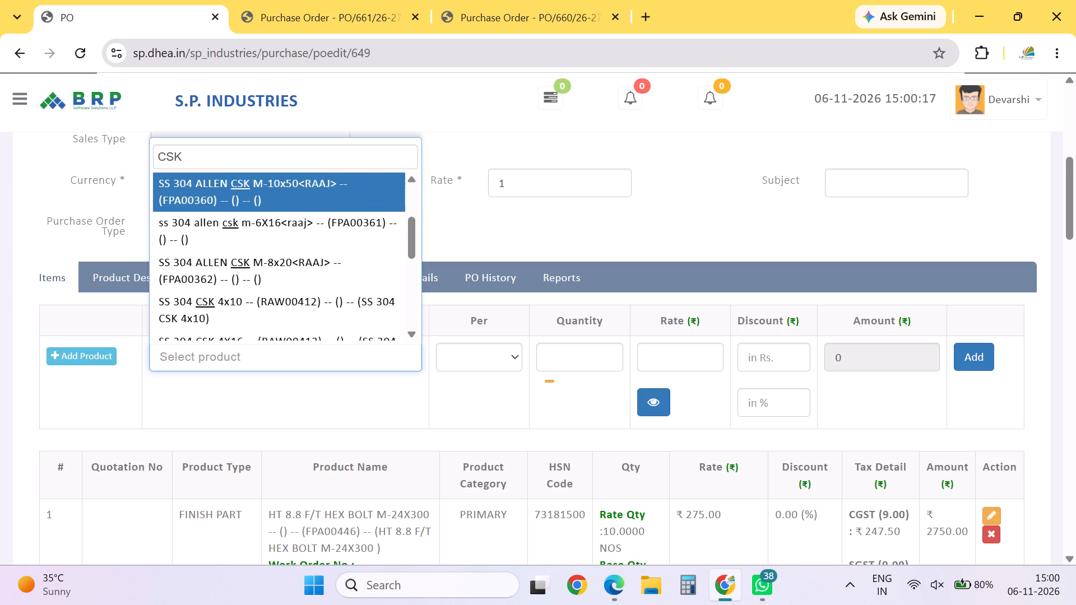
key(Down)
key(Up)
key(Down)
key(Up)
key(Down)
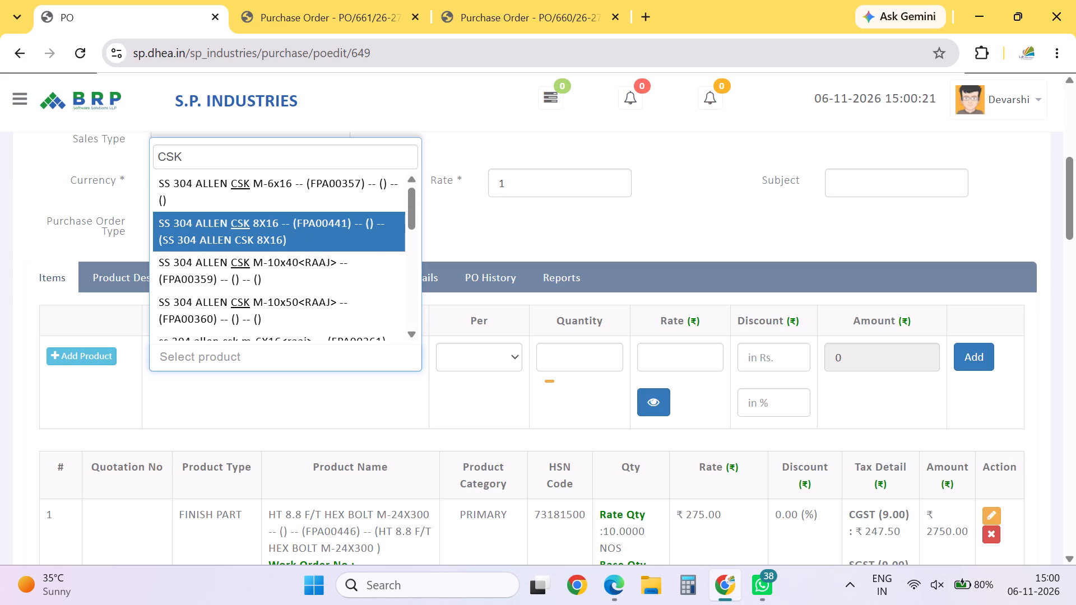
key(Up)
key(Down)
key(Down)
key(Down)
key(Down)
key(Down)
key(Up)
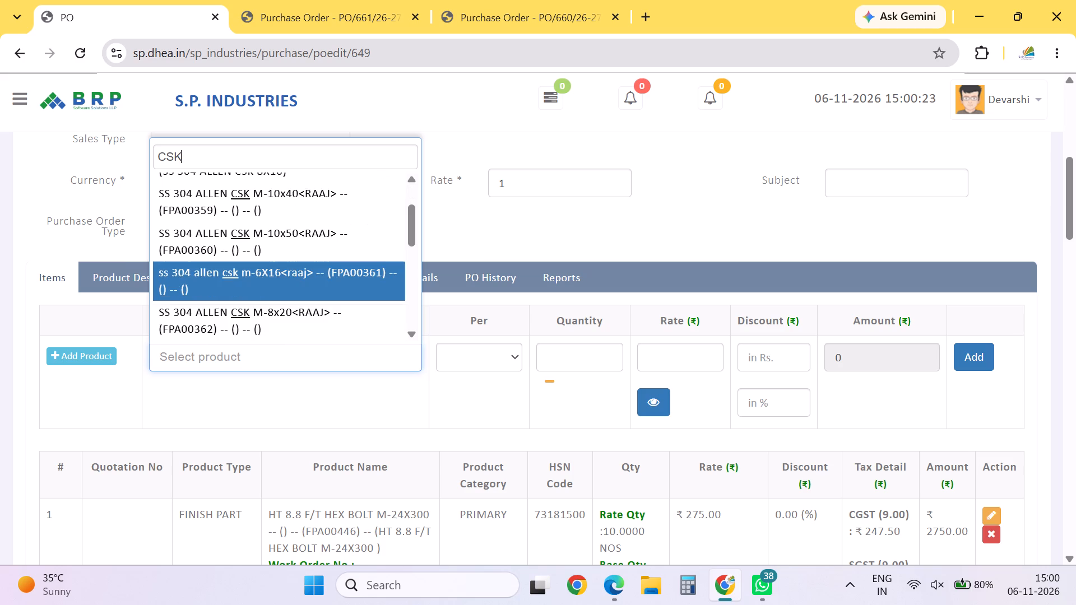
key(Down)
key(Down)
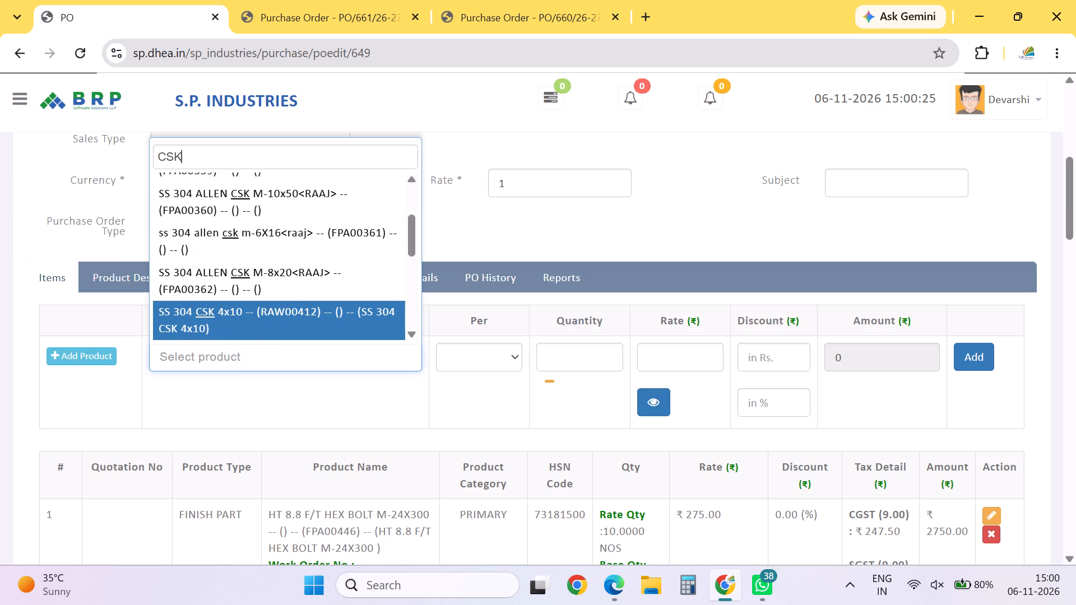
key(Down)
key(Down)
key(Down)
key(Down)
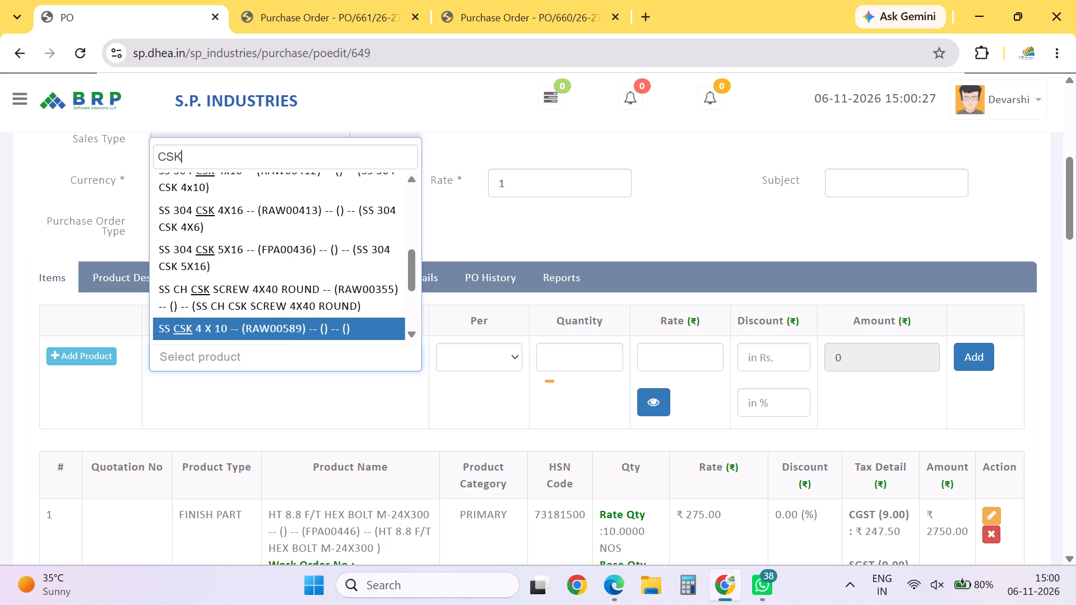
key(Up)
key(Down)
key(Up)
key(Down)
key(Down)
key(Up)
key(Down)
key(Down)
key(Down)
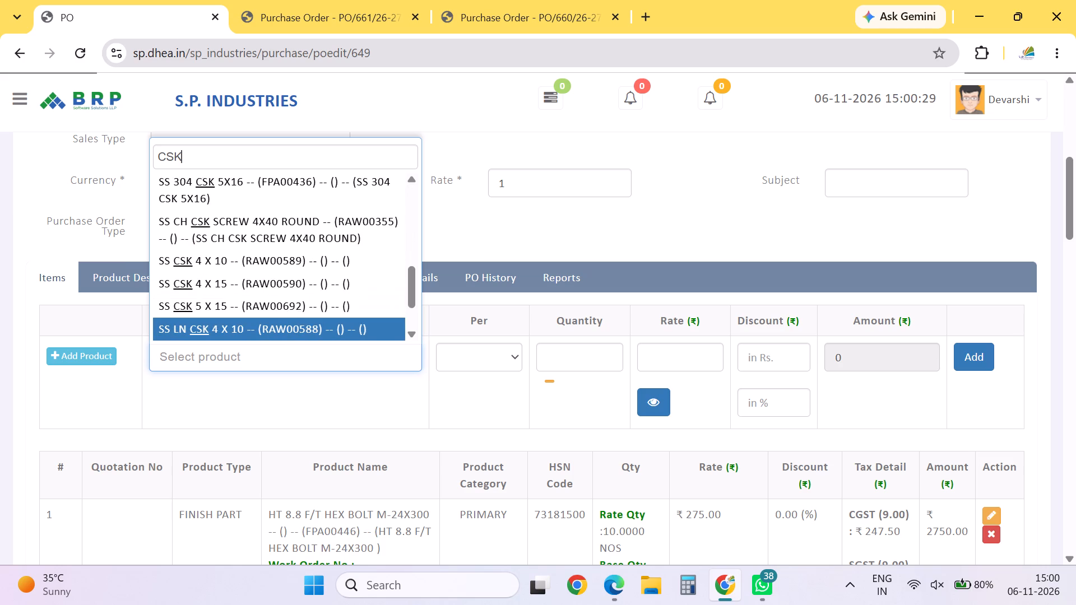
key(Down)
key(Down)
key(Up)
key(Up)
key(Up)
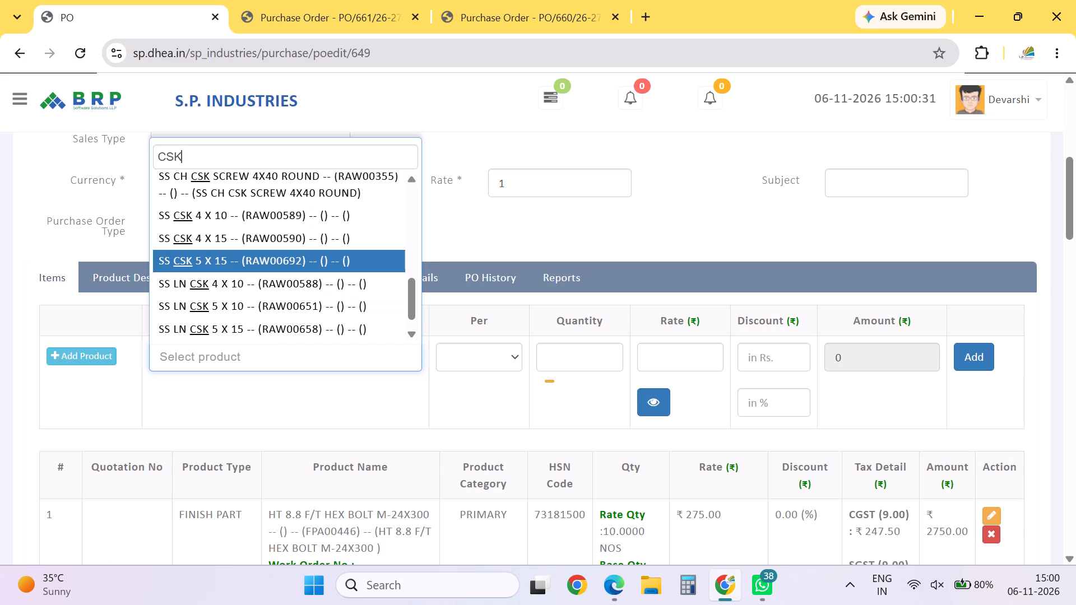
key(Escape)
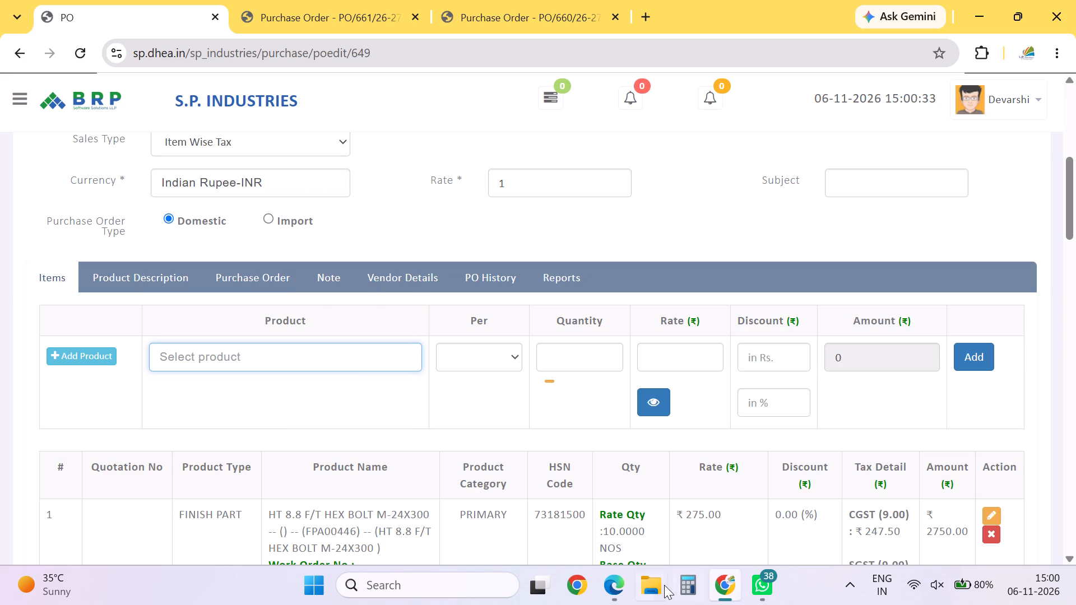
Switch to the item list in Microsoft Edge and start a new RAW MATERIAL item named SS CSK 6 X 15.
click(618, 587)
click(534, 496)
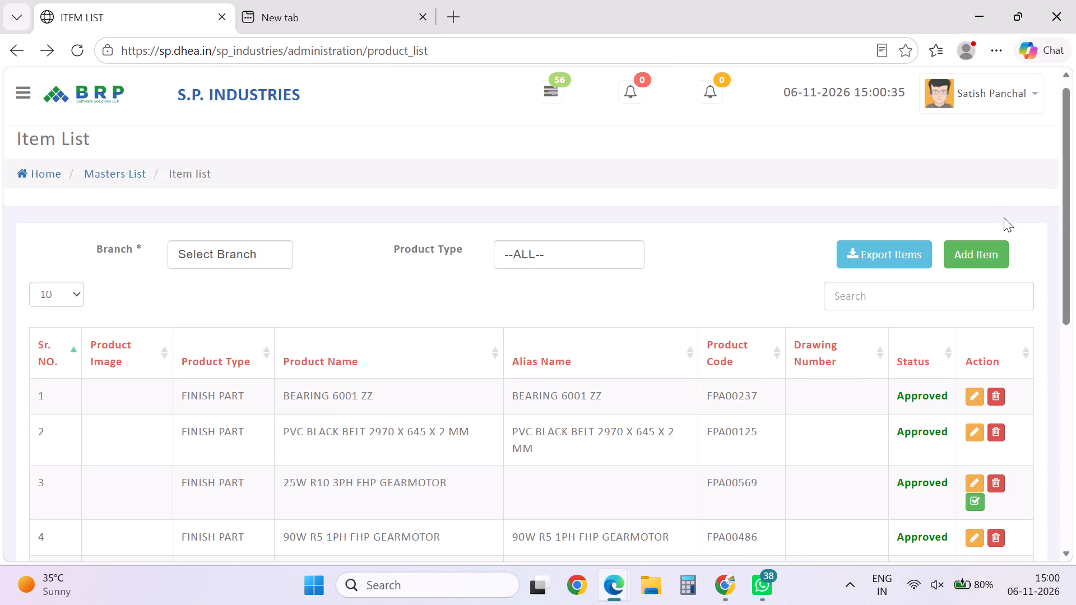
click(998, 252)
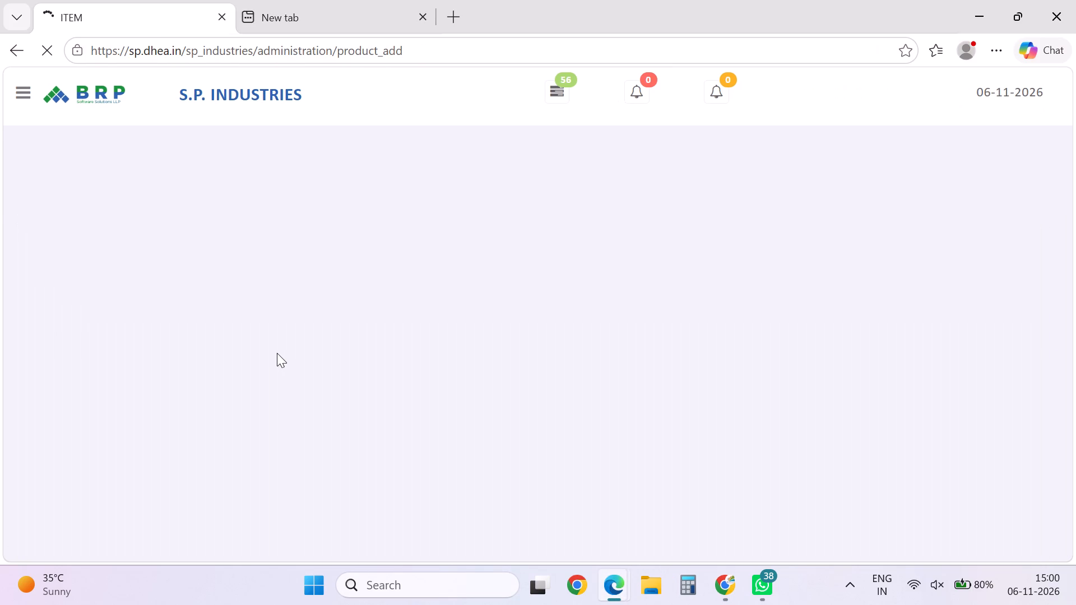
click(262, 331)
click(253, 336)
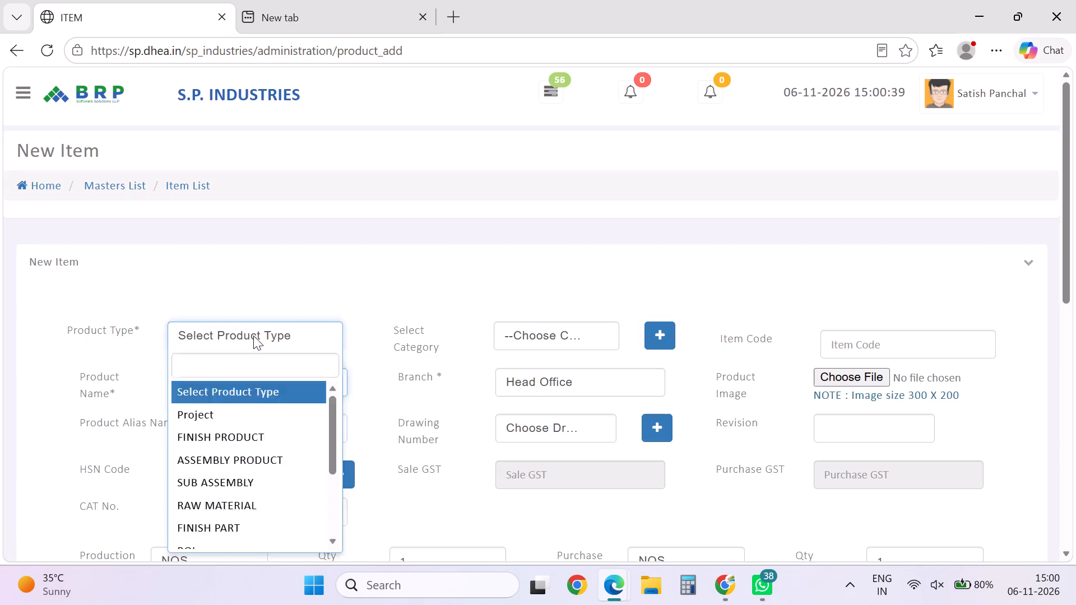
click(257, 338)
click(243, 508)
click(257, 389)
text(SS CSK 6 X 15)
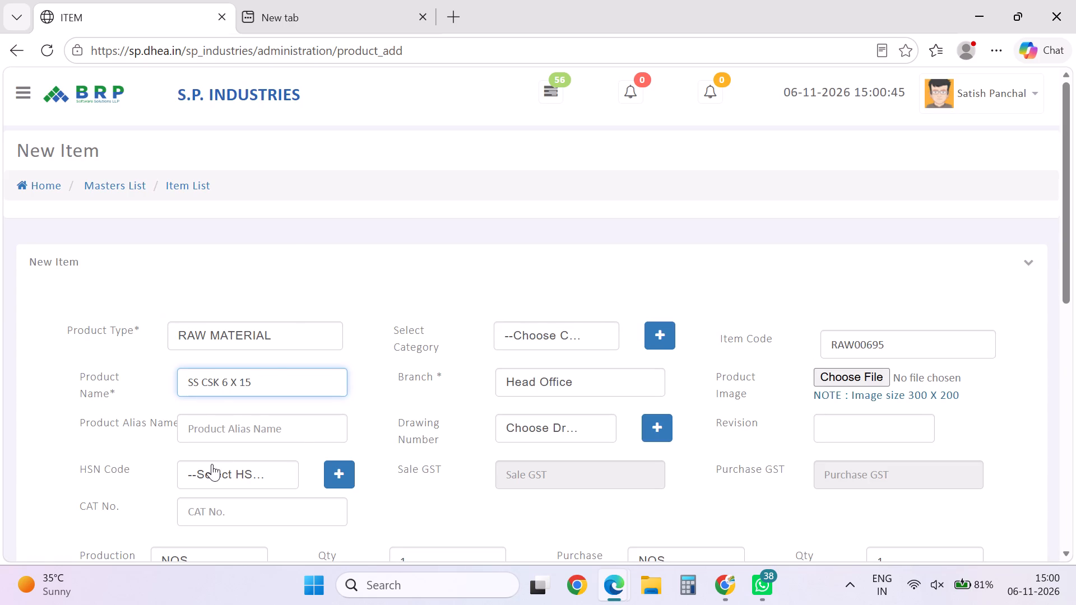
Assign HSN code 7318 - MS SCREW and category PRIMARY to the new item, save it and leave the form.
click(212, 464)
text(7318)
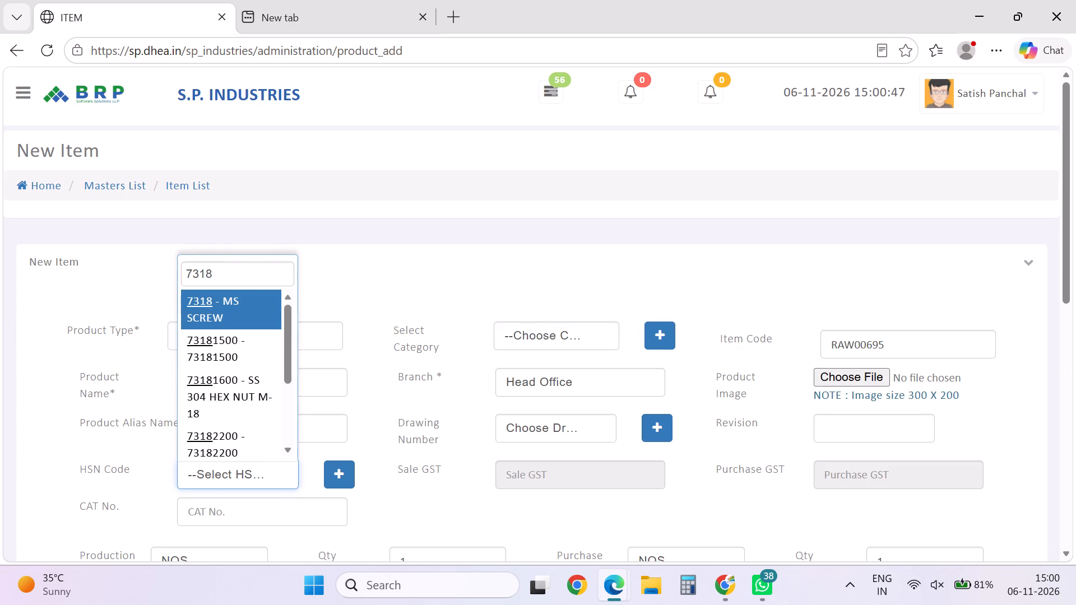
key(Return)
click(537, 351)
click(564, 329)
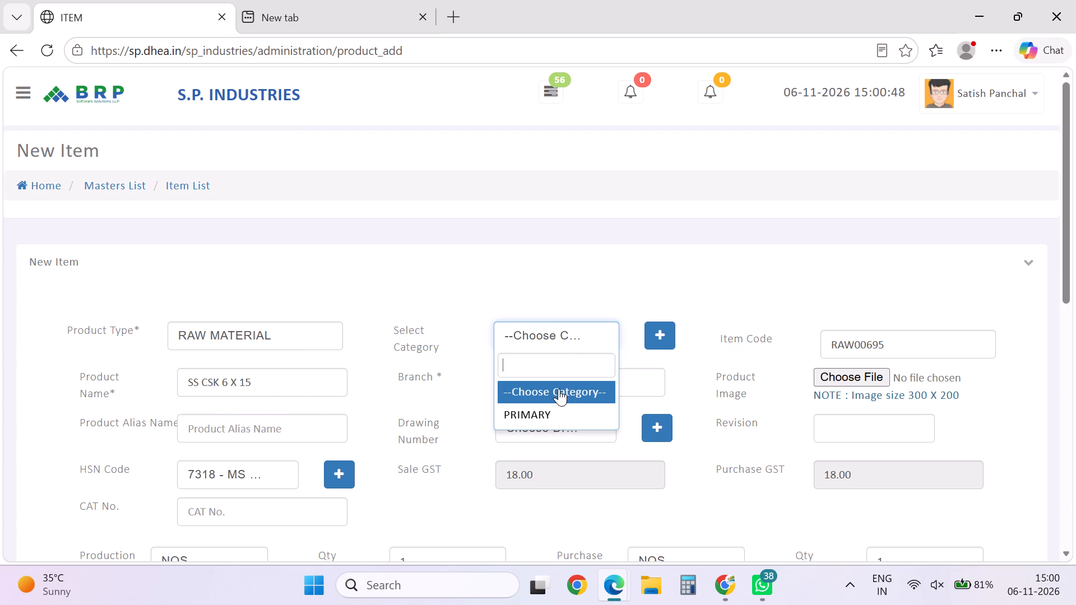
click(558, 413)
drag(1075, 201, 1056, 588)
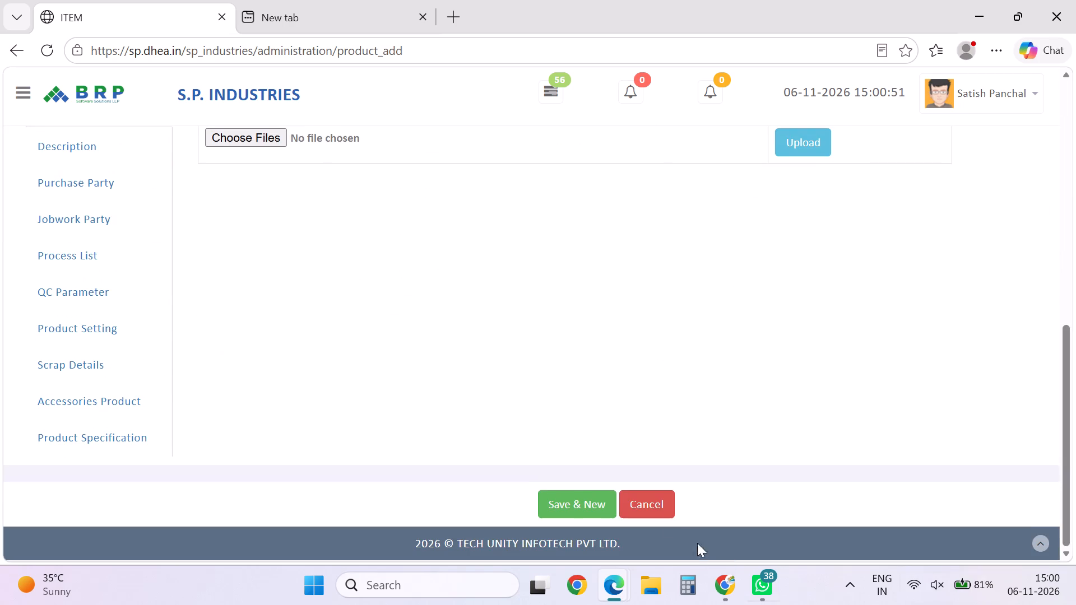
click(596, 500)
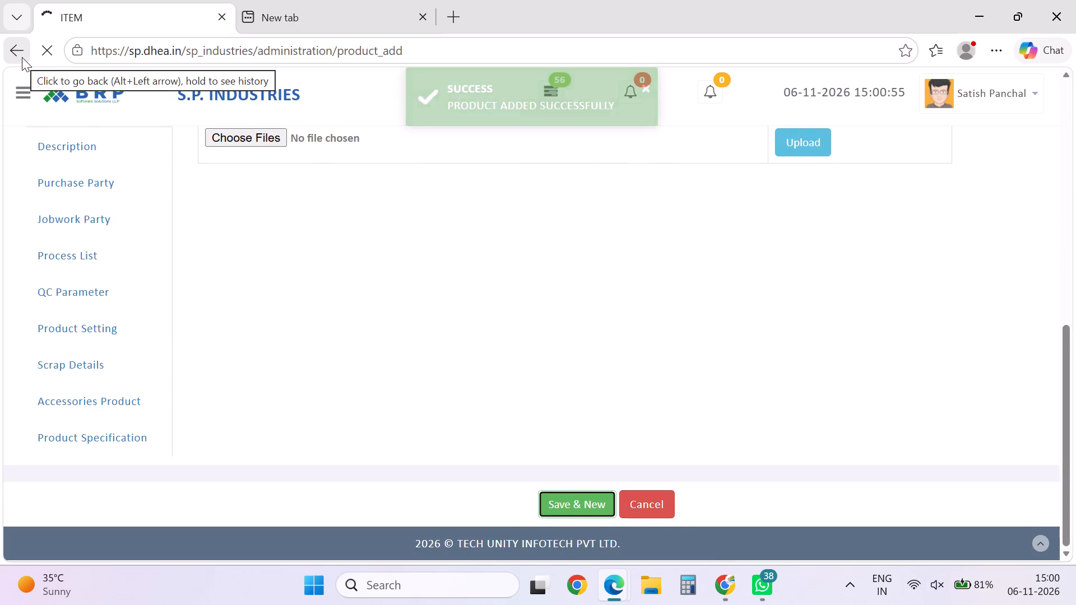
click(22, 57)
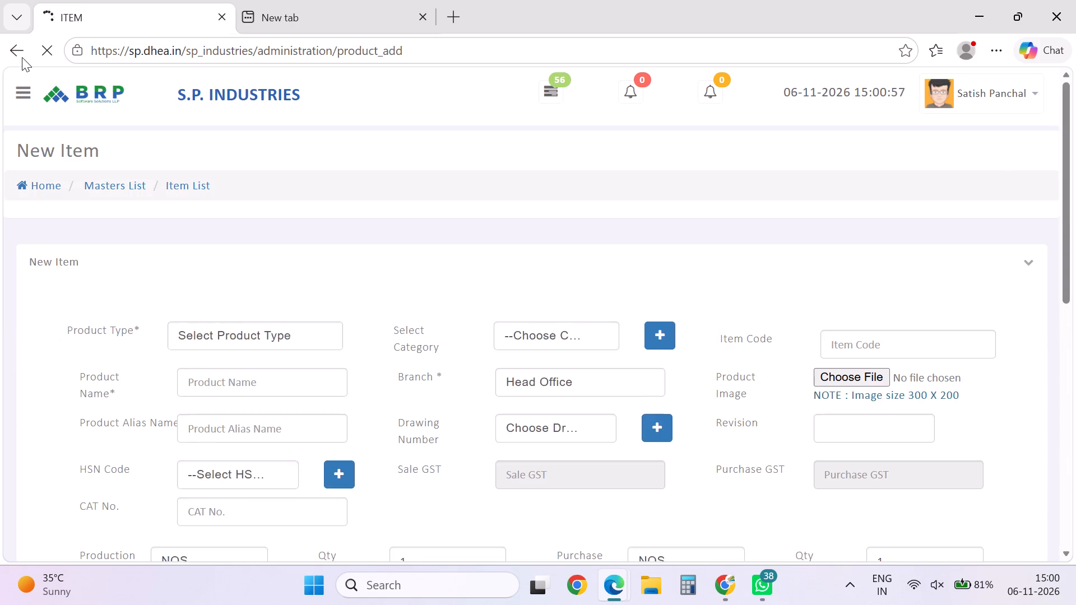